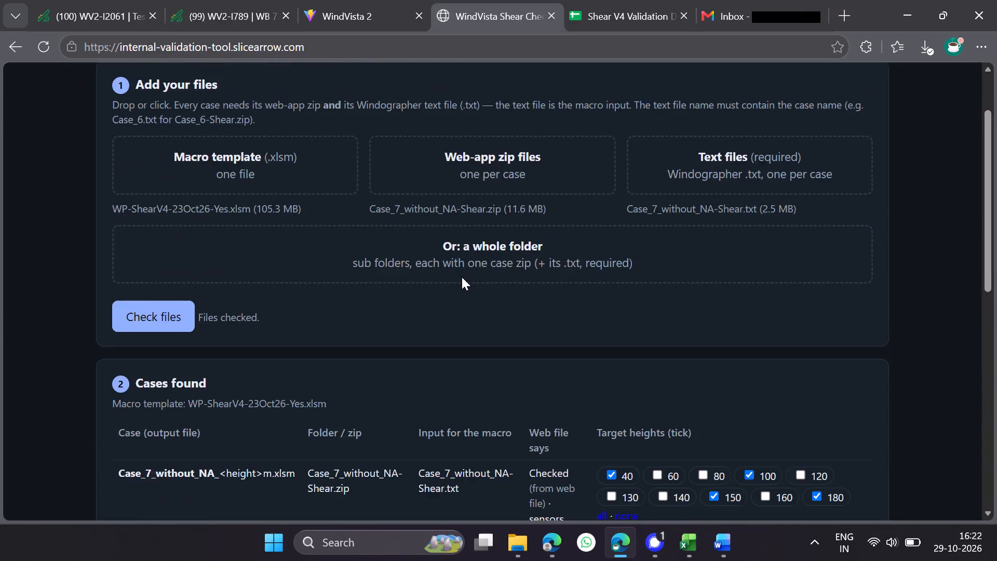
Look through the Downloads folder in File Explorer for the shear case zip, text and macro files.
{"action": "scroll", "coordinate": [462, 277], "scroll_direction": "up", "scroll_amount": 5}
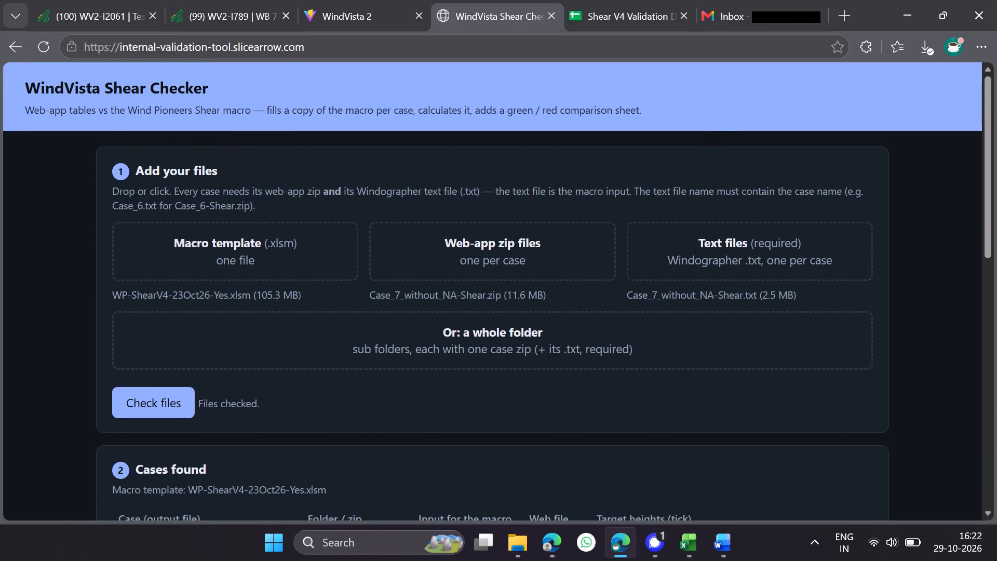
{"action": "left_click", "coordinate": [519, 553]}
{"action": "left_click", "coordinate": [61, 212]}
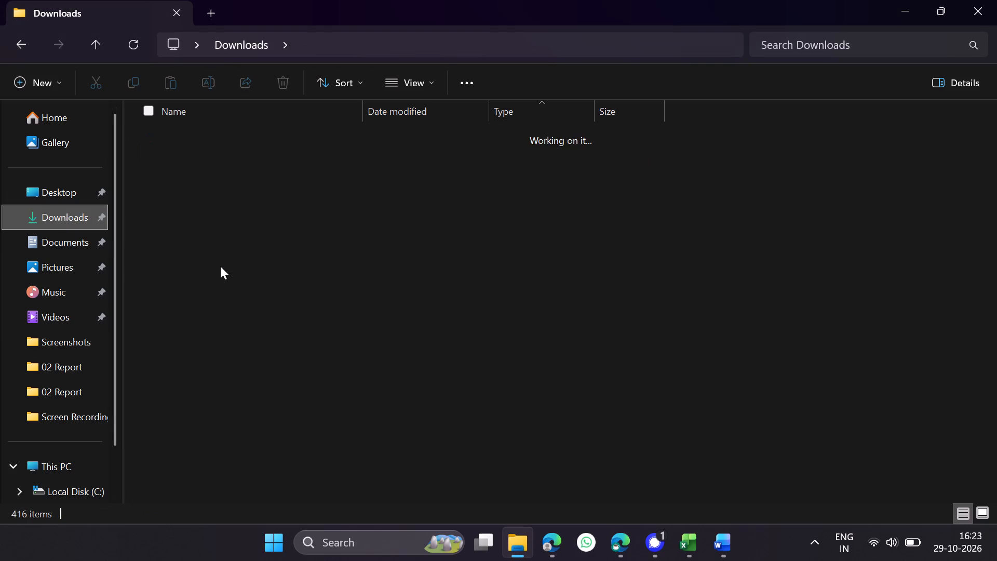
{"action": "scroll", "coordinate": [246, 314], "scroll_direction": "down", "scroll_amount": 2}
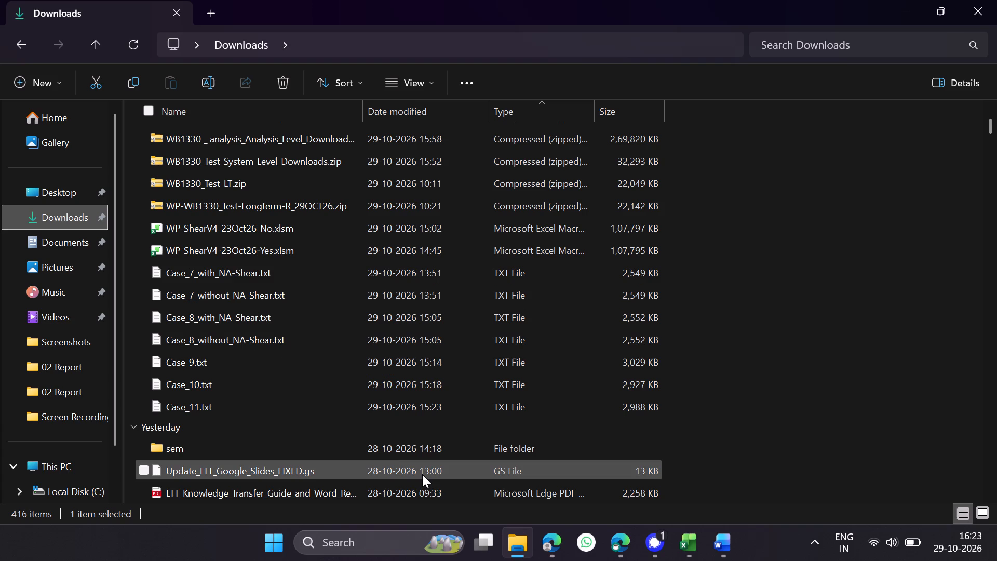
{"action": "scroll", "coordinate": [422, 474], "scroll_direction": "up", "scroll_amount": 3}
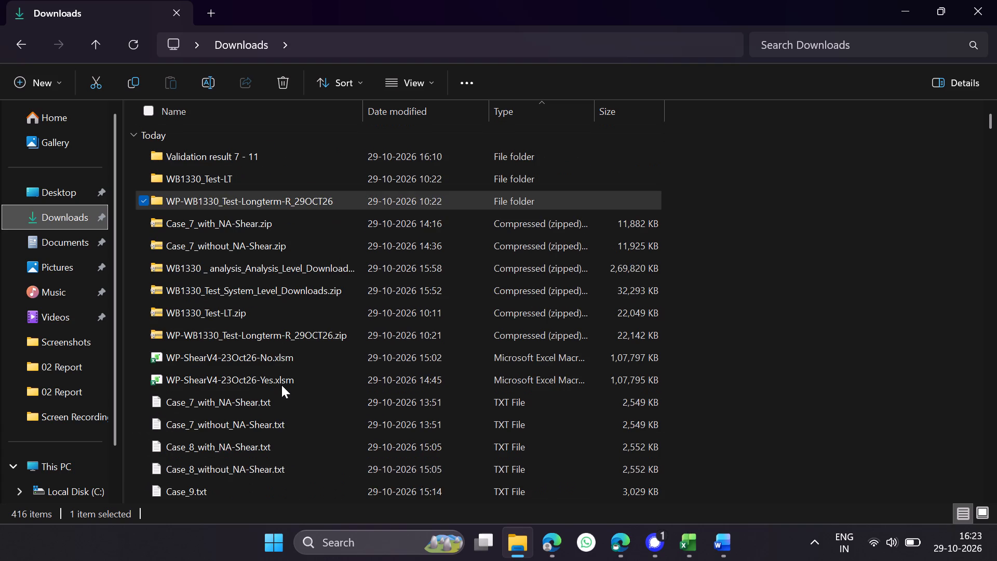
{"action": "scroll", "coordinate": [281, 385], "scroll_direction": "down", "scroll_amount": 3}
{"action": "scroll", "coordinate": [281, 385], "scroll_direction": "up", "scroll_amount": 6}
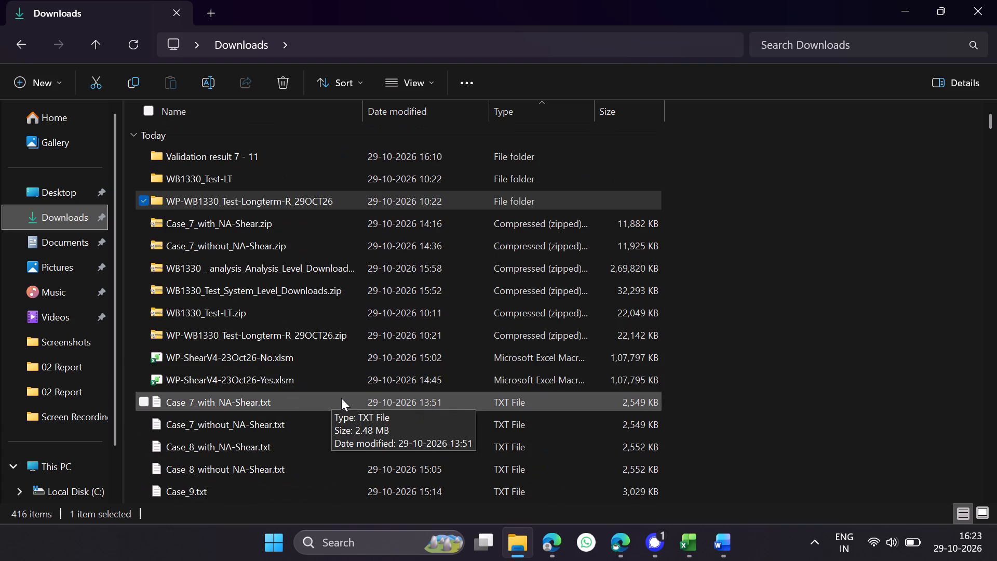
Switch to WindVista 2 in Edge and open the Shear_V4_Case_8 analysis.
{"action": "left_click", "coordinate": [553, 544]}
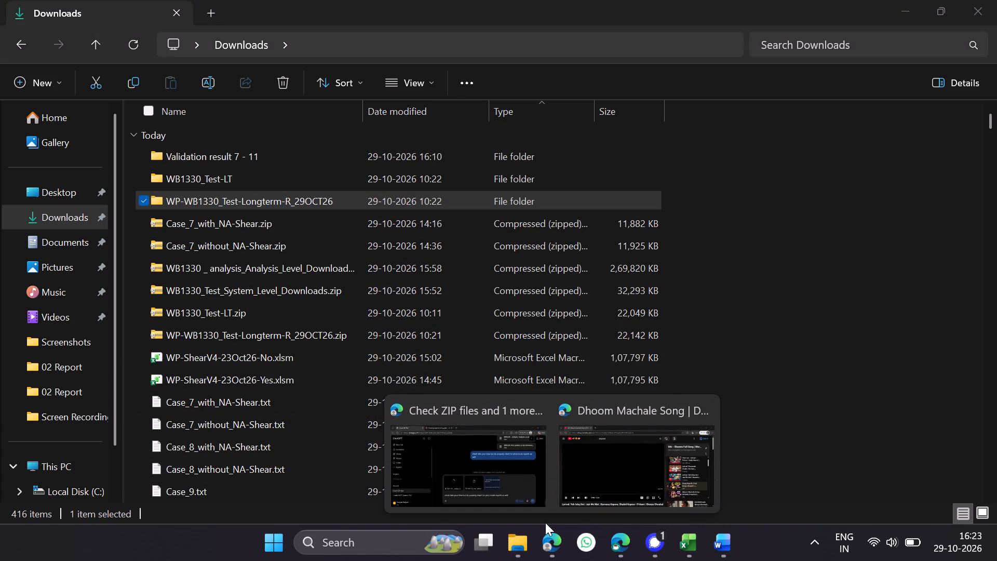
{"action": "left_click", "coordinate": [617, 543]}
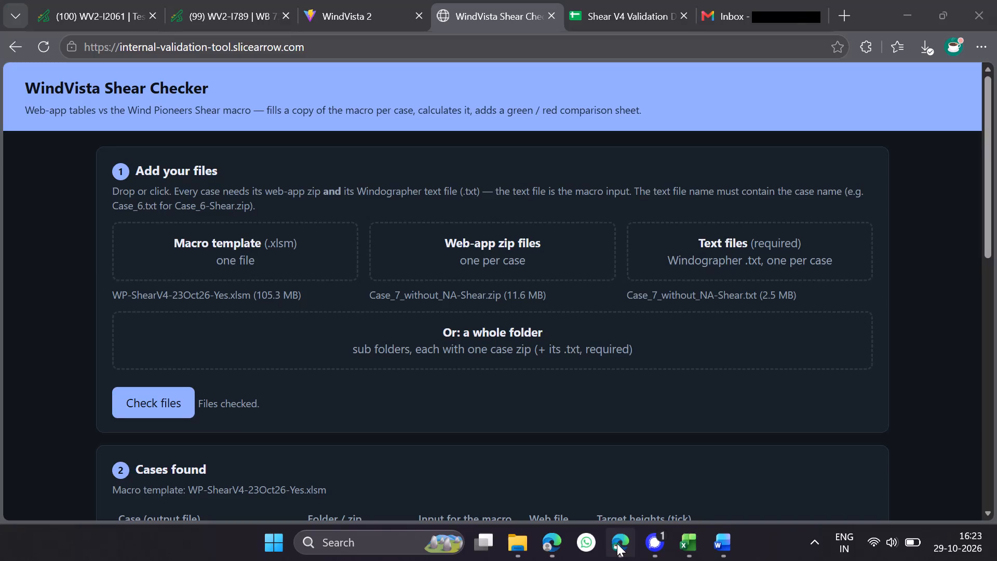
{"action": "left_click", "coordinate": [229, 0]}
{"action": "left_click", "coordinate": [347, 0]}
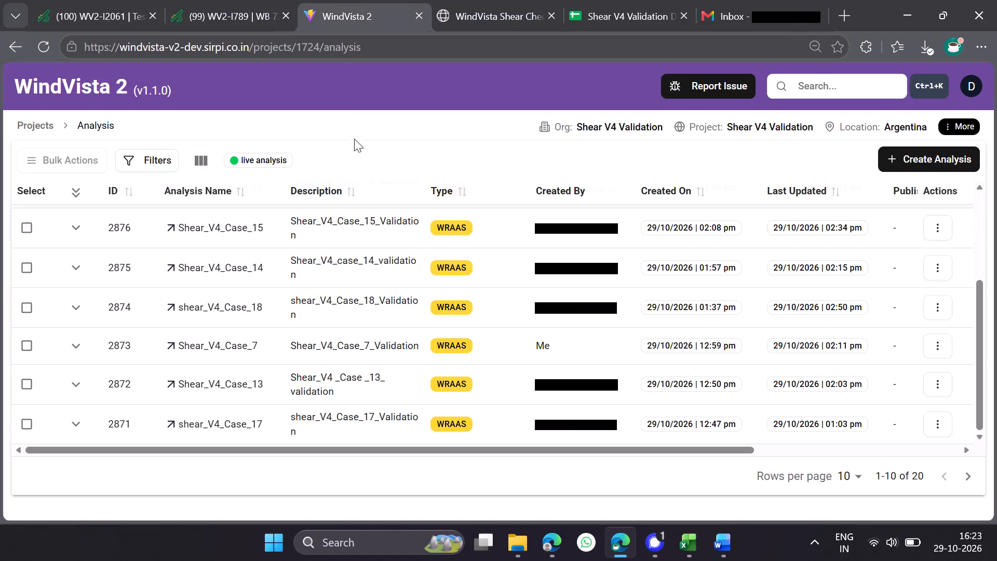
{"action": "scroll", "coordinate": [252, 315], "scroll_direction": "down", "scroll_amount": 5}
{"action": "scroll", "coordinate": [252, 315], "scroll_direction": "up", "scroll_amount": 4}
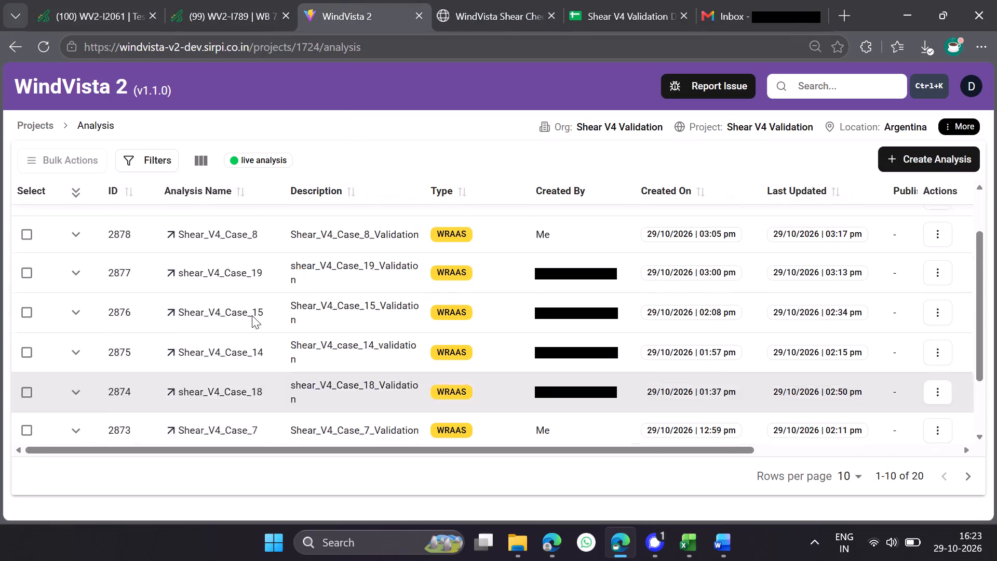
{"action": "scroll", "coordinate": [252, 315], "scroll_direction": "up", "scroll_amount": 7}
{"action": "left_click", "coordinate": [210, 295]}
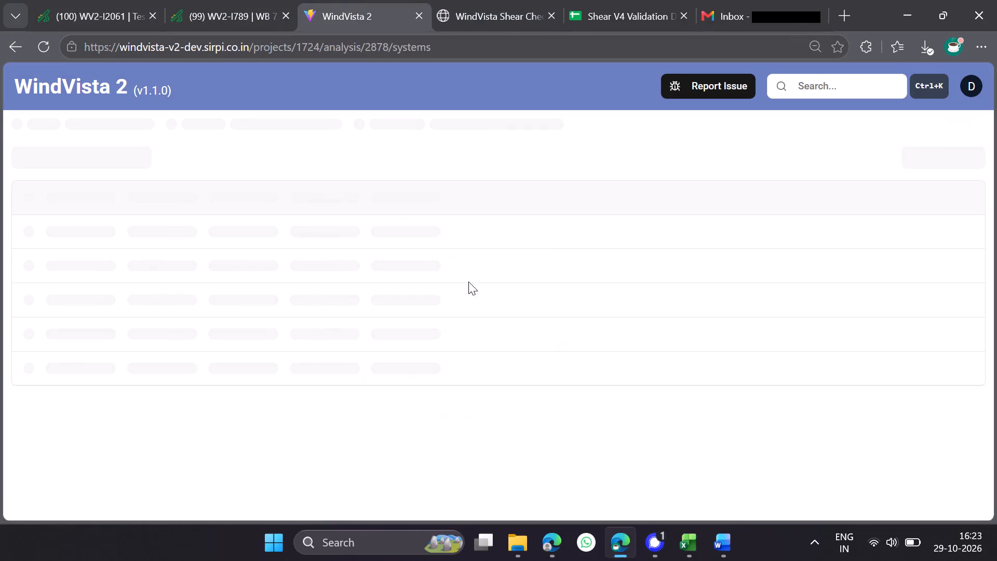
Open the analysis's Case_7_with_NA system and download only its Shear Report.
{"action": "left_click", "coordinate": [133, 290]}
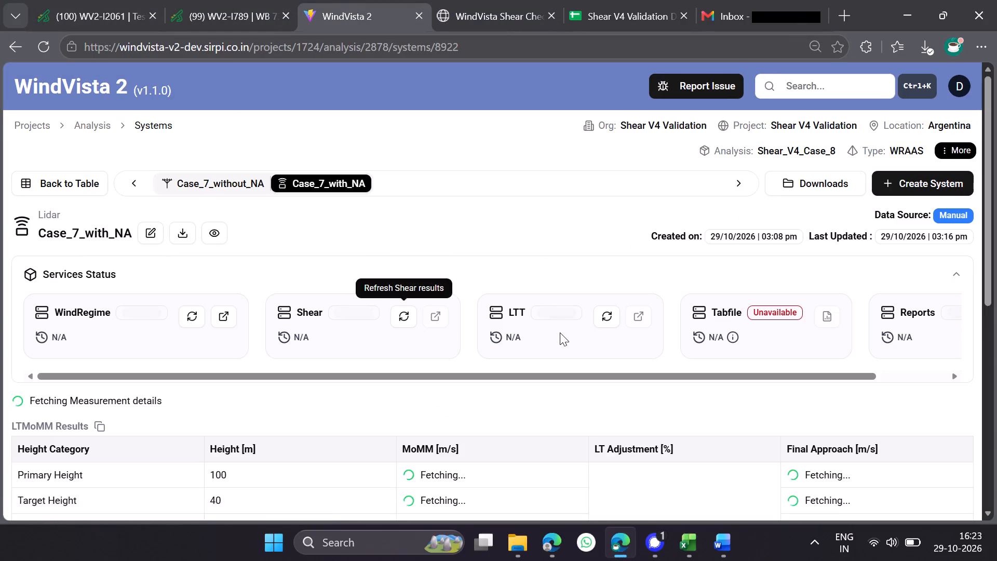
{"action": "left_click_drag", "start_coordinate": [666, 377], "coordinate": [948, 371]}
{"action": "left_click", "coordinate": [944, 316]}
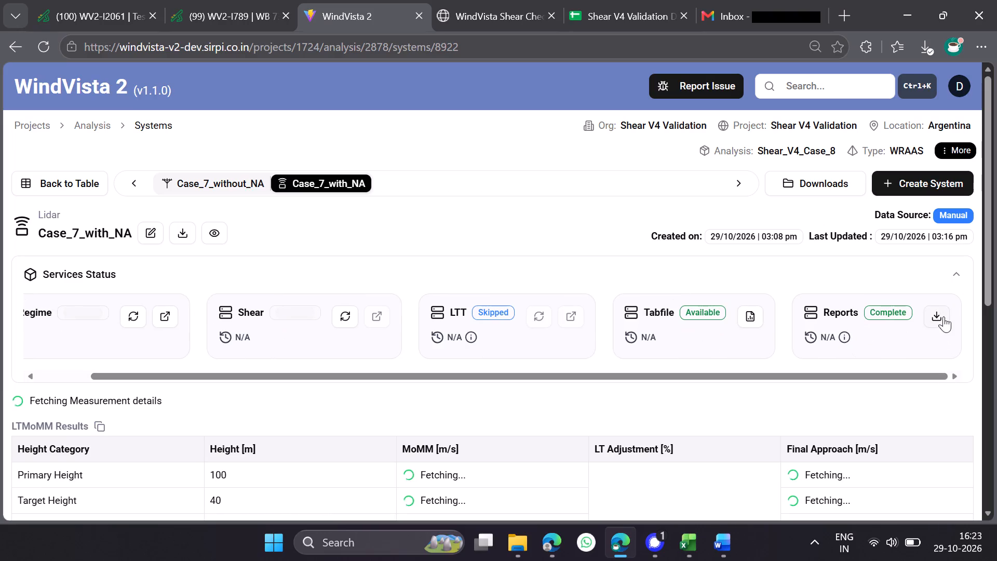
{"action": "left_click", "coordinate": [353, 247]}
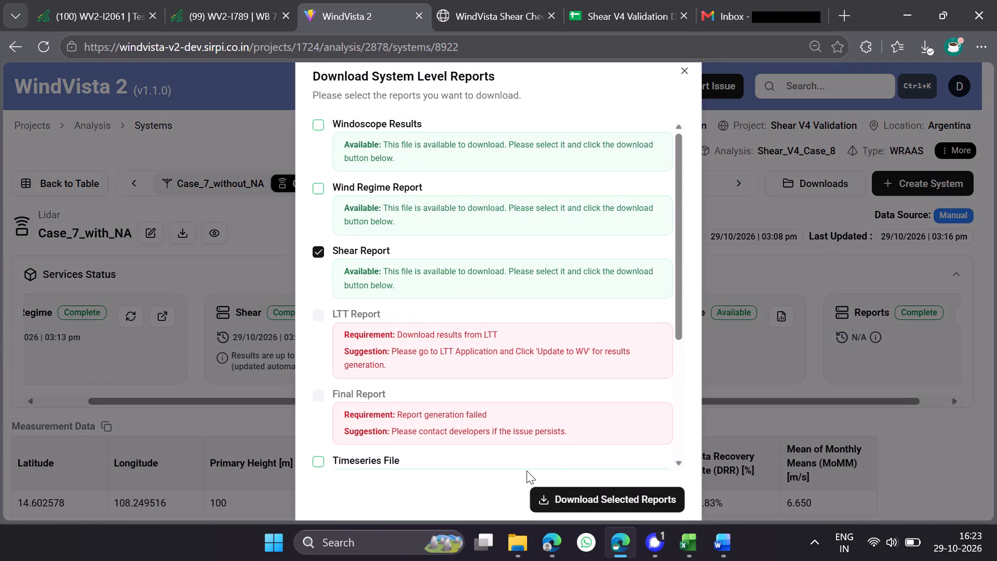
{"action": "left_click", "coordinate": [587, 499]}
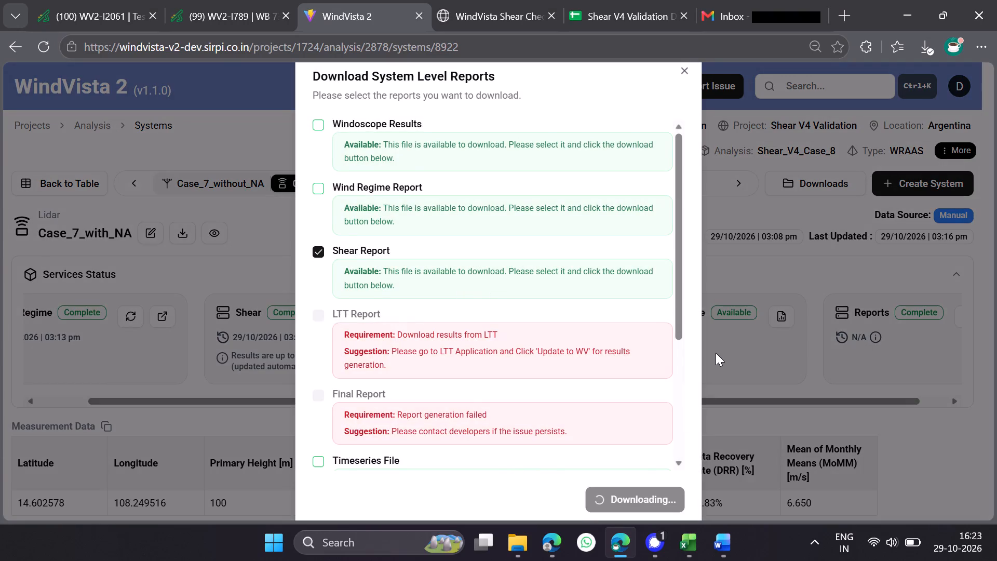
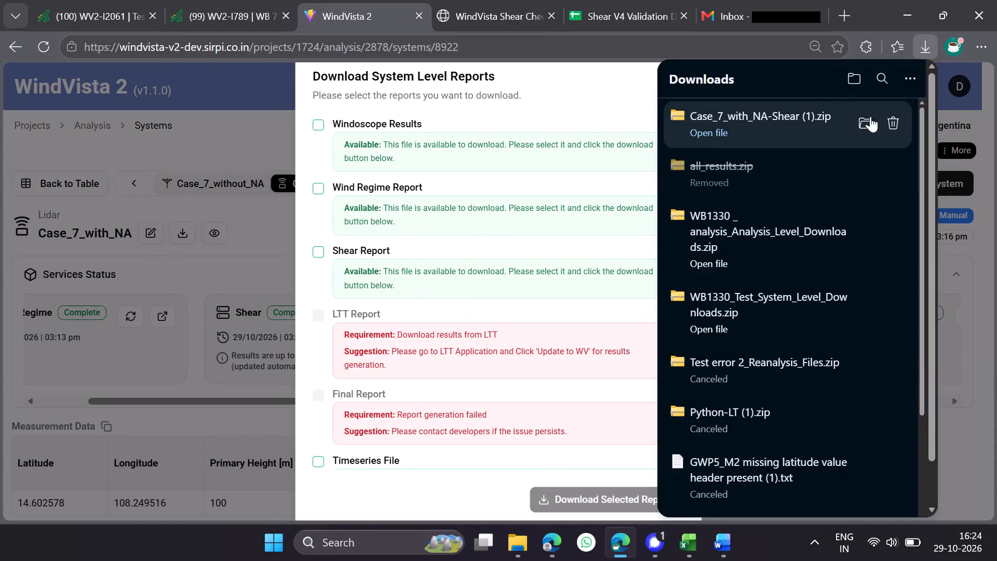
Delete the downloaded Case_7_with_NA-Shear (1).zip file and close the system-level report download dialog.
{"action": "left_click", "coordinate": [892, 122]}
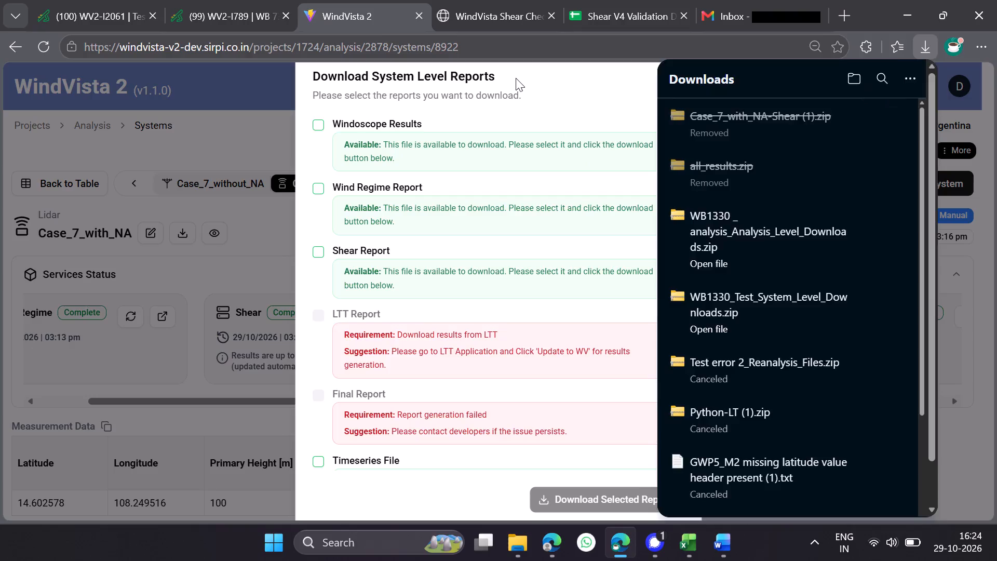
{"action": "left_click", "coordinate": [516, 74]}
{"action": "key", "text": "Escape"}
Compare the system names listed under the Shear_V4_Case_8 and Shear_V4_Case_7 analyses.
{"action": "left_click", "coordinate": [73, 185]}
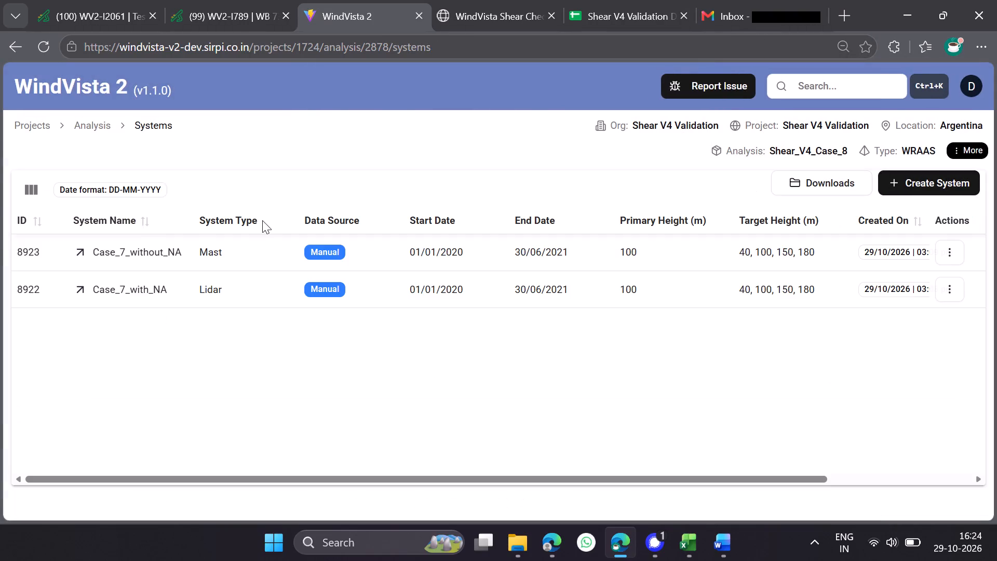
{"action": "left_click", "coordinate": [105, 125]}
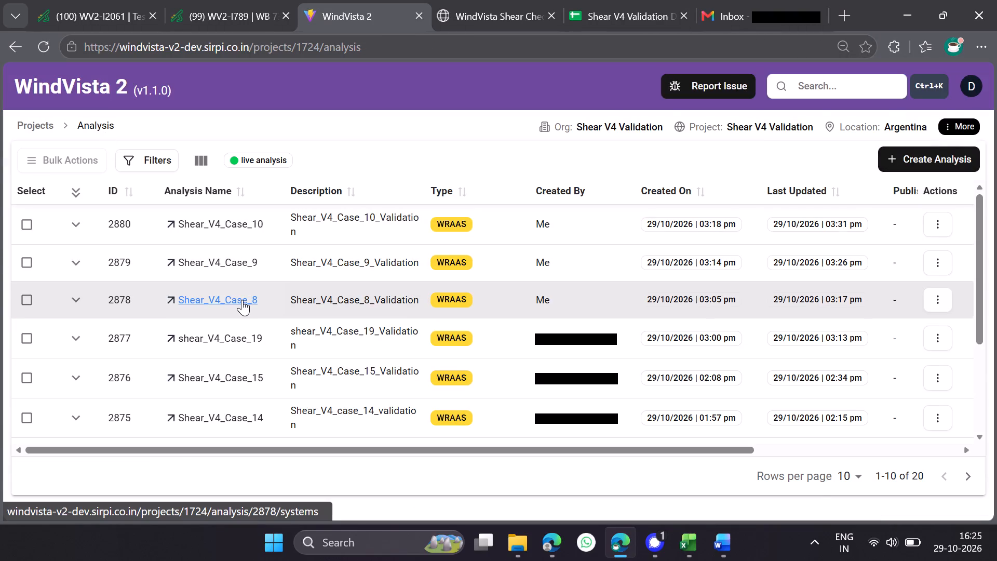
{"action": "left_click", "coordinate": [242, 300]}
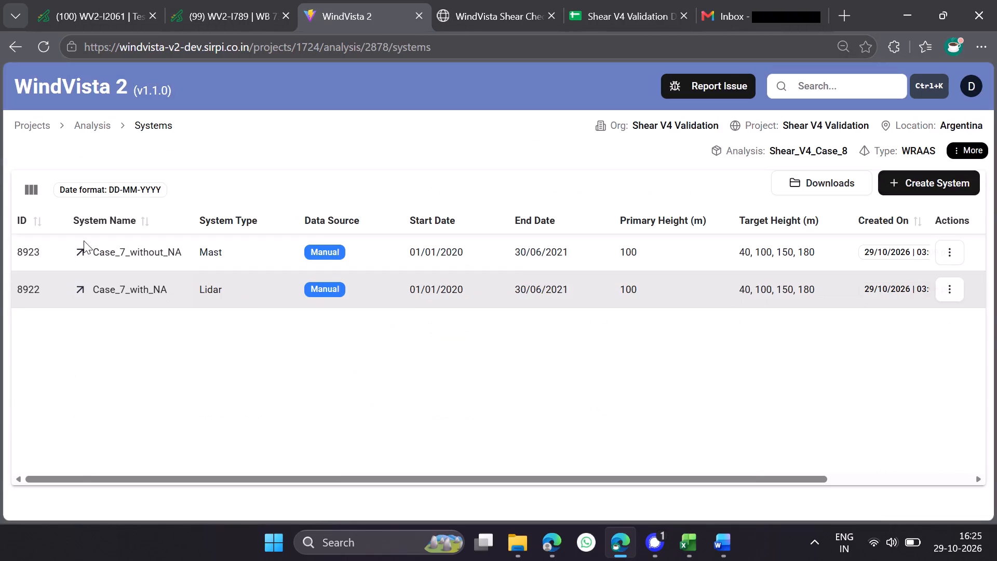
{"action": "left_click", "coordinate": [93, 123]}
{"action": "scroll", "coordinate": [237, 354], "scroll_direction": "down", "scroll_amount": 2}
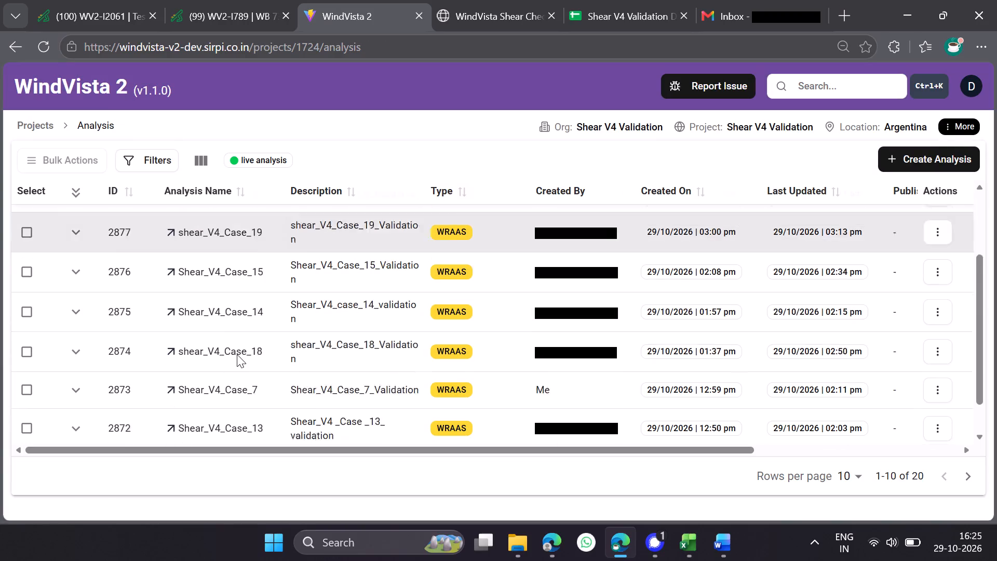
{"action": "scroll", "coordinate": [237, 354], "scroll_direction": "down", "scroll_amount": 2}
{"action": "left_click", "coordinate": [238, 343]}
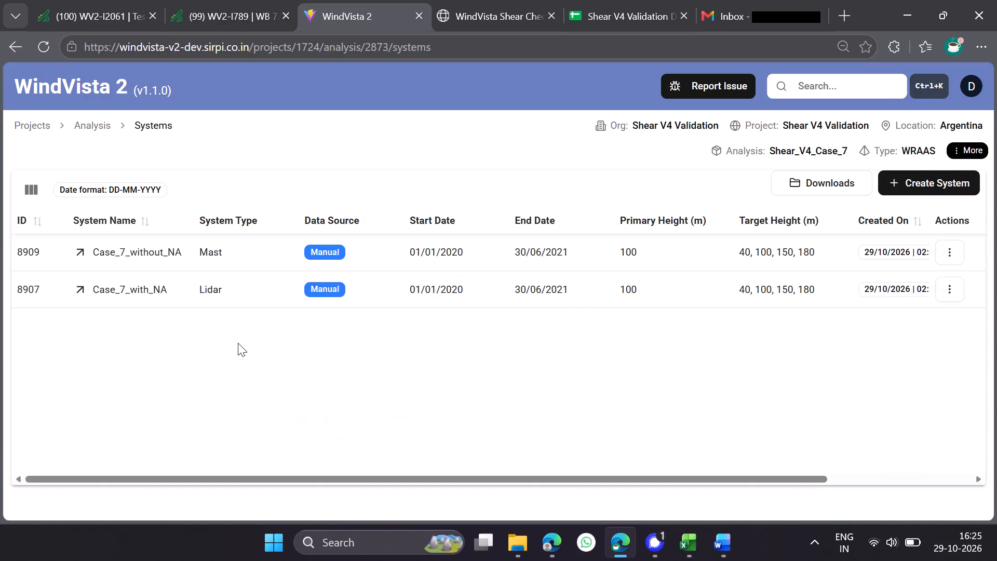
{"action": "left_click", "coordinate": [105, 109]}
{"action": "left_click", "coordinate": [103, 124]}
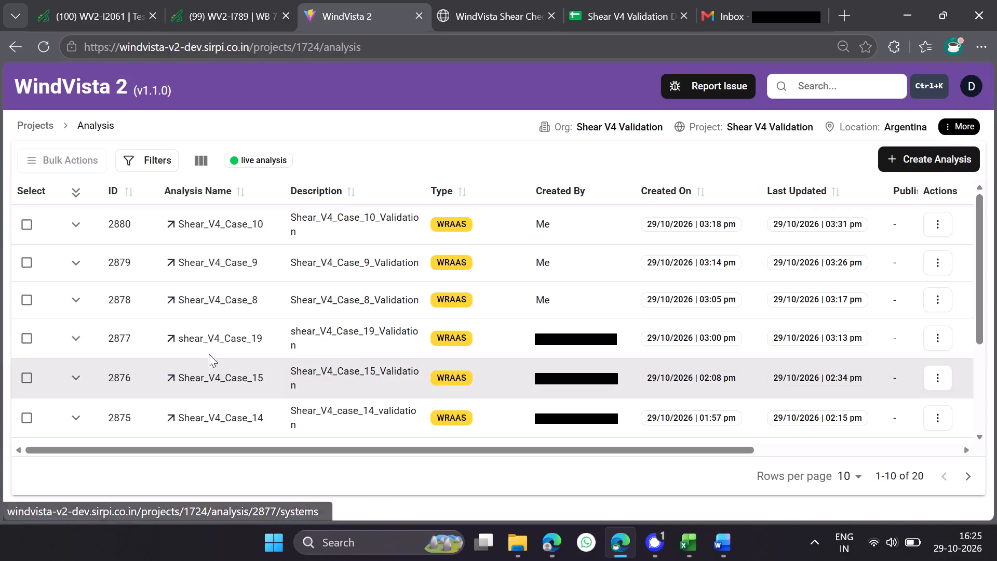
In the Shear_V4_Case_8 analysis, rename the Lidar system to Case_8_with_NA, keeping its Case_8.txt measurement file, and save the edit.
{"action": "scroll", "coordinate": [209, 346], "scroll_direction": "up", "scroll_amount": 7}
{"action": "left_click", "coordinate": [240, 305]}
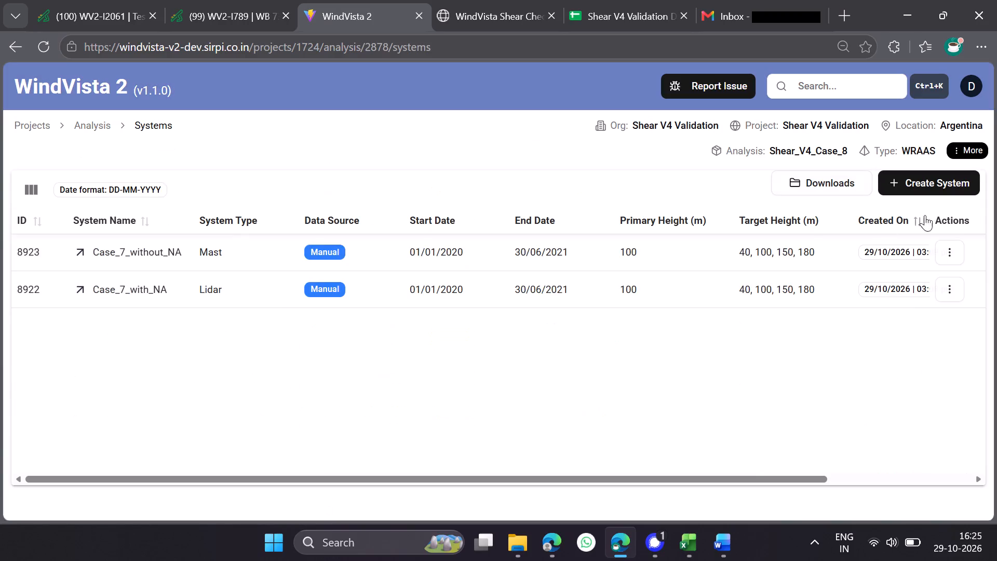
{"action": "left_click", "coordinate": [950, 287]}
{"action": "left_click", "coordinate": [923, 327]}
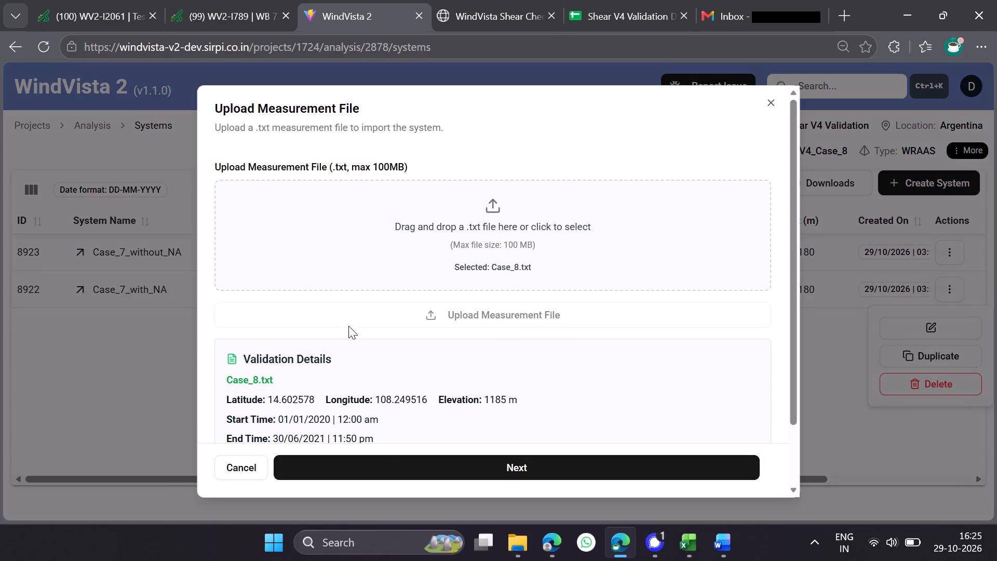
{"action": "scroll", "coordinate": [373, 348], "scroll_direction": "down", "scroll_amount": 4}
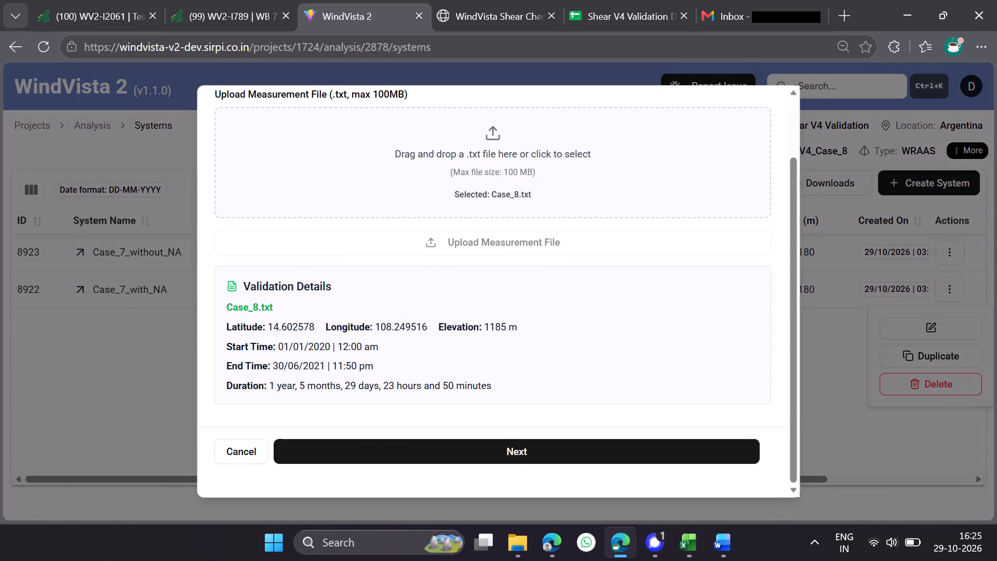
{"action": "left_click", "coordinate": [384, 445]}
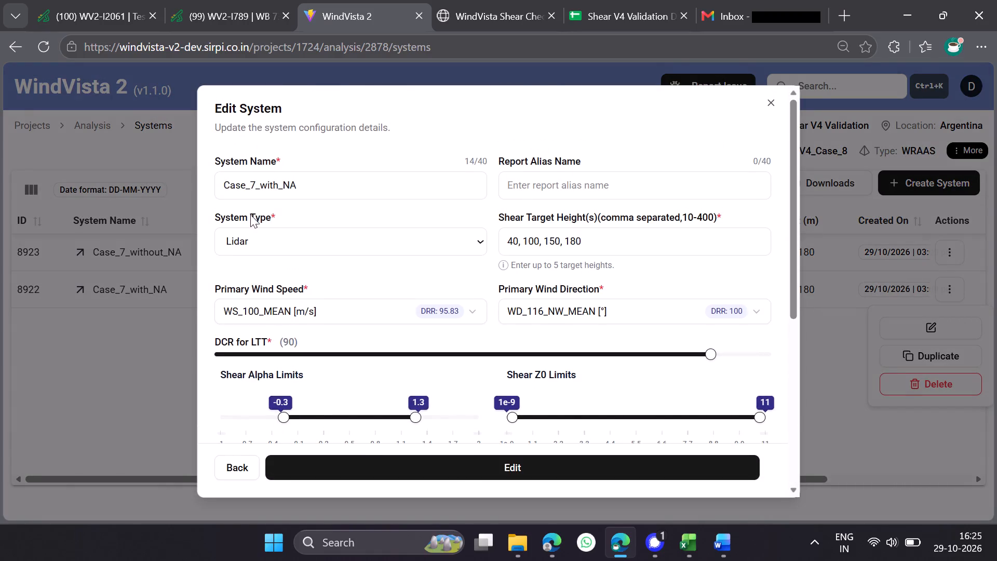
{"action": "left_click", "coordinate": [253, 188]}
{"action": "key", "text": "BackSpace"}
{"action": "key", "text": "8"}
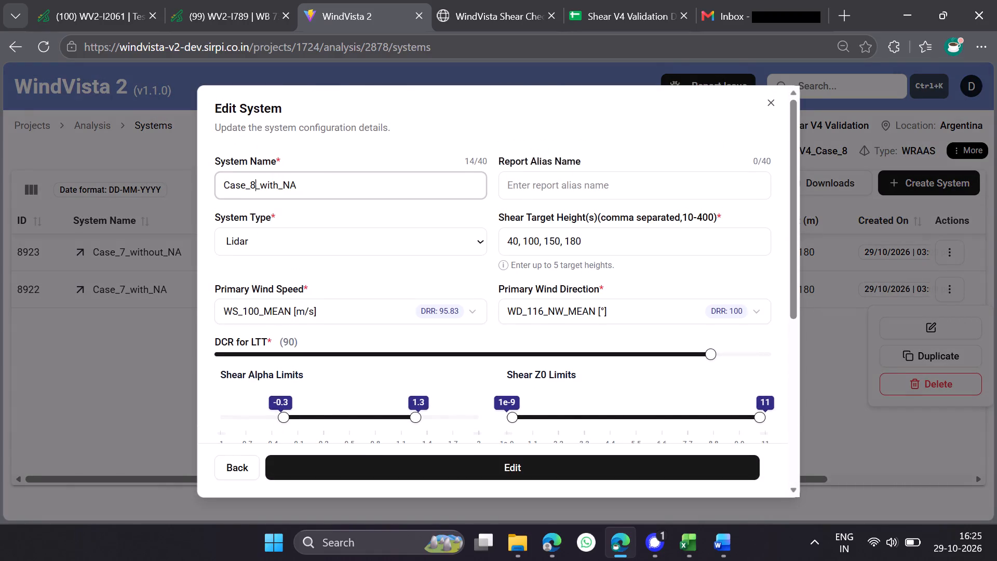
{"action": "left_click", "coordinate": [438, 468]}
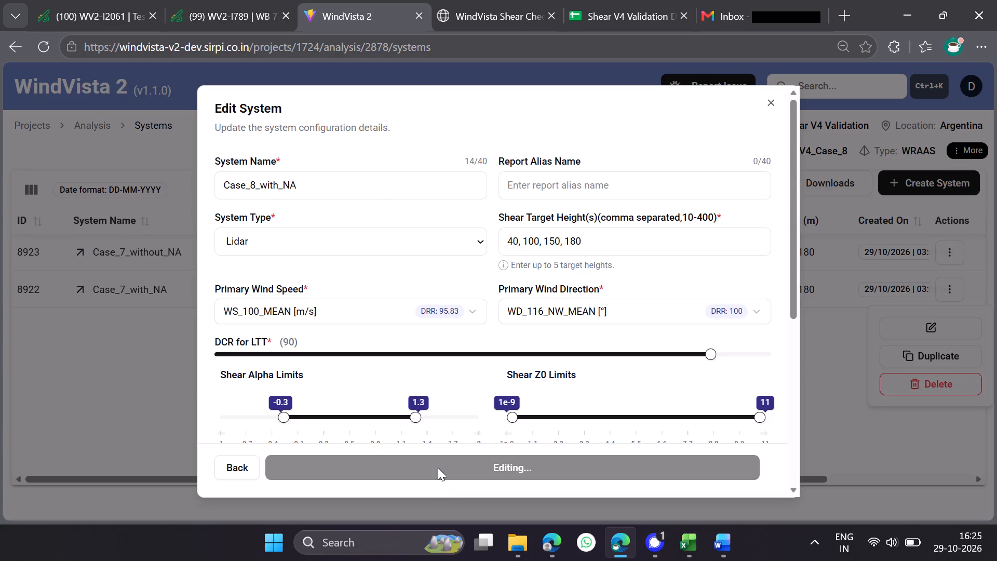
Rename the Mast system of the same analysis to Case_8_without_NA, keeping its measurement file, and save the edit.
{"action": "left_click", "coordinate": [947, 250]}
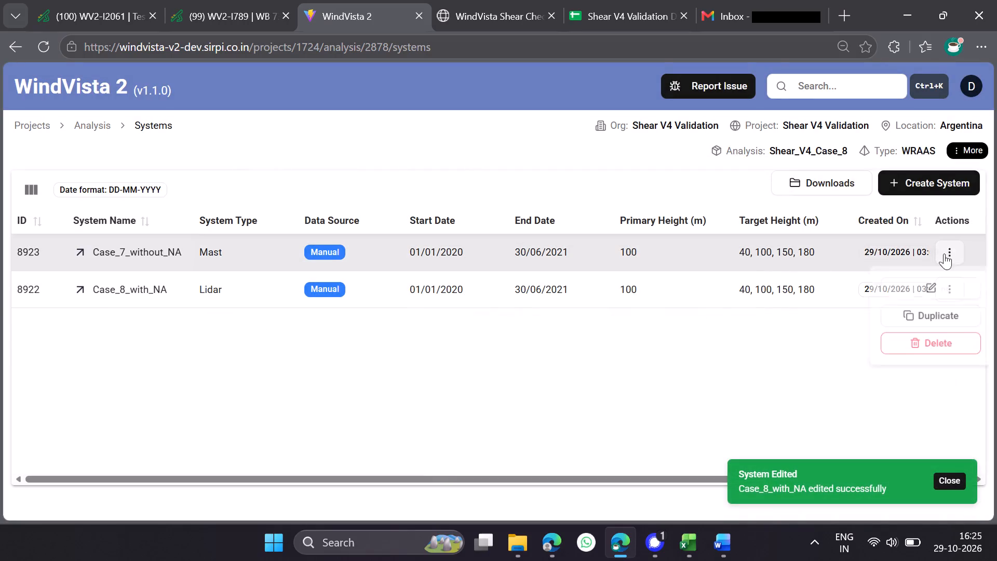
{"action": "left_click", "coordinate": [928, 285]}
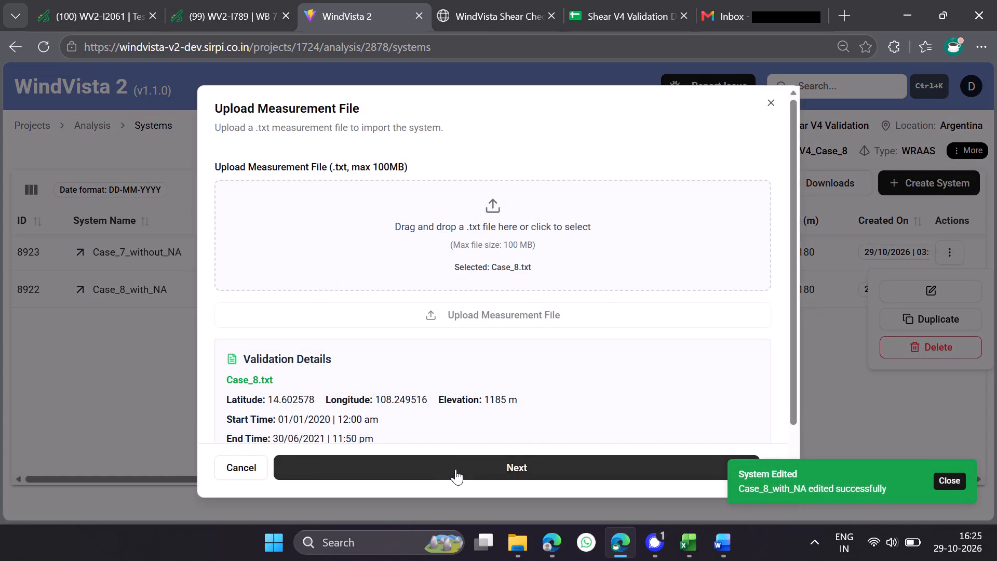
{"action": "left_click", "coordinate": [455, 469]}
{"action": "left_click", "coordinate": [254, 188]}
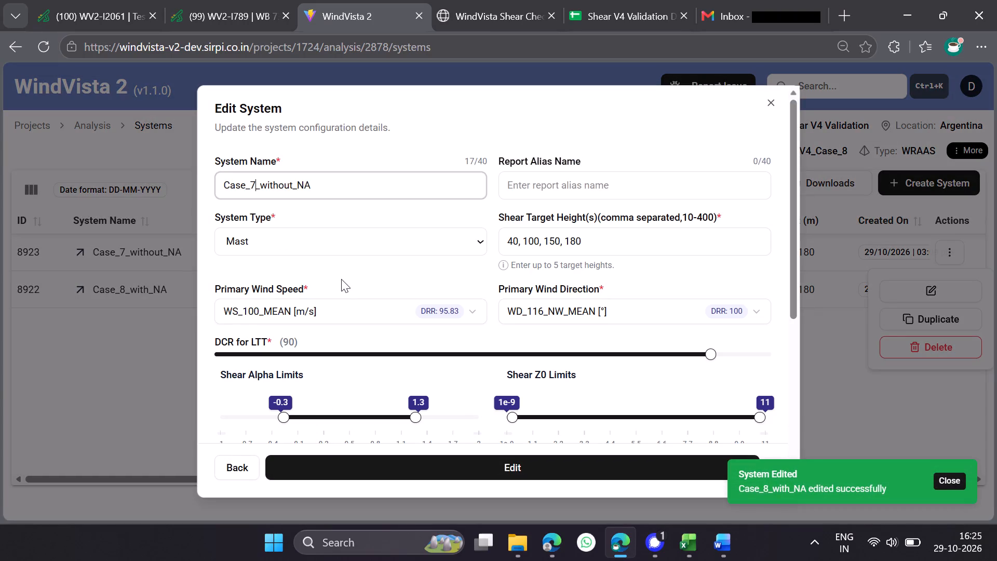
{"action": "key", "text": "BackSpace"}
{"action": "key", "text": "8"}
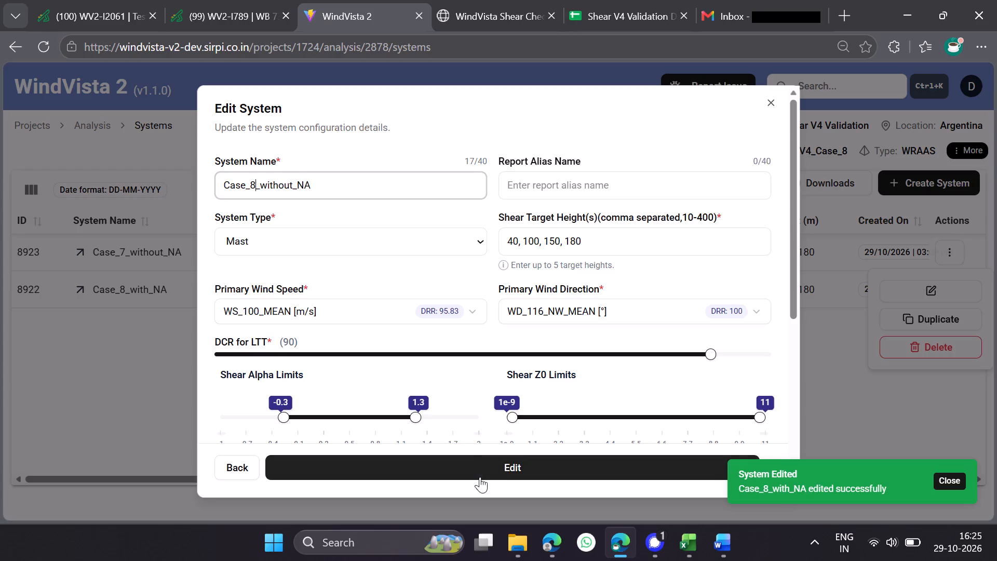
{"action": "left_click", "coordinate": [486, 466]}
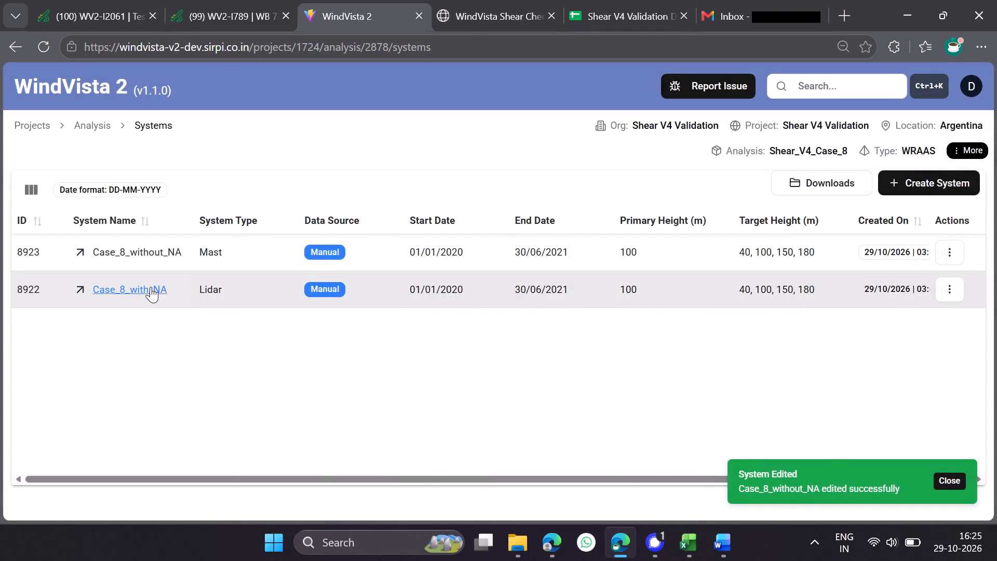
Check the services status of the Case_8_with_NA system and the Case_8_without_NA system.
{"action": "left_click", "coordinate": [151, 286]}
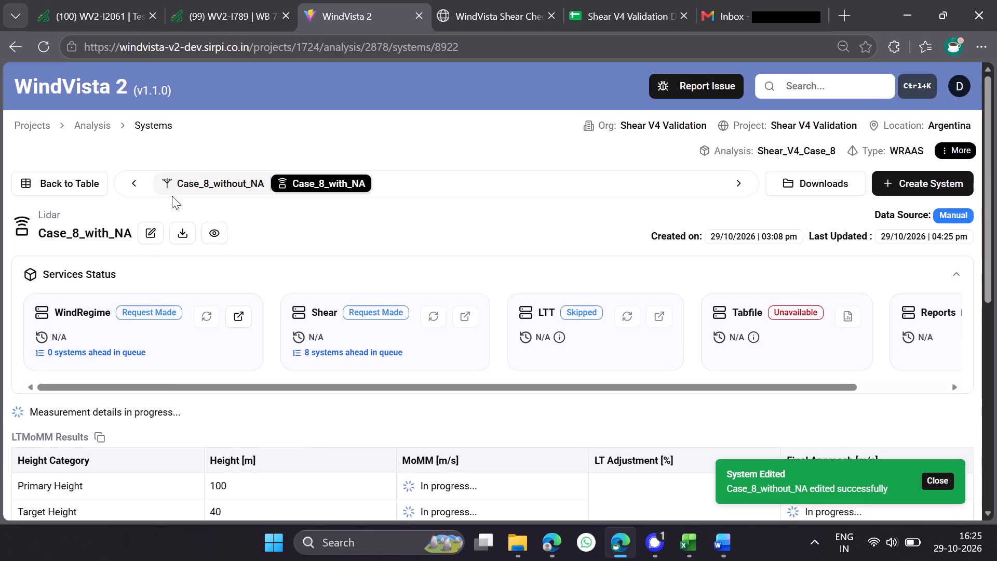
{"action": "left_click", "coordinate": [213, 175]}
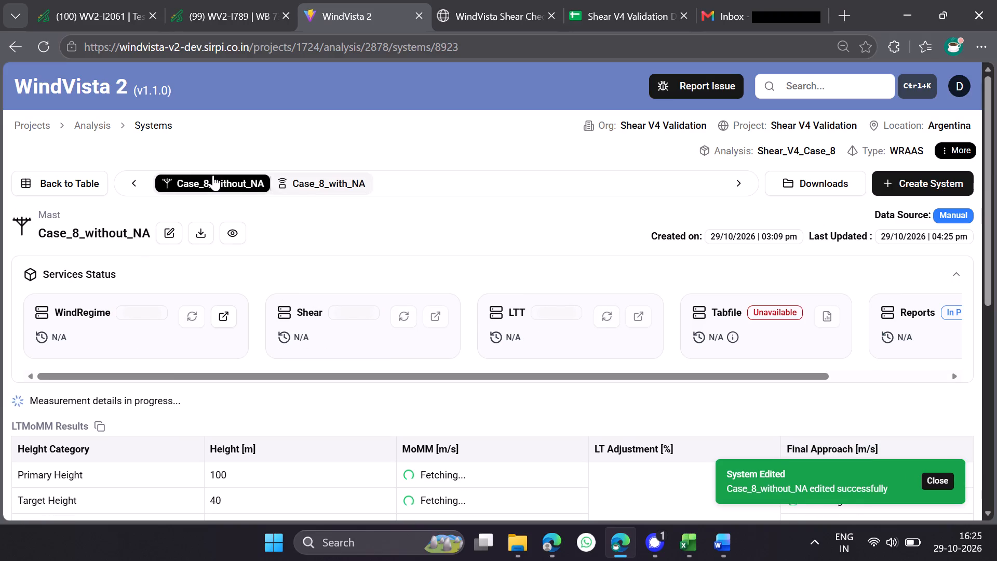
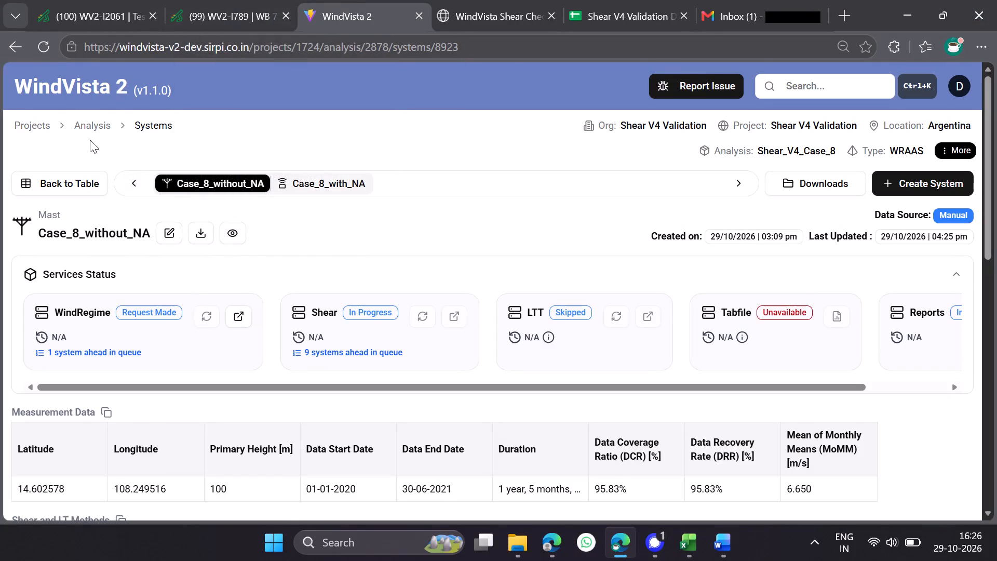
Check the system names listed under the Shear_V4_Case_9 and Shear_V4_Case_10 analyses, and return to the analysis list.
{"action": "left_click", "coordinate": [101, 126]}
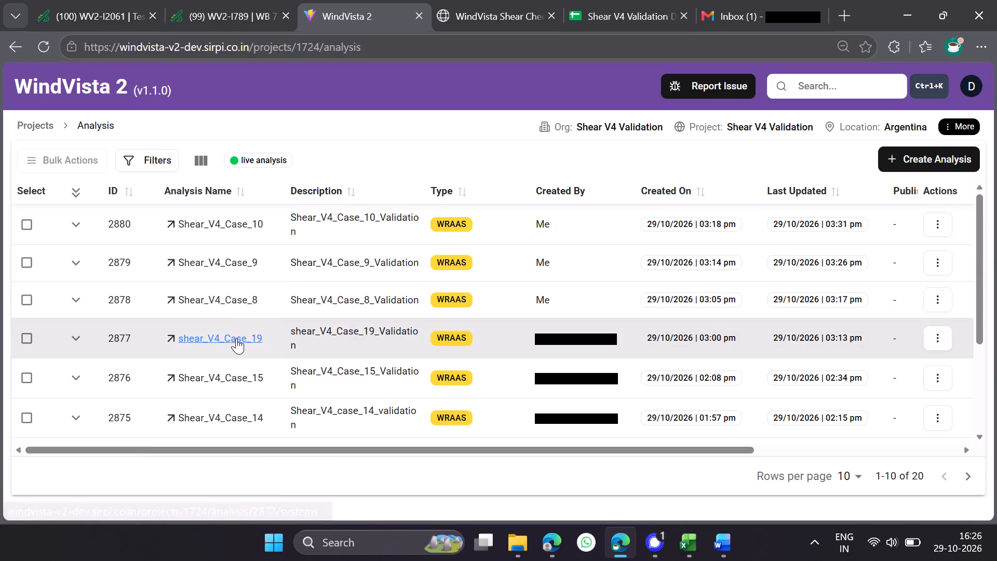
{"action": "left_click", "coordinate": [242, 262]}
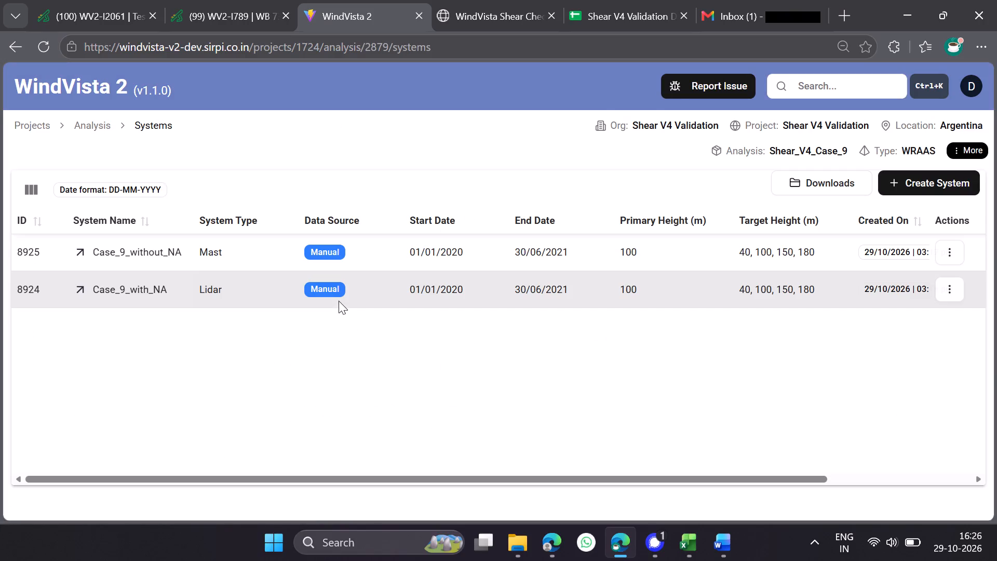
{"action": "left_click", "coordinate": [104, 118]}
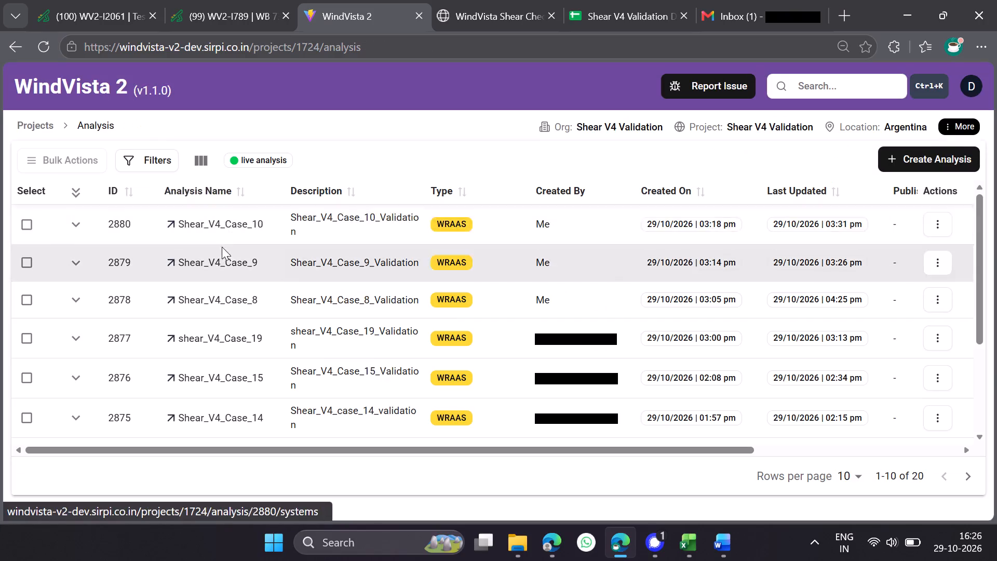
{"action": "left_click", "coordinate": [222, 228]}
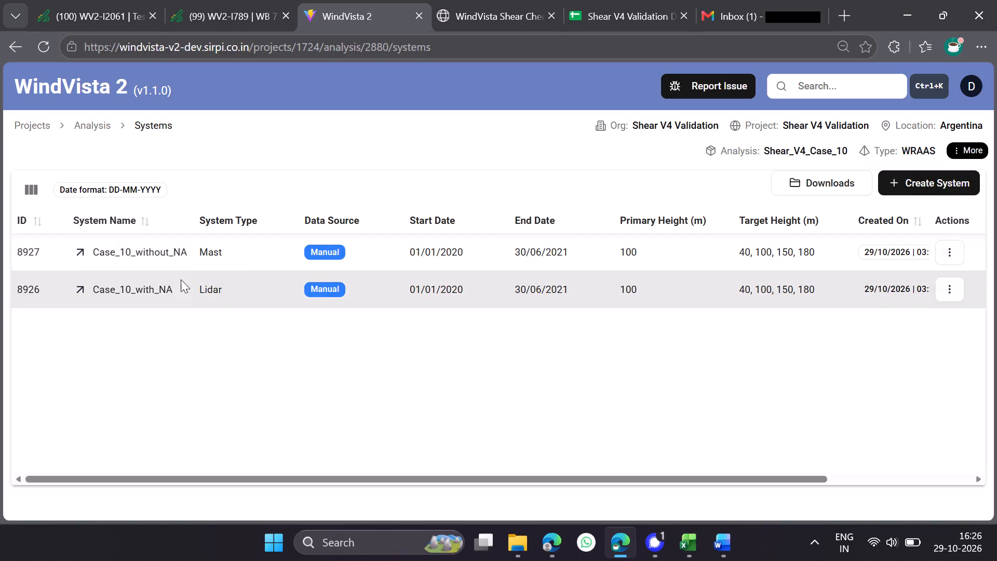
{"action": "left_click", "coordinate": [93, 129]}
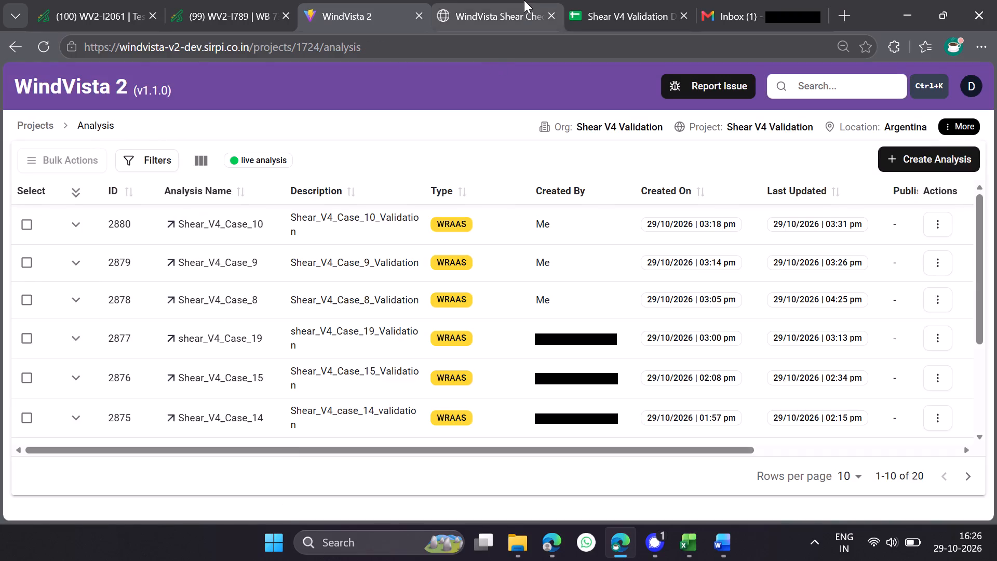
Check the Case_7_without_NA comparison's settings and run progress in the WindVista Shear Checker, and return to the WindVista 2 analysis list.
{"action": "left_click", "coordinate": [524, 0]}
{"action": "scroll", "coordinate": [438, 257], "scroll_direction": "down", "scroll_amount": 6}
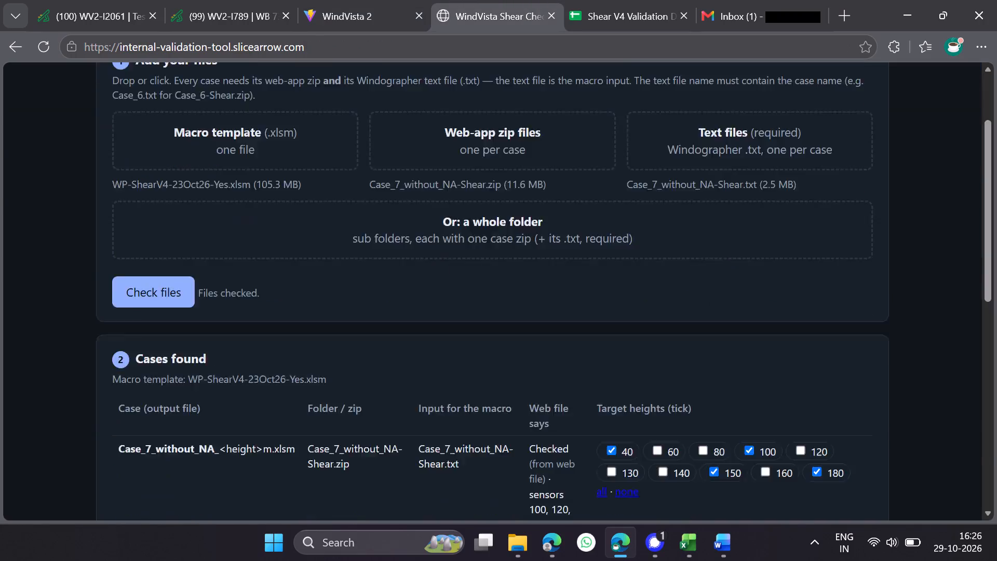
{"action": "scroll", "coordinate": [438, 257], "scroll_direction": "down", "scroll_amount": 3}
{"action": "scroll", "coordinate": [438, 257], "scroll_direction": "up", "scroll_amount": 4}
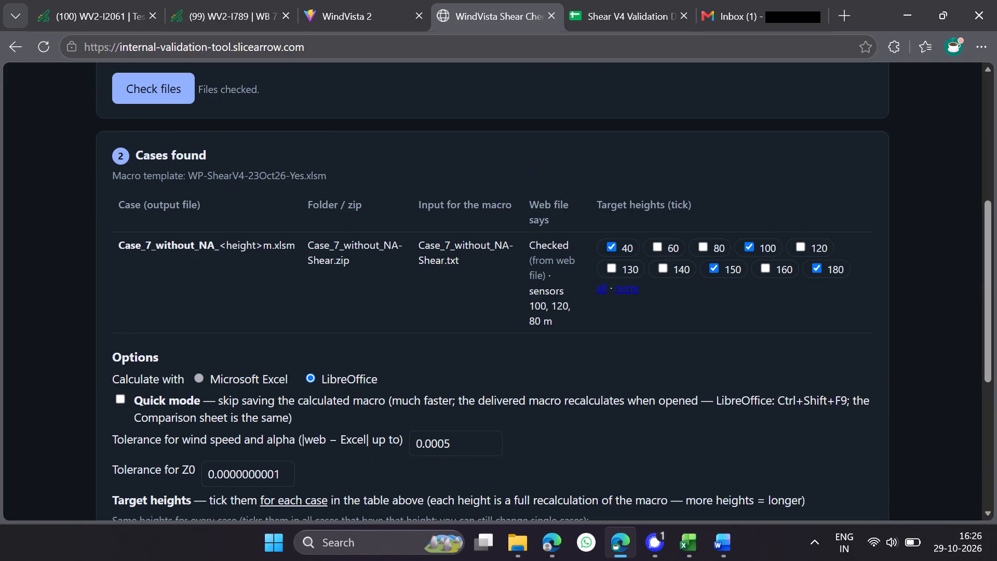
{"action": "scroll", "coordinate": [438, 257], "scroll_direction": "down", "scroll_amount": 6}
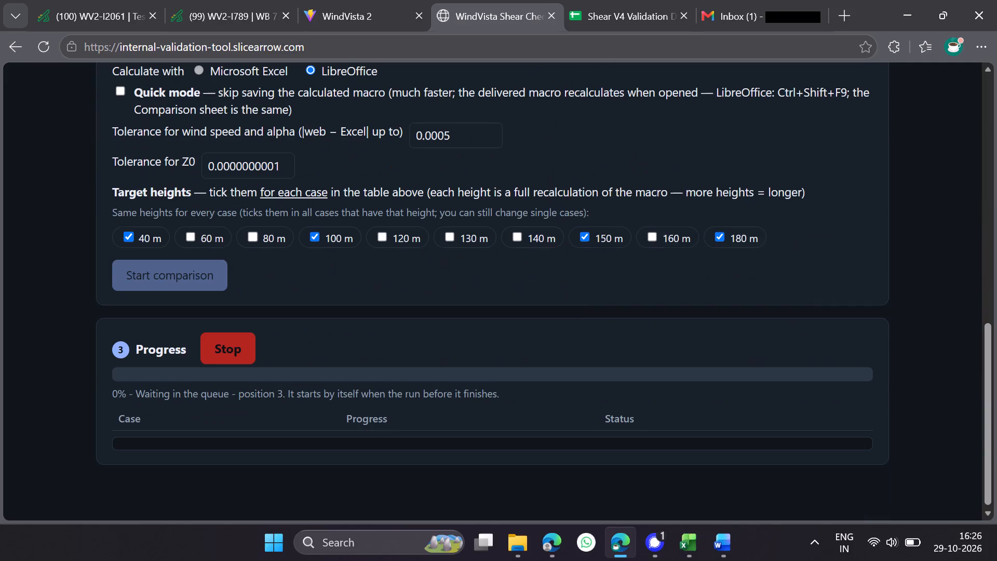
{"action": "scroll", "coordinate": [438, 257], "scroll_direction": "up", "scroll_amount": 4}
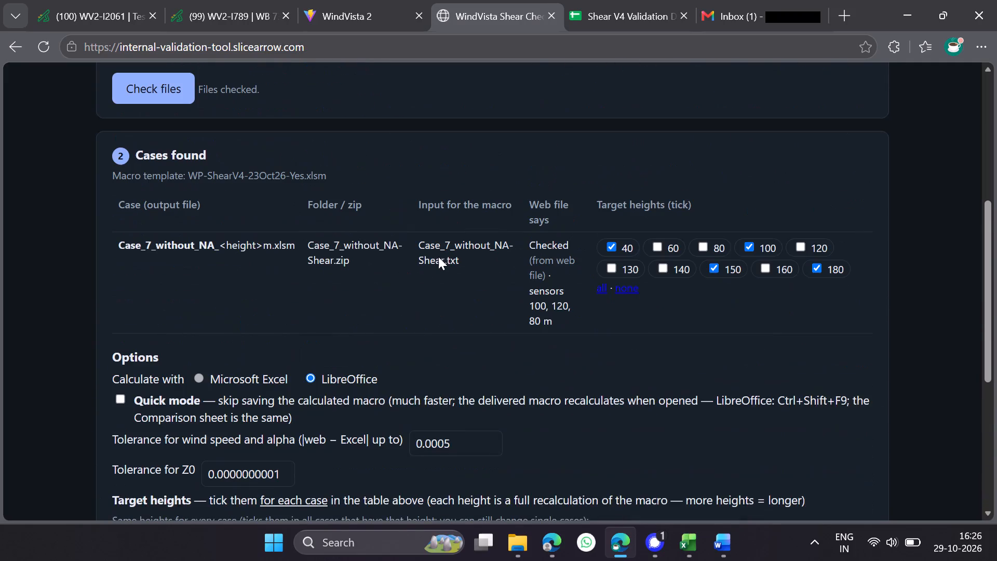
{"action": "scroll", "coordinate": [438, 257], "scroll_direction": "down", "scroll_amount": 8}
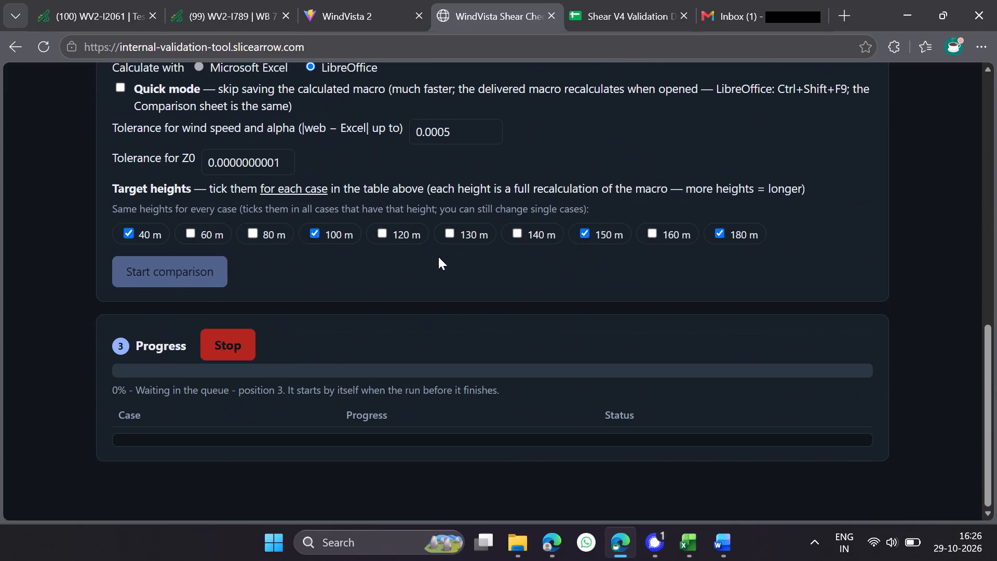
{"action": "left_click", "coordinate": [362, 0]}
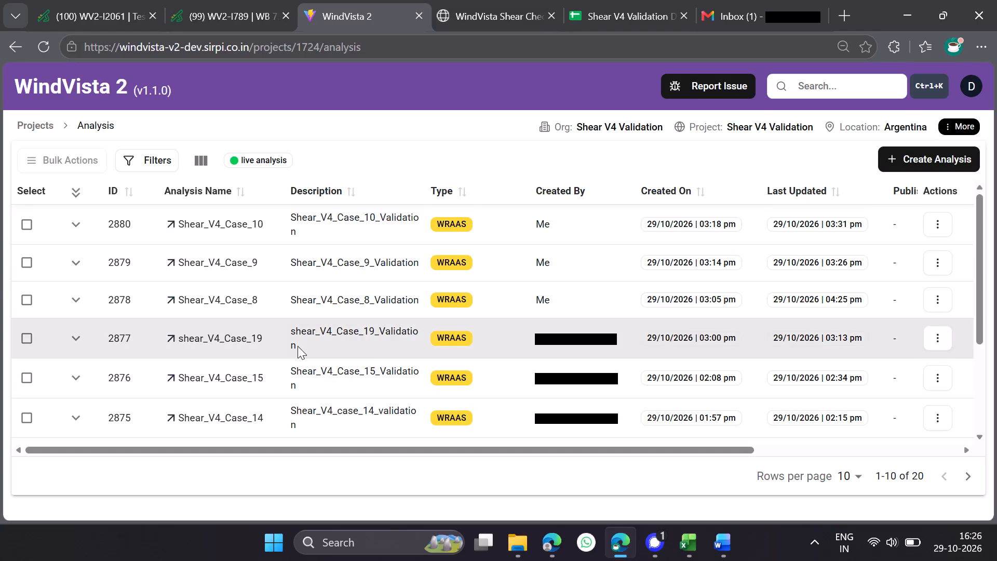
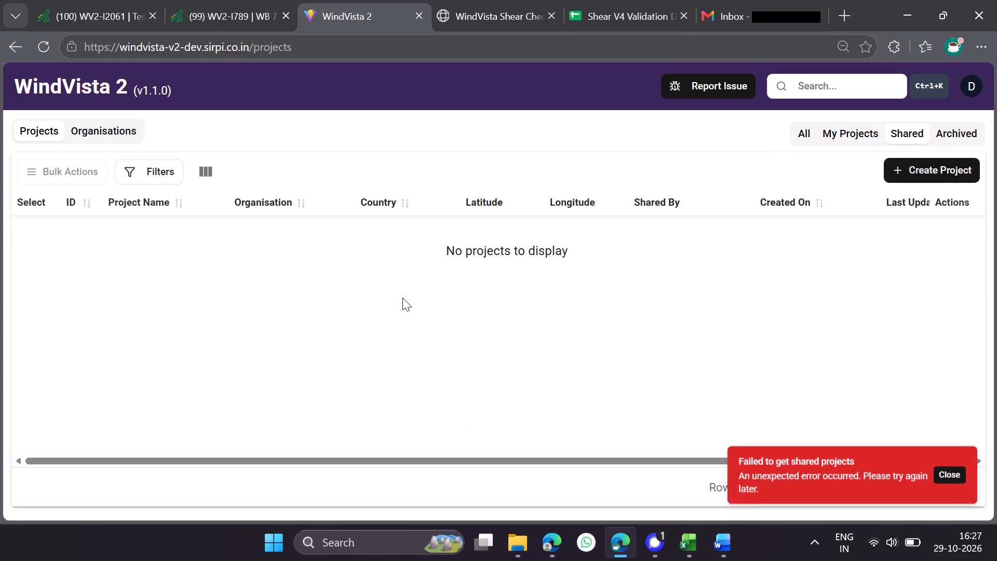
Open the Shear V4 Validation project from the organisations view and look over its list of analyses.
{"action": "left_click", "coordinate": [111, 133]}
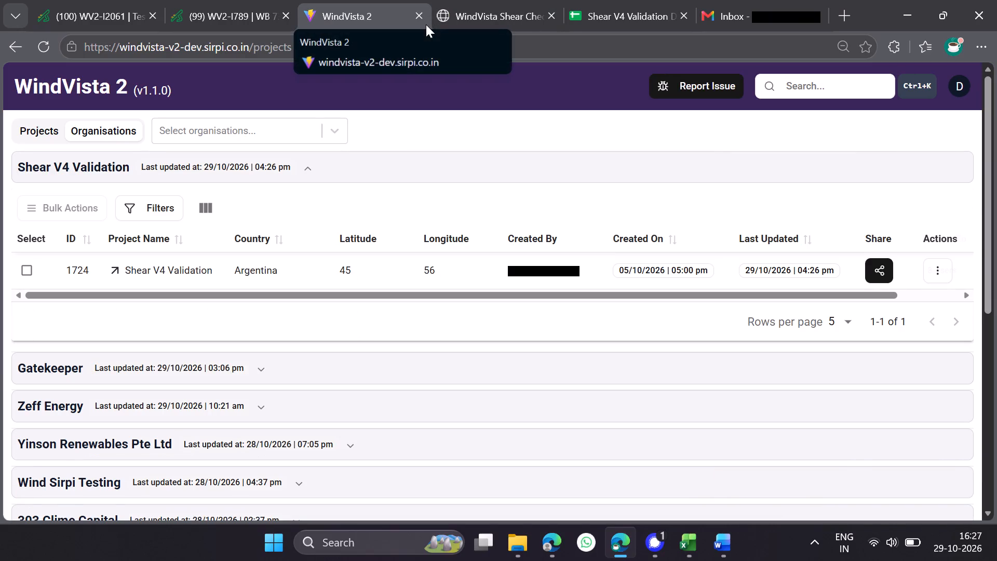
{"action": "left_click", "coordinate": [183, 274]}
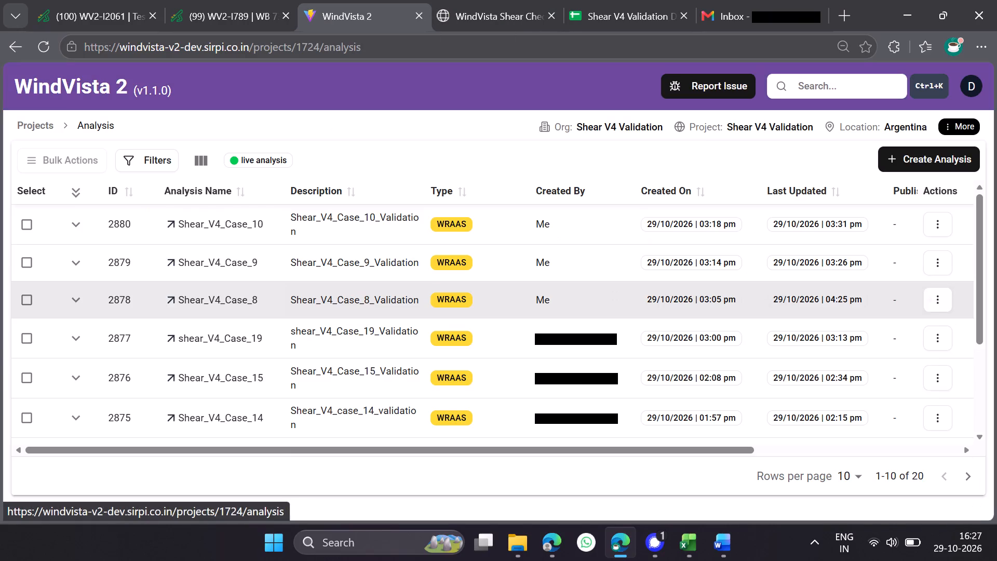
{"action": "left_click", "coordinate": [33, 123]}
{"action": "left_click", "coordinate": [107, 135]}
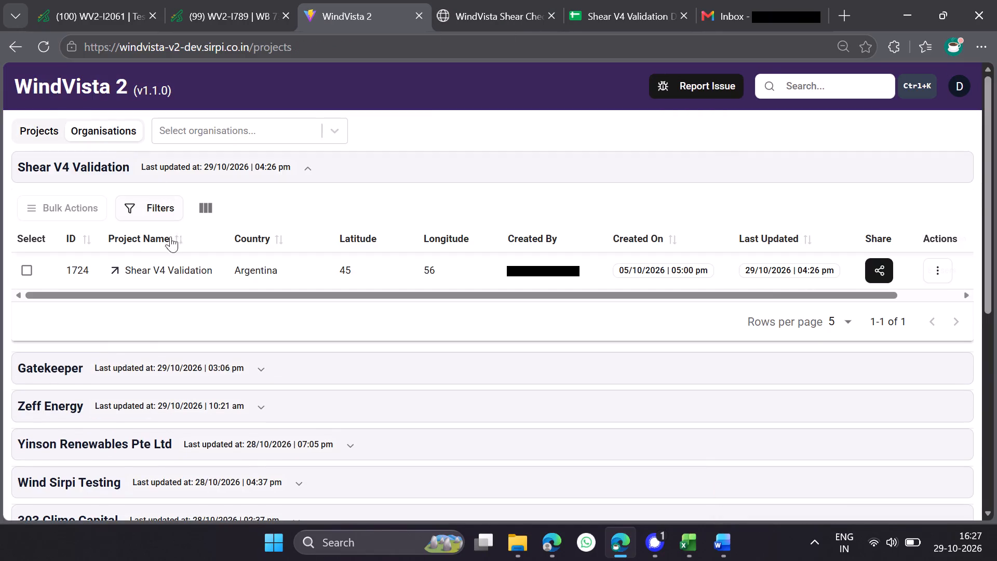
{"action": "left_click", "coordinate": [164, 275]}
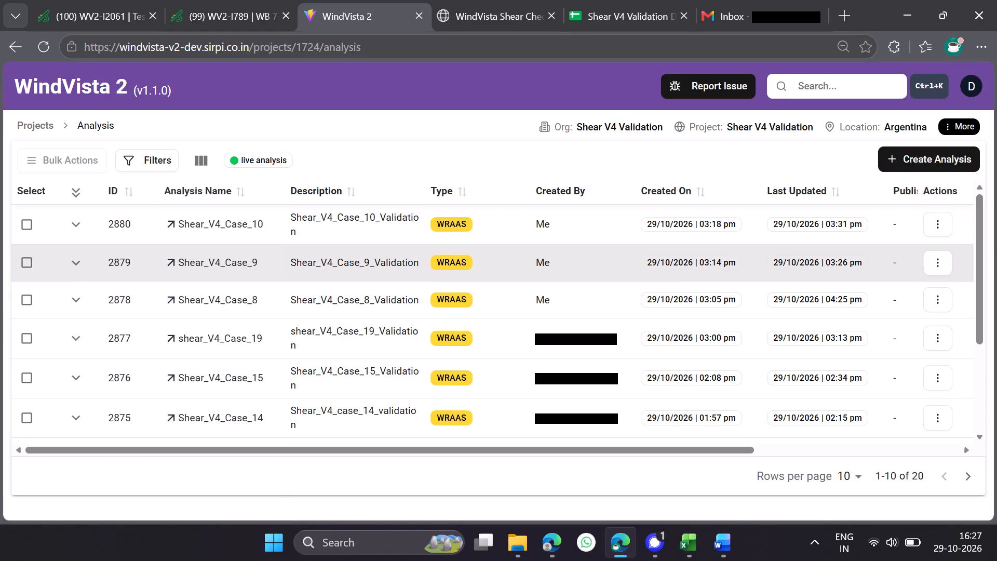
{"action": "scroll", "coordinate": [406, 379], "scroll_direction": "down", "scroll_amount": 6}
{"action": "scroll", "coordinate": [406, 379], "scroll_direction": "up", "scroll_amount": 9}
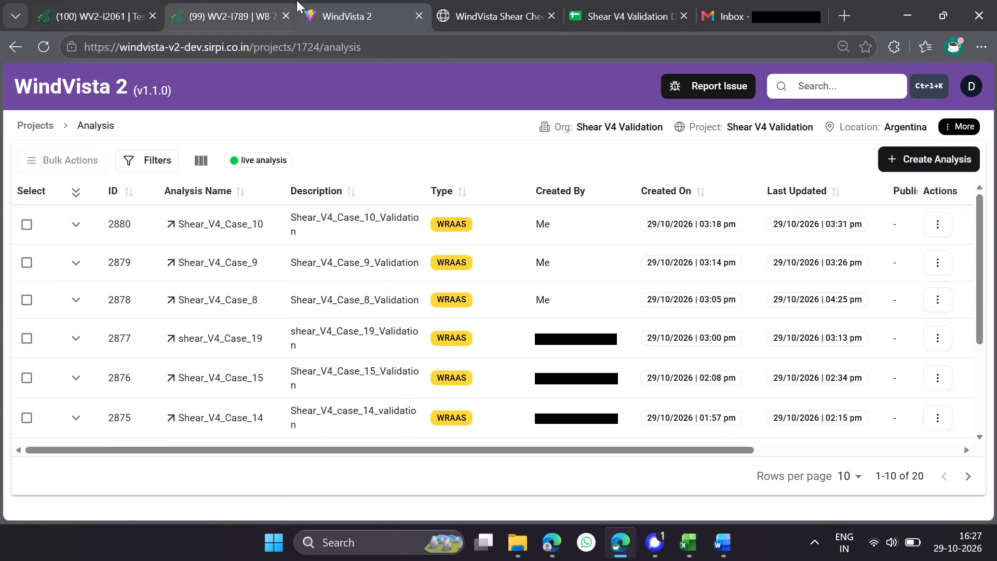
Switch to the WindVista shear validation tool and check the progress of the queued comparison run.
{"action": "left_click", "coordinate": [467, 0]}
{"action": "left_click", "coordinate": [349, 2]}
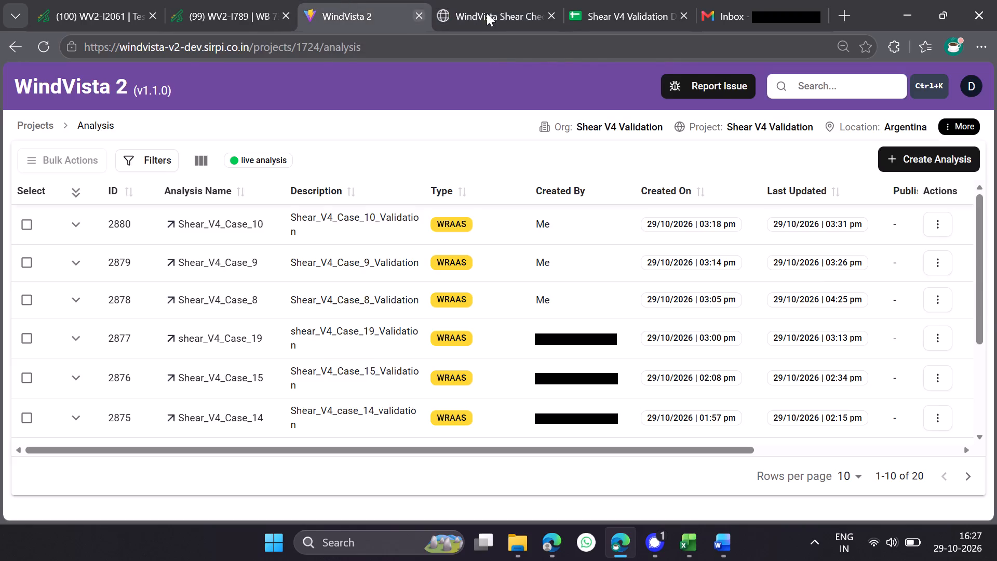
{"action": "left_click", "coordinate": [497, 5]}
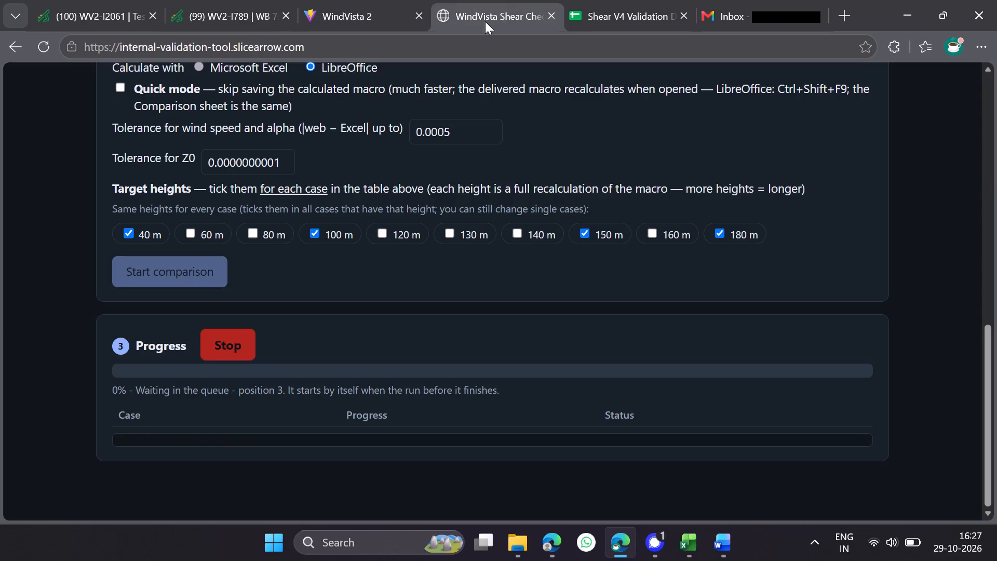
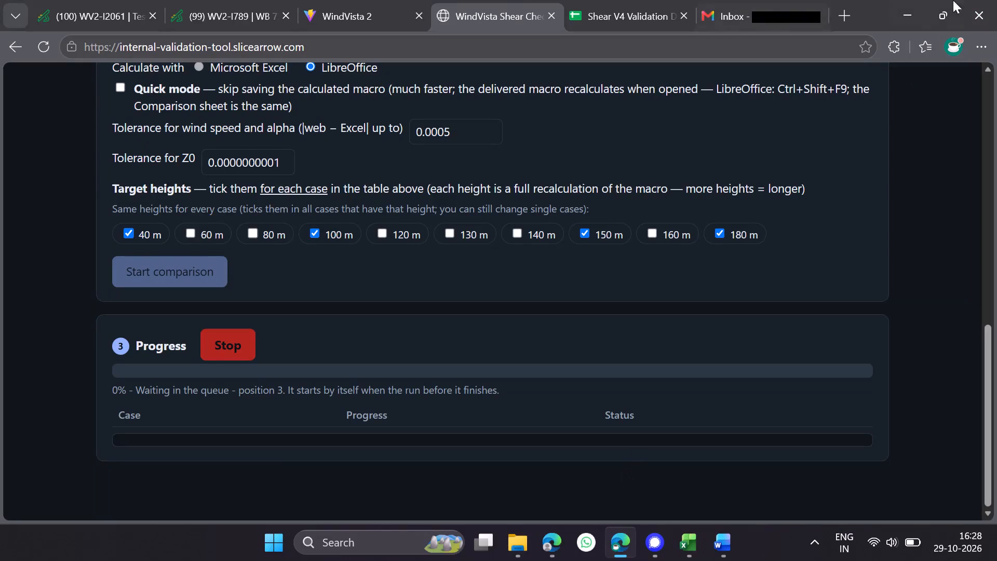
Return to the Shear V4 Validation project's analysis list in WindVista 2.
{"action": "left_click", "coordinate": [390, 0]}
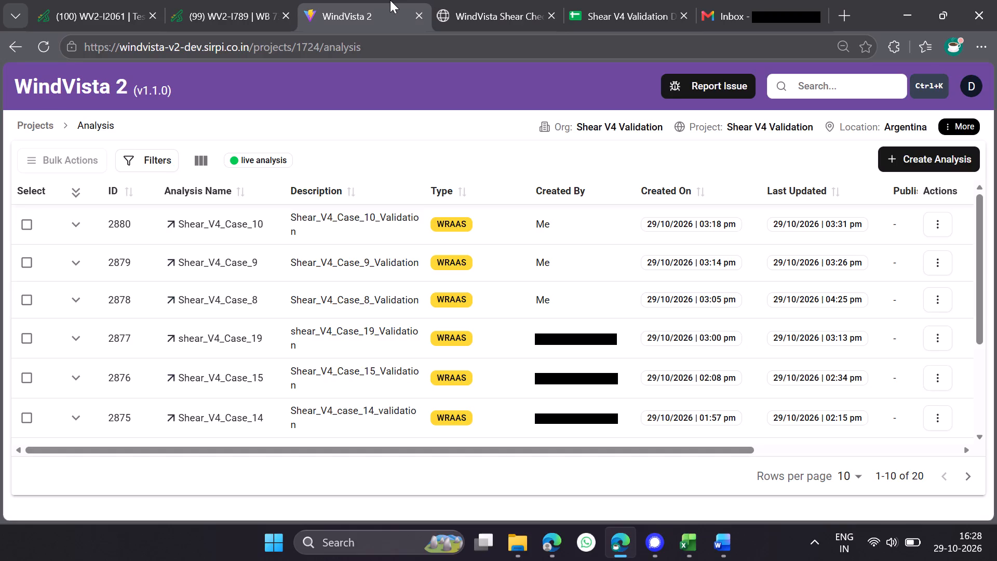
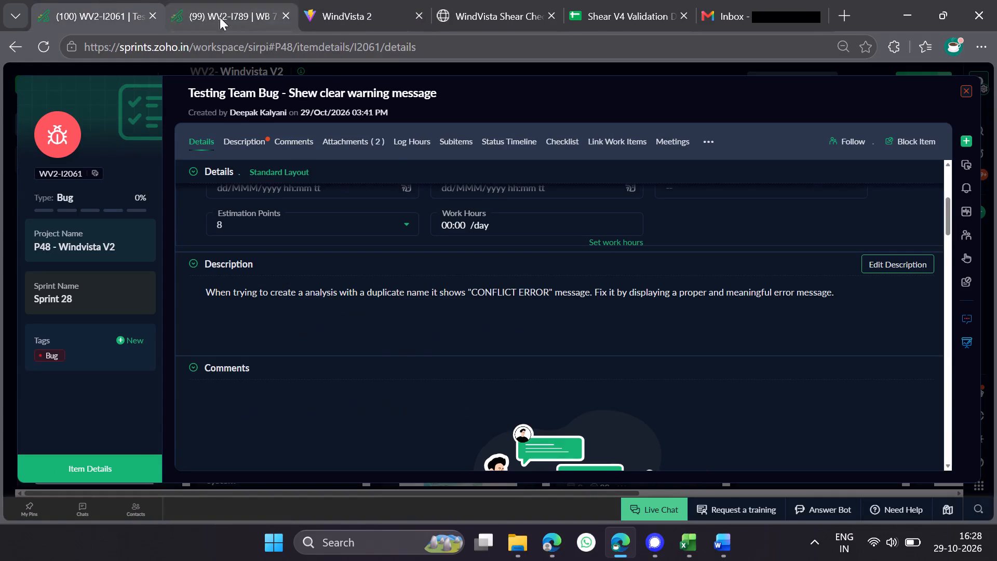
Check the duplicate analysis name bug's details and the comments on the WB 737 - LT downloads story in Zoho Sprints.
{"action": "left_click", "coordinate": [410, 319]}
{"action": "scroll", "coordinate": [410, 319], "scroll_direction": "up", "scroll_amount": 12}
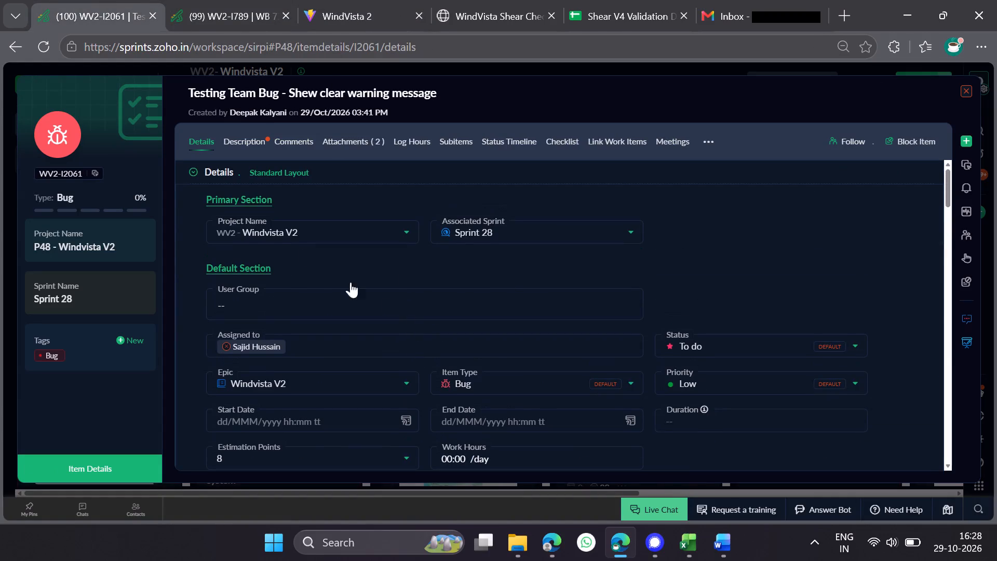
{"action": "left_click", "coordinate": [243, 0]}
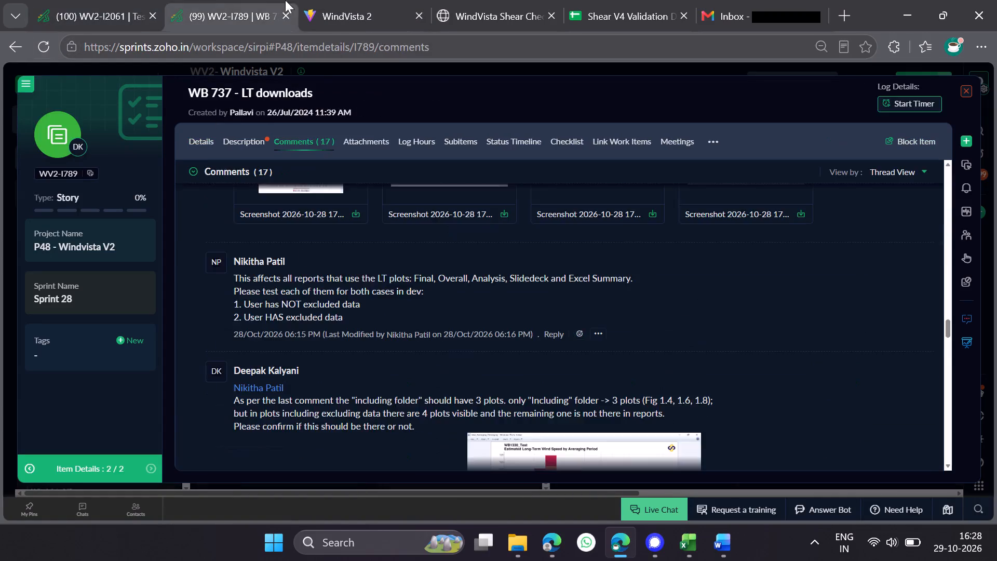
{"action": "left_click", "coordinate": [351, 0]}
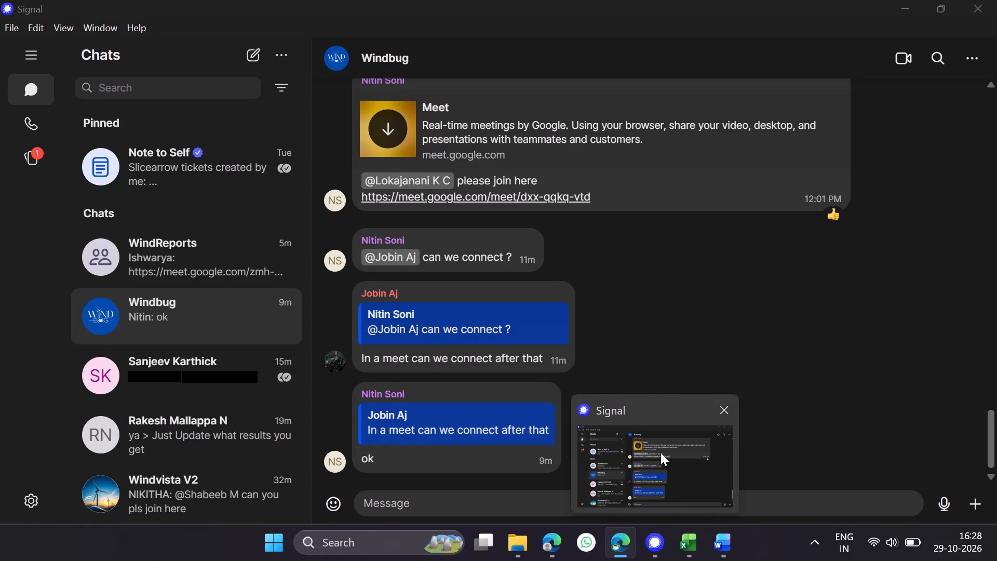
Switch to Word, review the long-term wind speed plots, Figures 1.4 to 1.9, in the WB1330_Test long-term report, and close it.
{"action": "left_click", "coordinate": [715, 544]}
{"action": "scroll", "coordinate": [494, 333], "scroll_direction": "down", "scroll_amount": 6}
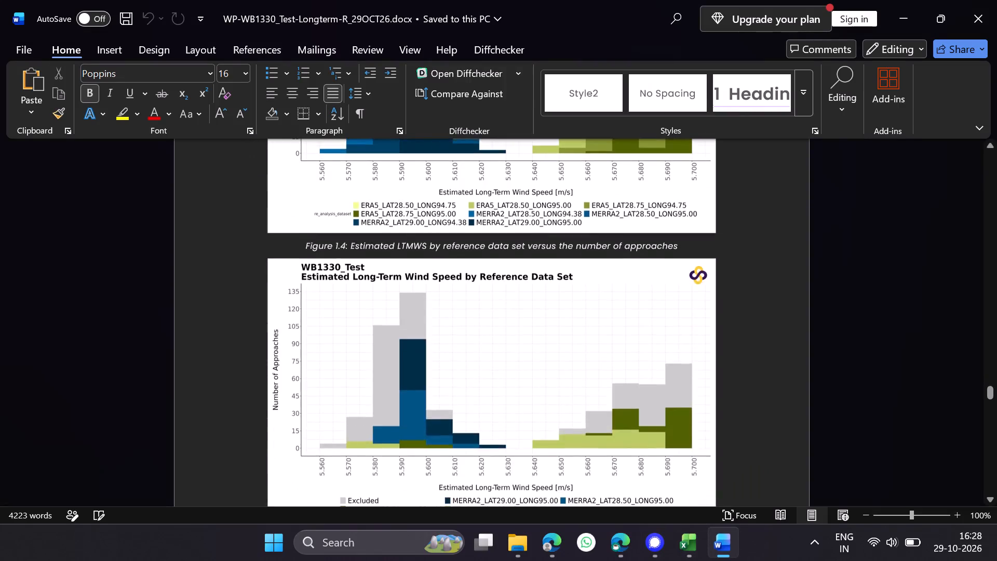
{"action": "scroll", "coordinate": [494, 333], "scroll_direction": "down", "scroll_amount": 16}
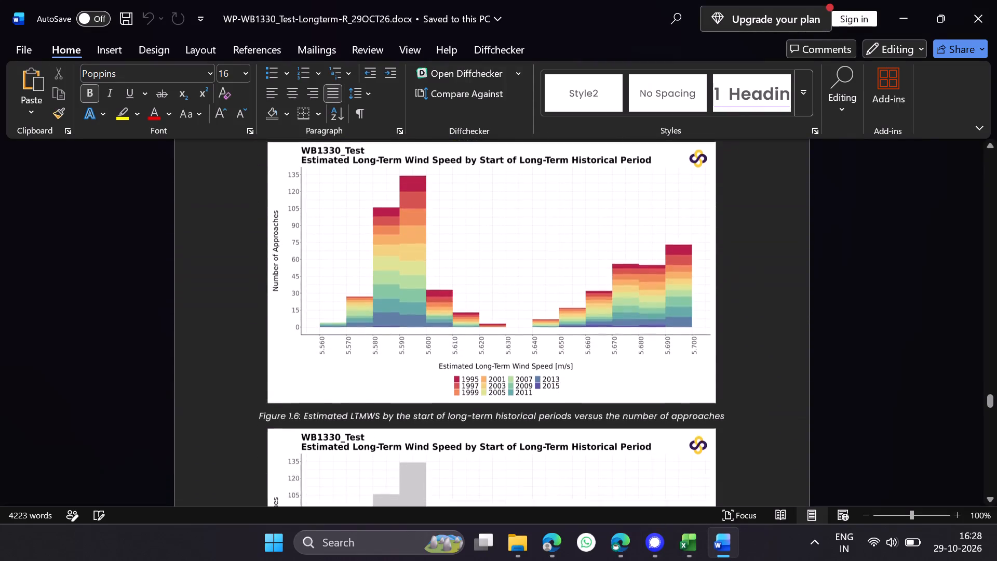
{"action": "scroll", "coordinate": [494, 333], "scroll_direction": "up", "scroll_amount": 20}
{"action": "scroll", "coordinate": [494, 333], "scroll_direction": "up", "scroll_amount": 2}
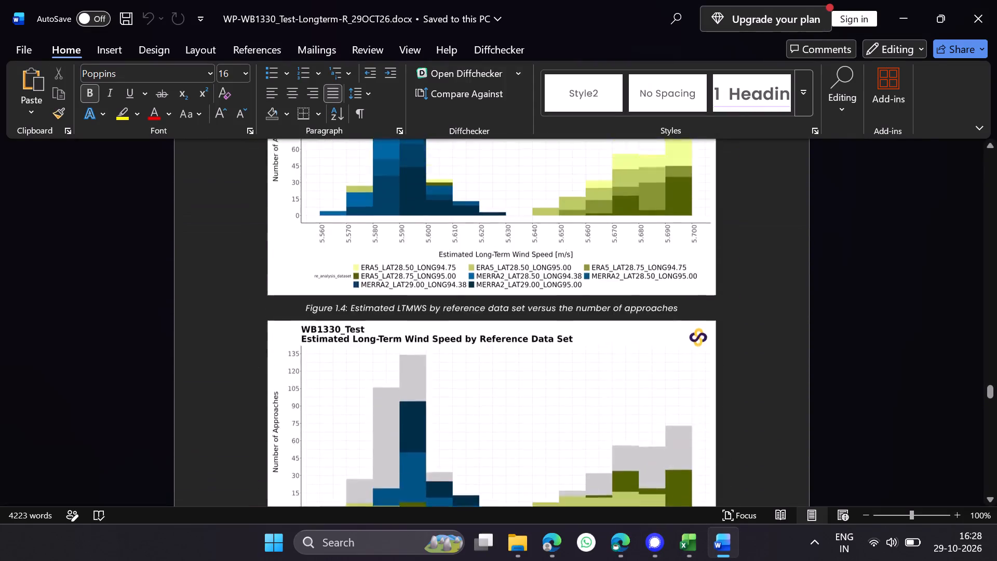
{"action": "scroll", "coordinate": [494, 333], "scroll_direction": "up", "scroll_amount": 2}
{"action": "scroll", "coordinate": [494, 333], "scroll_direction": "down", "scroll_amount": 20}
{"action": "scroll", "coordinate": [494, 333], "scroll_direction": "down", "scroll_amount": 4}
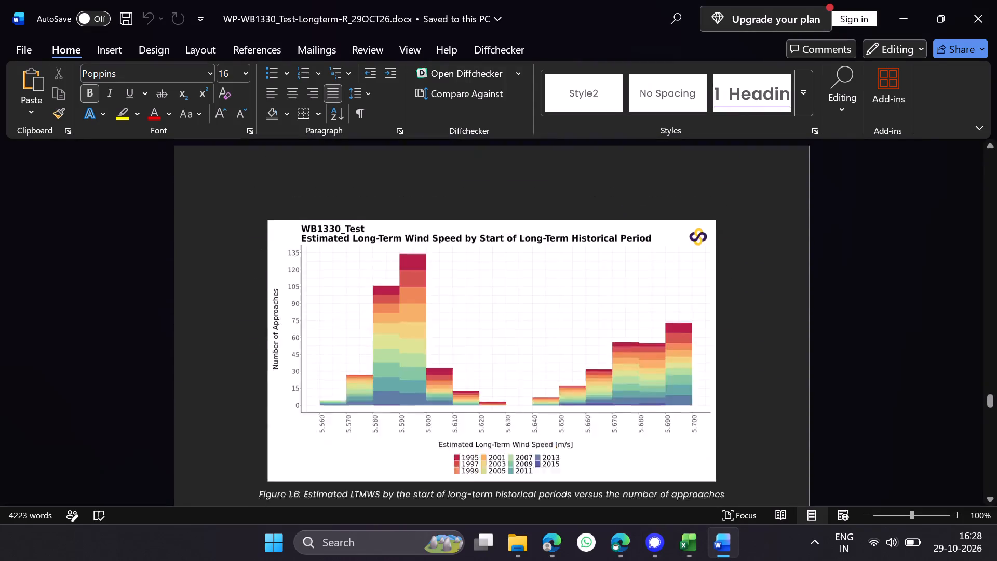
{"action": "scroll", "coordinate": [494, 333], "scroll_direction": "down", "scroll_amount": 20}
{"action": "scroll", "coordinate": [494, 333], "scroll_direction": "down", "scroll_amount": 16}
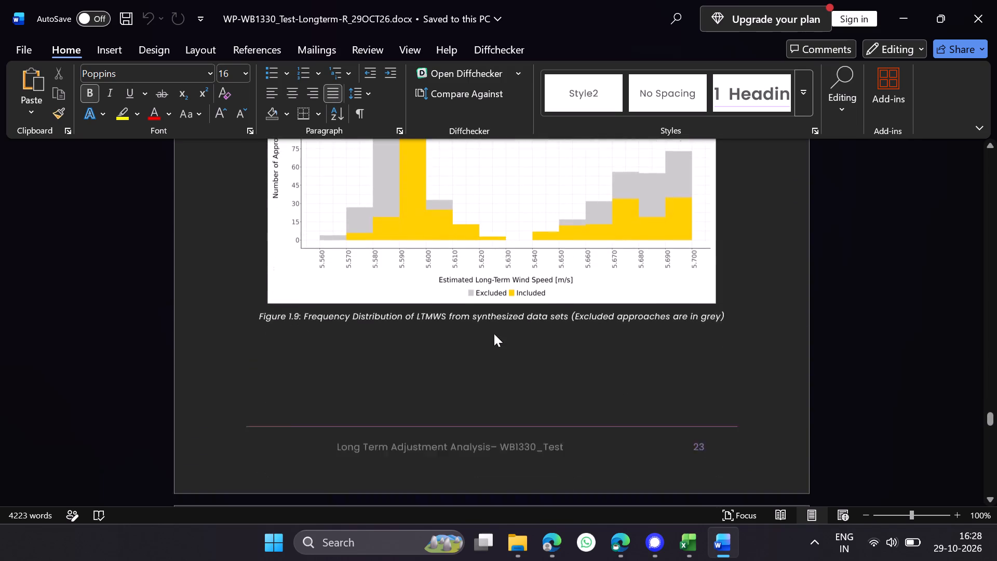
{"action": "scroll", "coordinate": [494, 333], "scroll_direction": "up", "scroll_amount": 13}
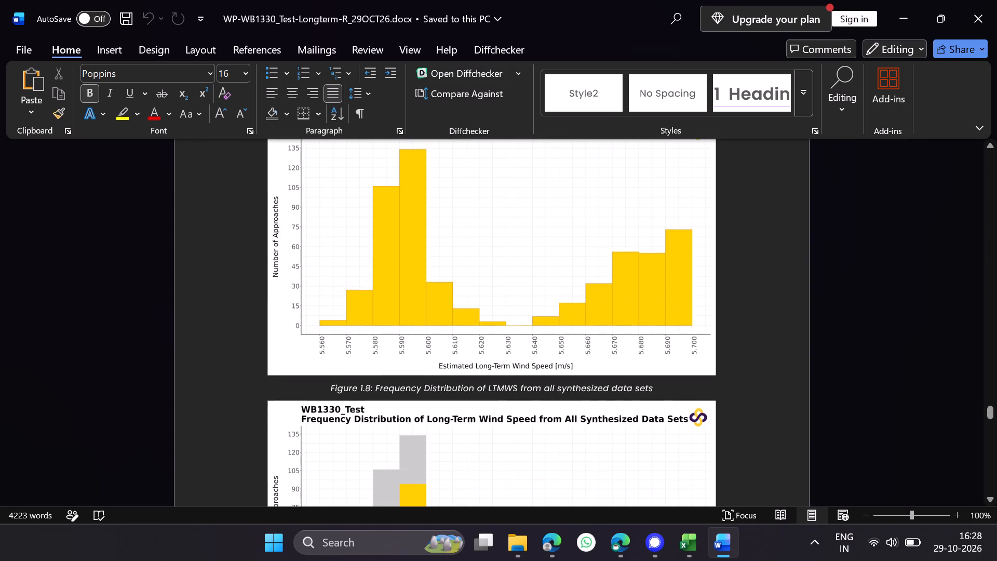
{"action": "scroll", "coordinate": [494, 333], "scroll_direction": "up", "scroll_amount": 20}
{"action": "scroll", "coordinate": [494, 333], "scroll_direction": "up", "scroll_amount": 13}
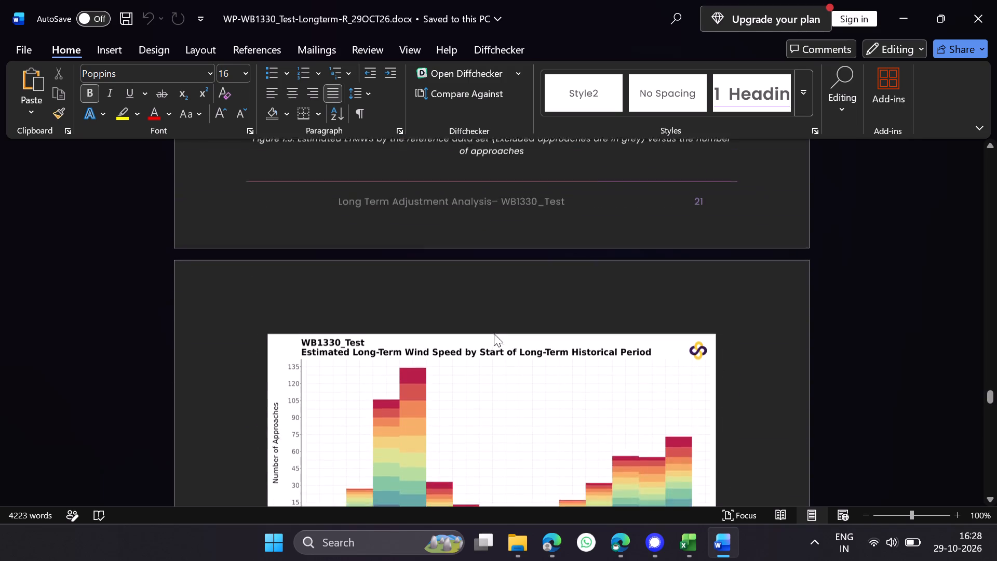
{"action": "scroll", "coordinate": [269, 351], "scroll_direction": "up", "scroll_amount": 13}
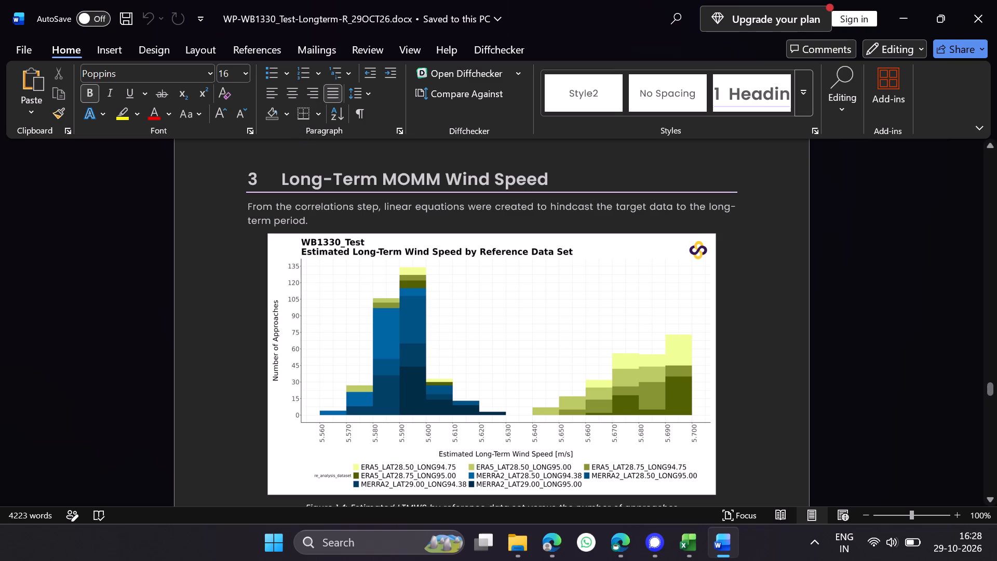
{"action": "scroll", "coordinate": [489, 374], "scroll_direction": "down", "scroll_amount": 8}
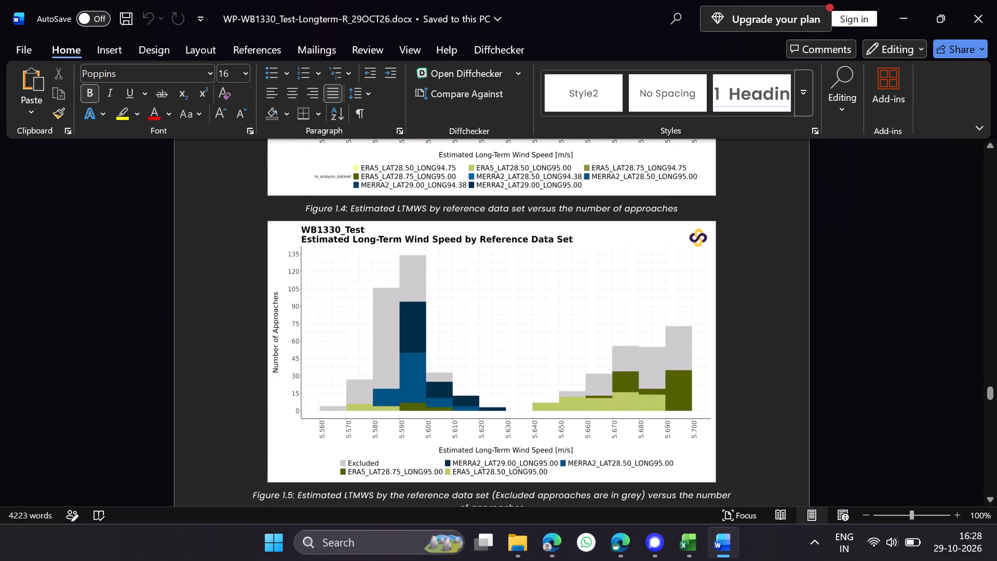
{"action": "scroll", "coordinate": [415, 240], "scroll_direction": "down", "scroll_amount": 15}
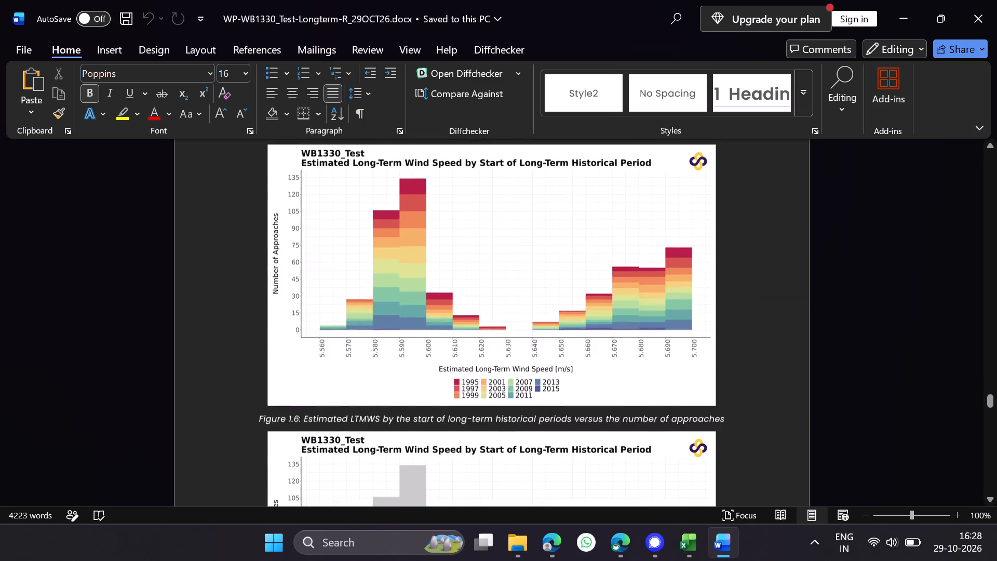
{"action": "scroll", "coordinate": [415, 240], "scroll_direction": "down", "scroll_amount": 7}
{"action": "scroll", "coordinate": [415, 240], "scroll_direction": "down", "scroll_amount": 20}
{"action": "scroll", "coordinate": [415, 240], "scroll_direction": "down", "scroll_amount": 8}
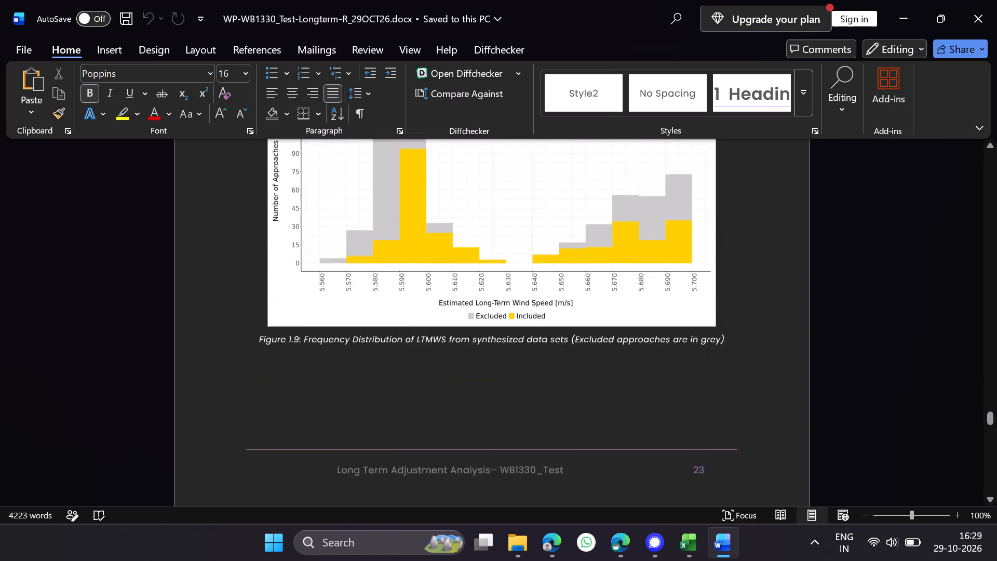
{"action": "scroll", "coordinate": [415, 240], "scroll_direction": "down", "scroll_amount": 7}
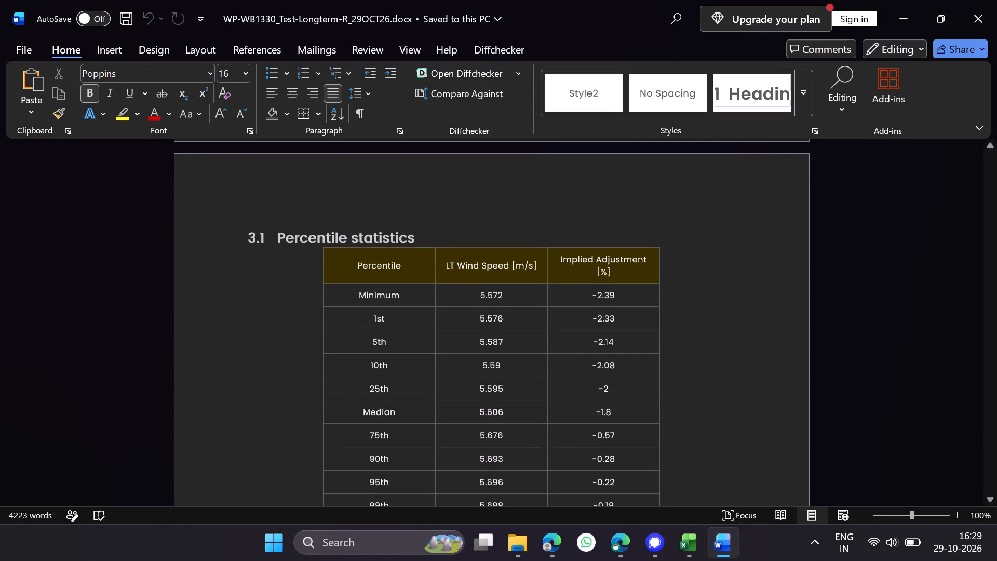
{"action": "left_click", "coordinate": [736, 273]}
{"action": "left_click", "coordinate": [996, 0]}
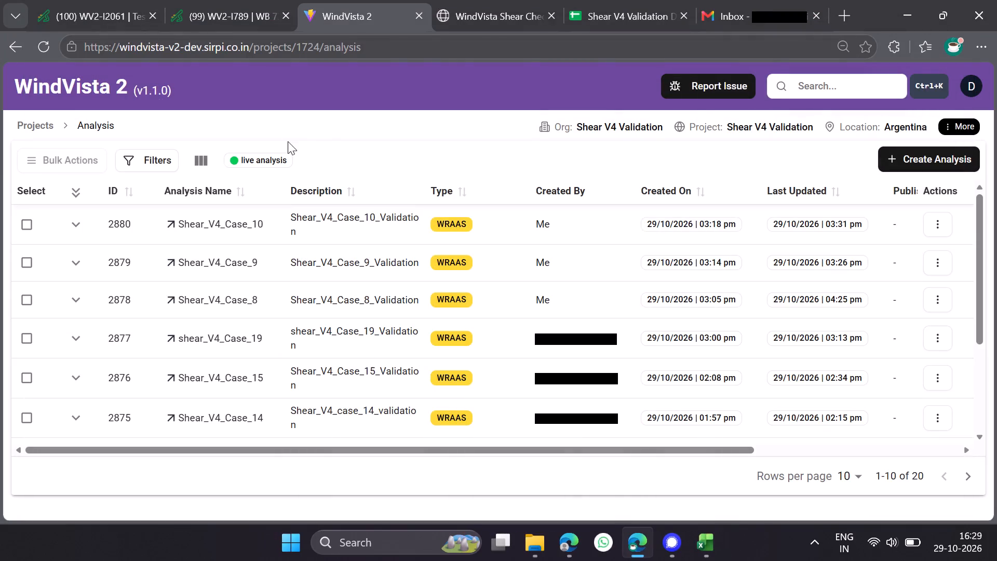
In File Explorer's Downloads folder, extract the WB1330 _ analysis_Analysis_Level_Downloads zip into a folder of the same name.
{"action": "left_click", "coordinate": [529, 542]}
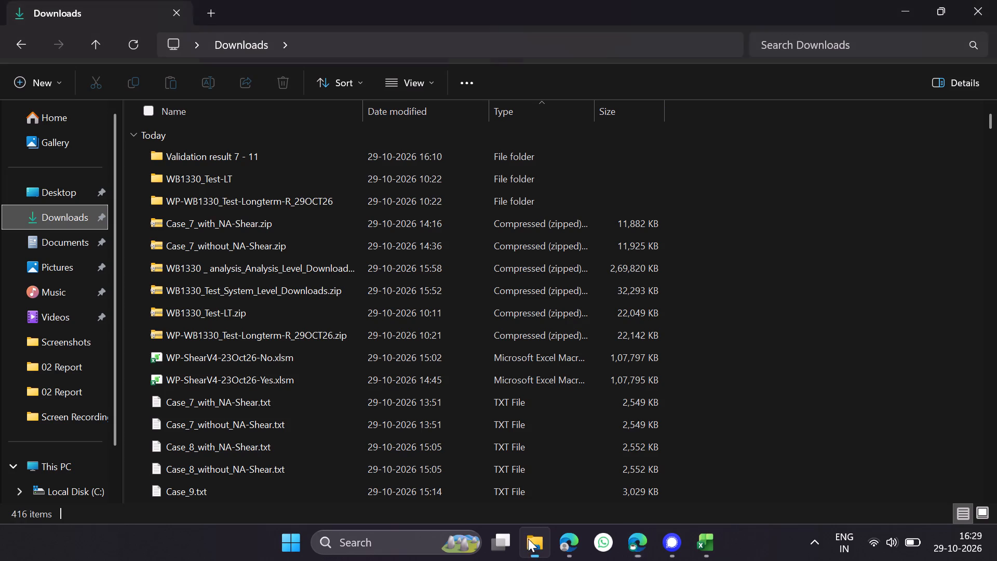
{"action": "left_click", "coordinate": [224, 273]}
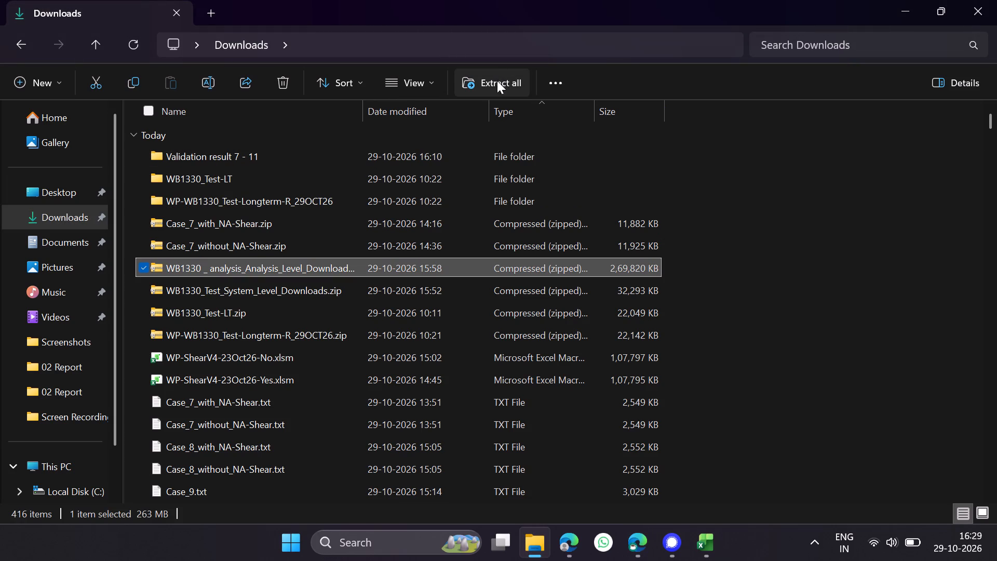
{"action": "left_click", "coordinate": [497, 81]}
{"action": "left_click", "coordinate": [636, 430]}
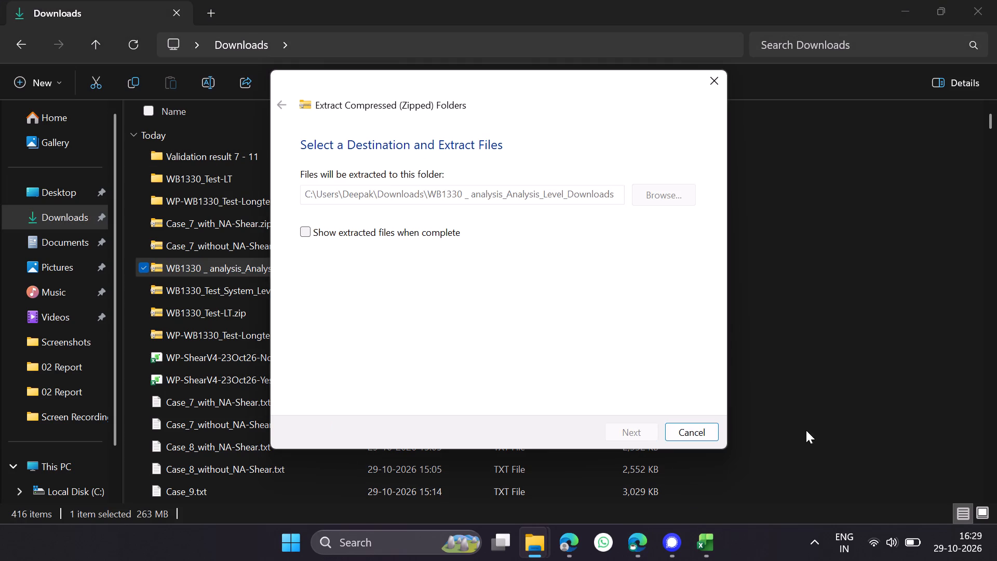
{"action": "left_click", "coordinate": [825, 365]}
Switch back to the Shear V4 Validation project's analysis list in Microsoft Edge.
{"action": "left_click", "coordinate": [627, 545]}
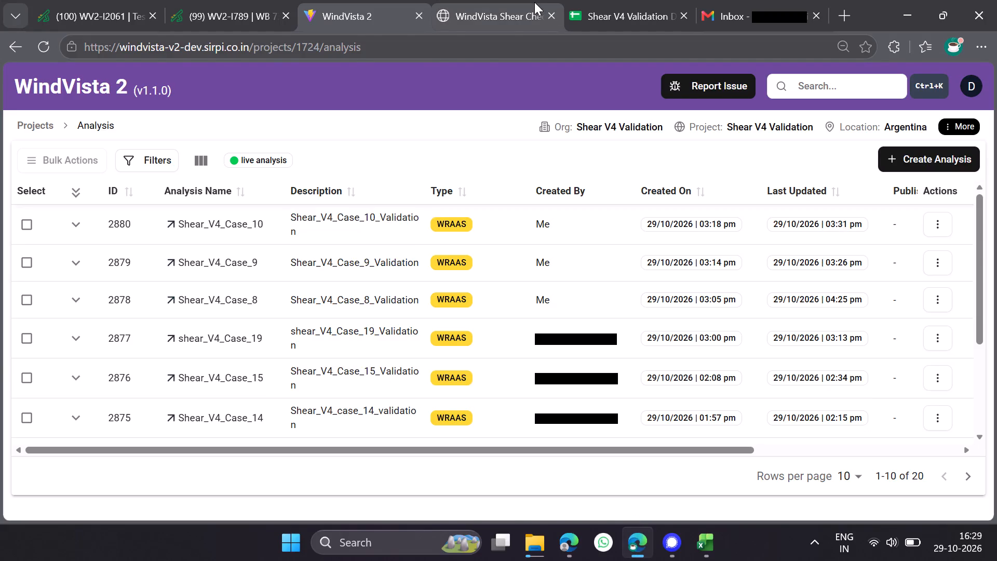
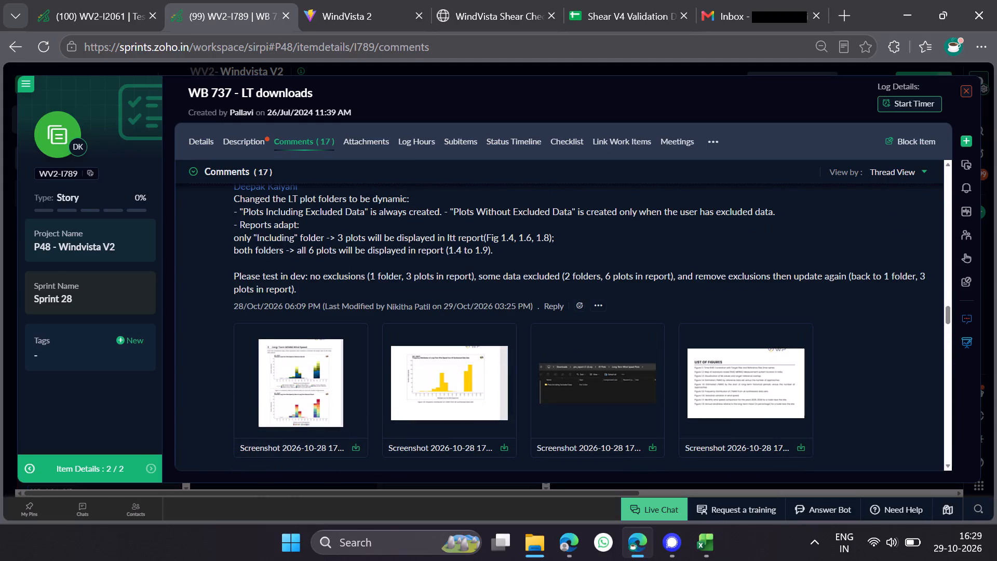
Read the follow-up comments about the LT plots on the WB 737 - LT downloads story.
{"action": "scroll", "coordinate": [381, 254], "scroll_direction": "down", "scroll_amount": 3}
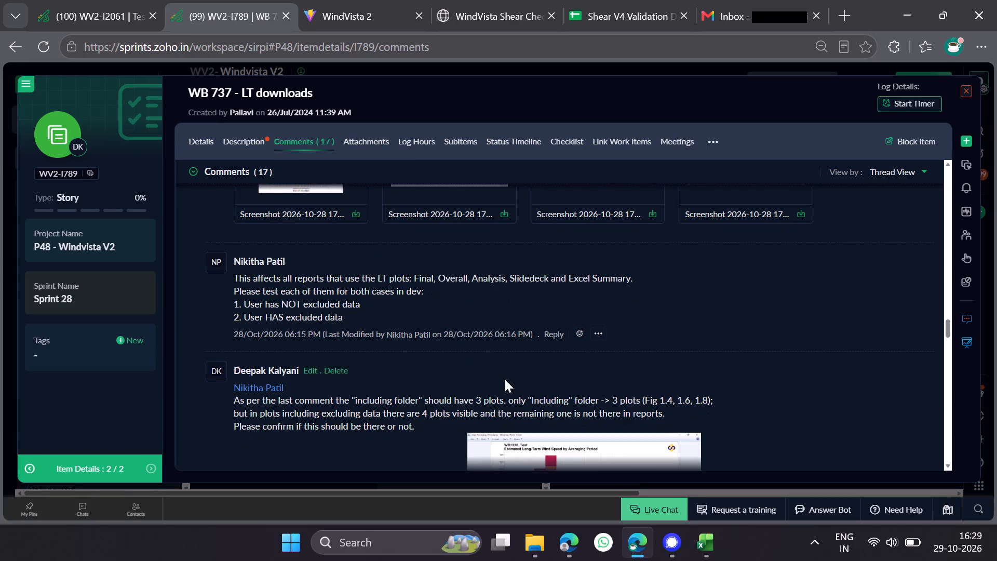
Switch to Excel, dismiss the missing Case_7_with_NA_comparison.xlsx alerts, and close the WP-ShearV4-23Oct26-No macro workbook.
{"action": "left_click", "coordinate": [699, 545]}
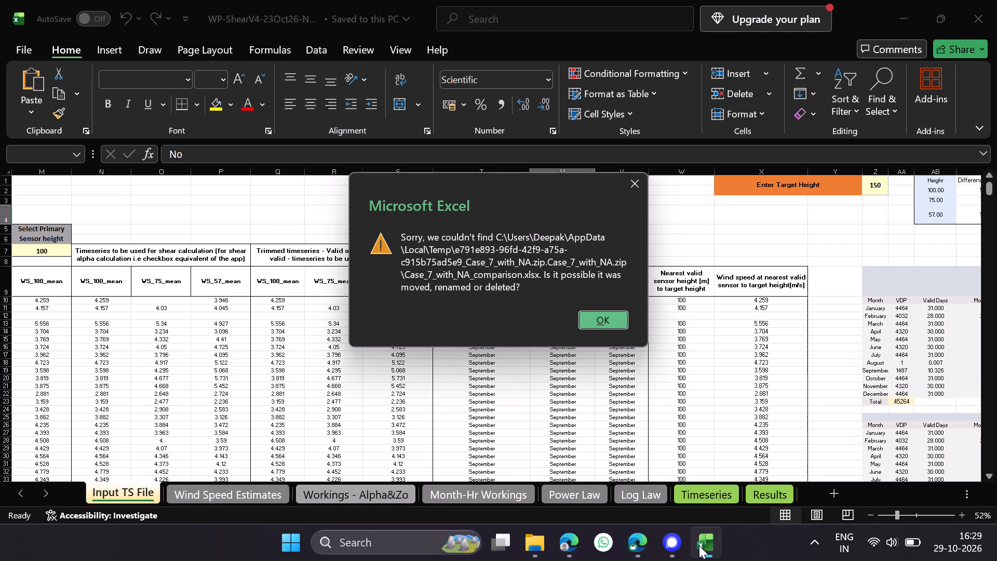
{"action": "left_click", "coordinate": [612, 317]}
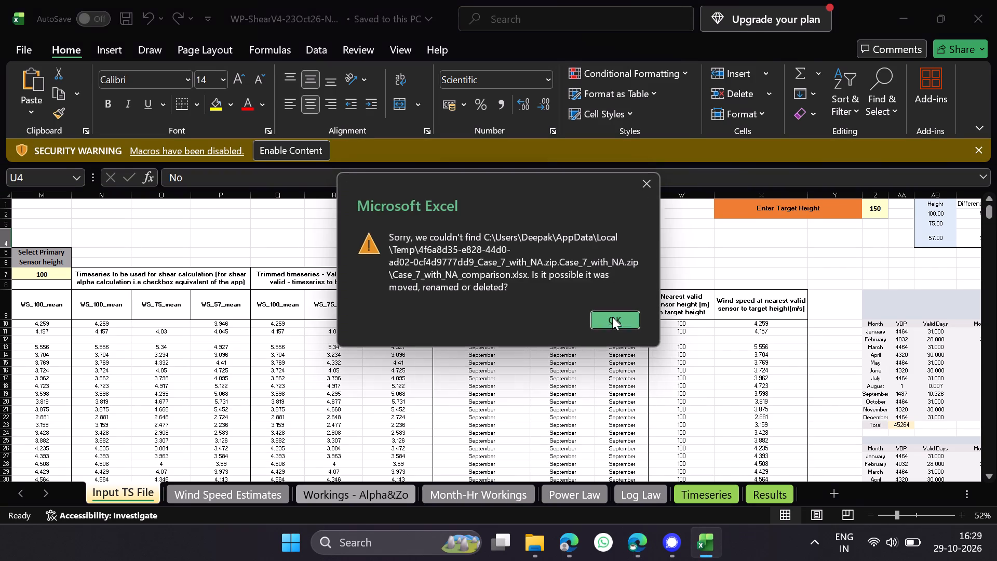
{"action": "left_click", "coordinate": [612, 317]}
{"action": "left_click", "coordinate": [996, 0]}
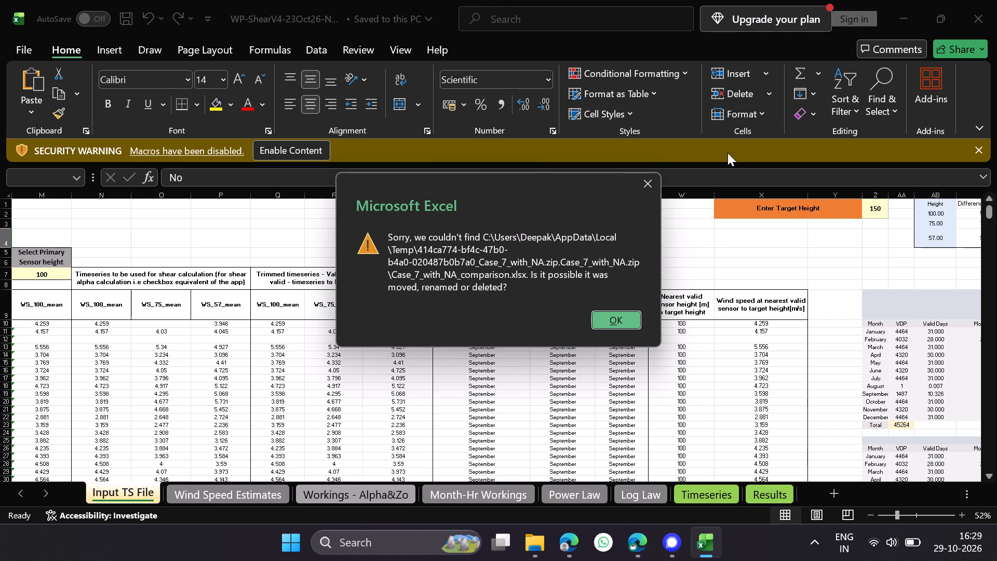
{"action": "left_click", "coordinate": [617, 327]}
{"action": "left_click", "coordinate": [996, 0]}
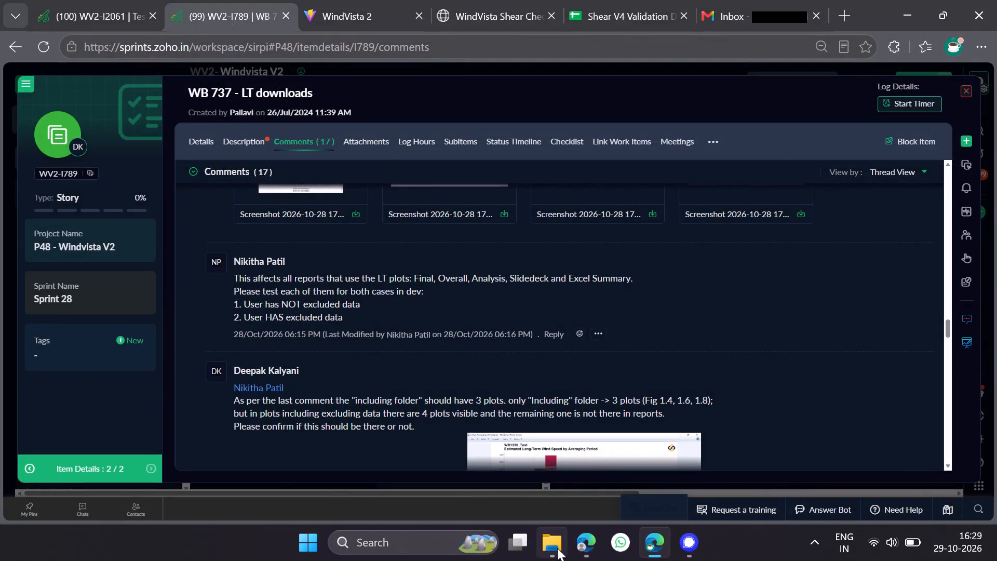
From WB1330_Test in the extracted WB1330 _ analysis_Analysis_Level_Downloads folder, open the Overall System Report in Word and enable editing.
{"action": "left_click", "coordinate": [557, 548]}
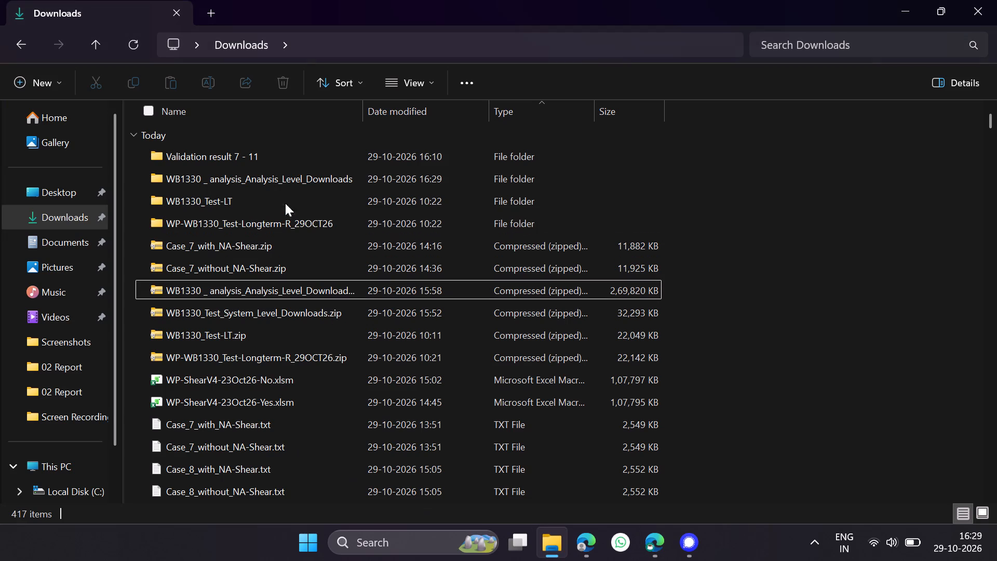
{"action": "double_click", "coordinate": [286, 180]}
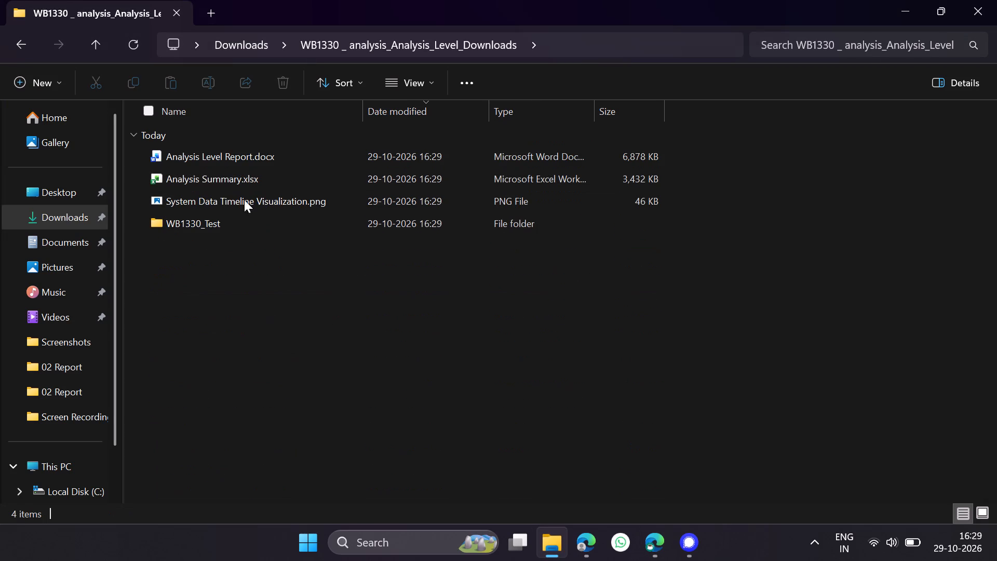
{"action": "double_click", "coordinate": [239, 227]}
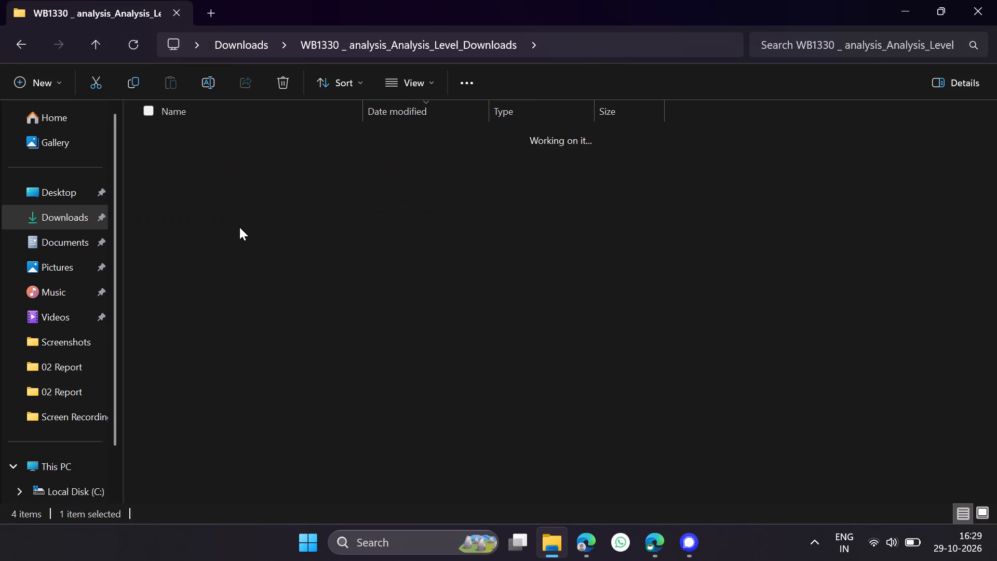
{"action": "double_click", "coordinate": [294, 163]}
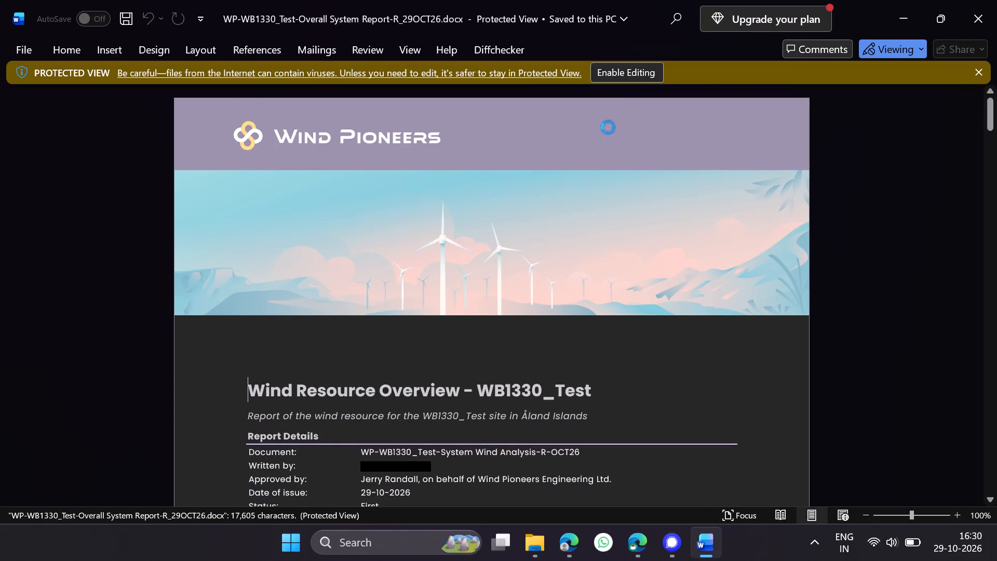
{"action": "left_click", "coordinate": [636, 74]}
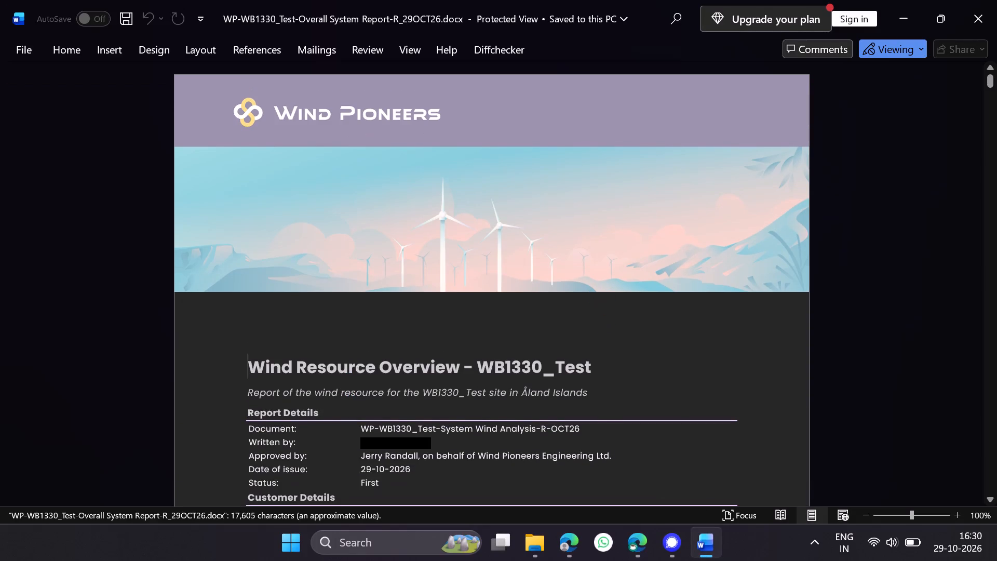
Go to section 3.7, Sheared wind speeds at target height, from the contents and examine its wind speed comparison plots.
{"action": "scroll", "coordinate": [595, 320], "scroll_direction": "down", "scroll_amount": 9}
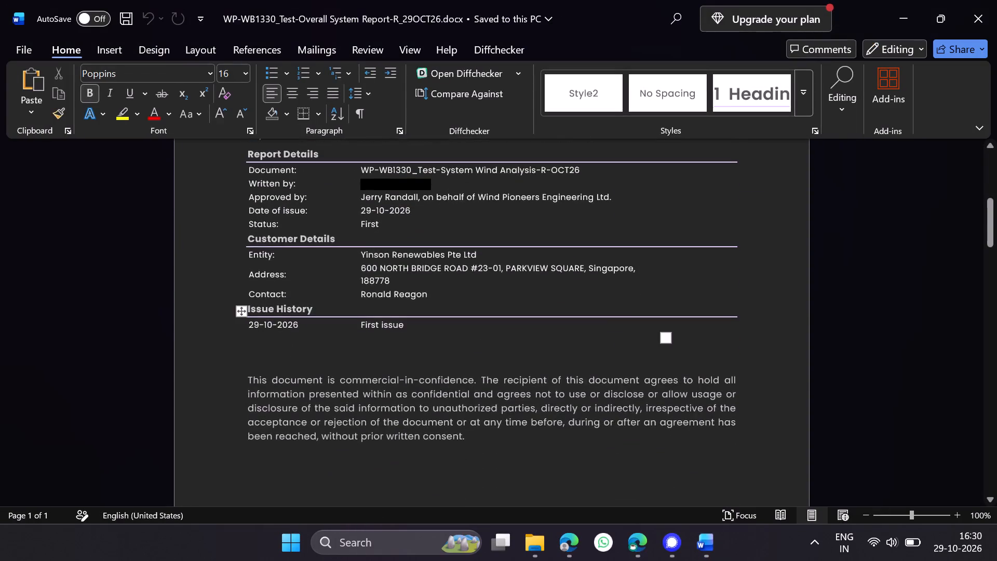
{"action": "scroll", "coordinate": [595, 320], "scroll_direction": "down", "scroll_amount": 16}
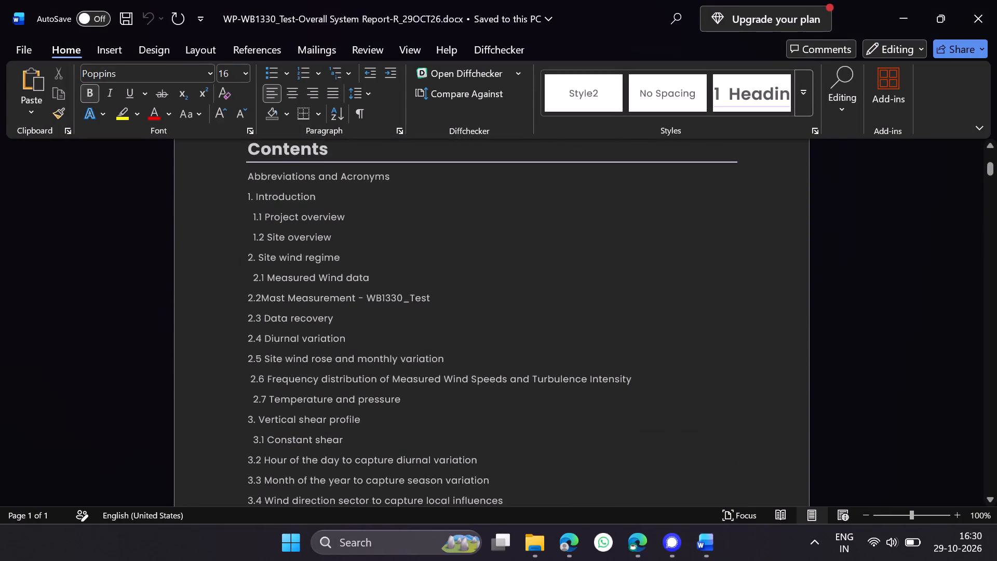
{"action": "scroll", "coordinate": [579, 379], "scroll_direction": "down", "scroll_amount": 4}
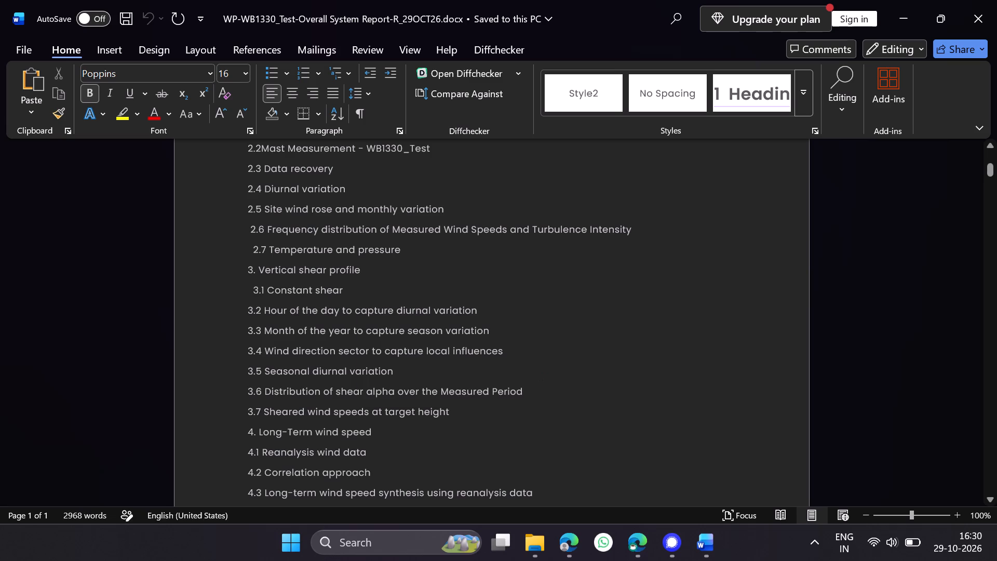
{"action": "left_click", "coordinate": [340, 411], "text": "ctrl"}
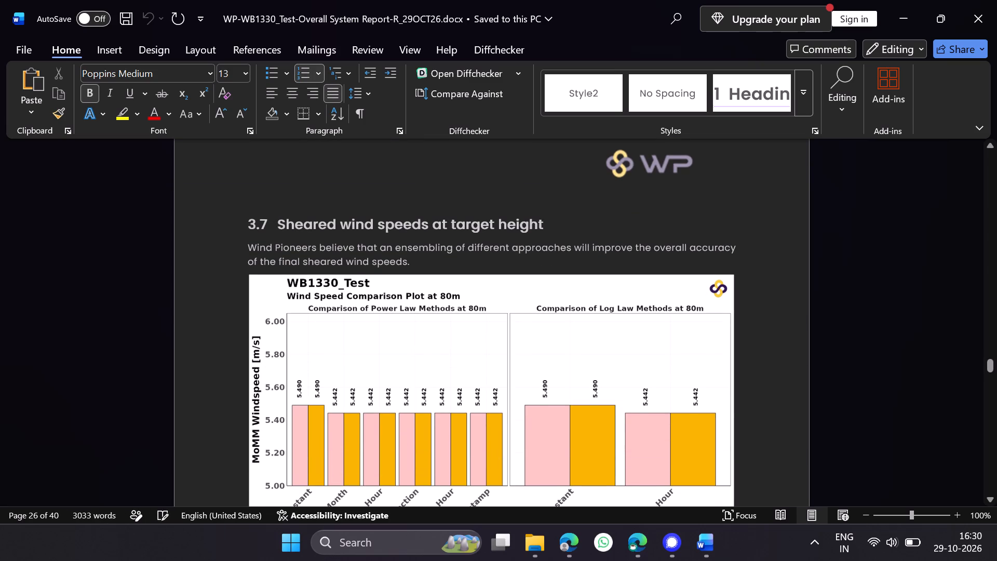
{"action": "scroll", "coordinate": [716, 298], "scroll_direction": "down", "scroll_amount": 9}
{"action": "scroll", "coordinate": [716, 298], "scroll_direction": "down", "scroll_amount": 20}
{"action": "scroll", "coordinate": [716, 298], "scroll_direction": "down", "scroll_amount": 8}
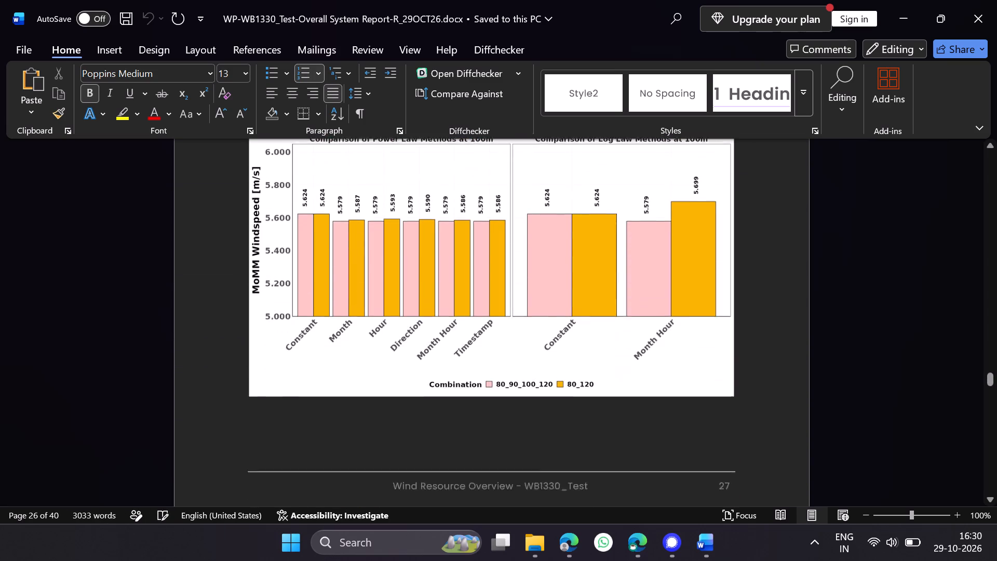
{"action": "scroll", "coordinate": [716, 298], "scroll_direction": "up", "scroll_amount": 20}
{"action": "scroll", "coordinate": [716, 298], "scroll_direction": "up", "scroll_amount": 20}
{"action": "scroll", "coordinate": [716, 298], "scroll_direction": "up", "scroll_amount": 2}
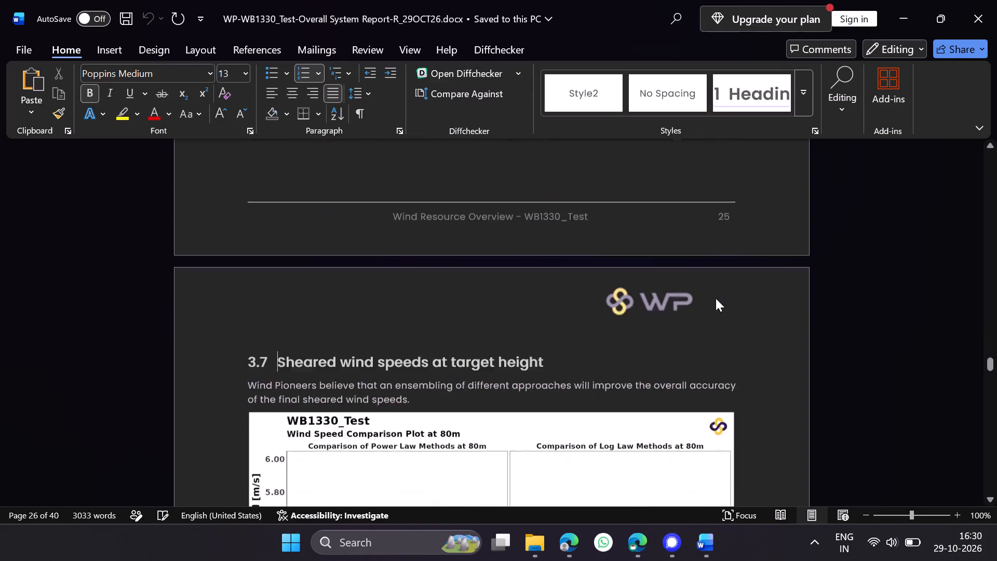
{"action": "scroll", "coordinate": [716, 298], "scroll_direction": "down", "scroll_amount": 20}
{"action": "scroll", "coordinate": [716, 298], "scroll_direction": "down", "scroll_amount": 20}
{"action": "scroll", "coordinate": [716, 298], "scroll_direction": "down", "scroll_amount": 9}
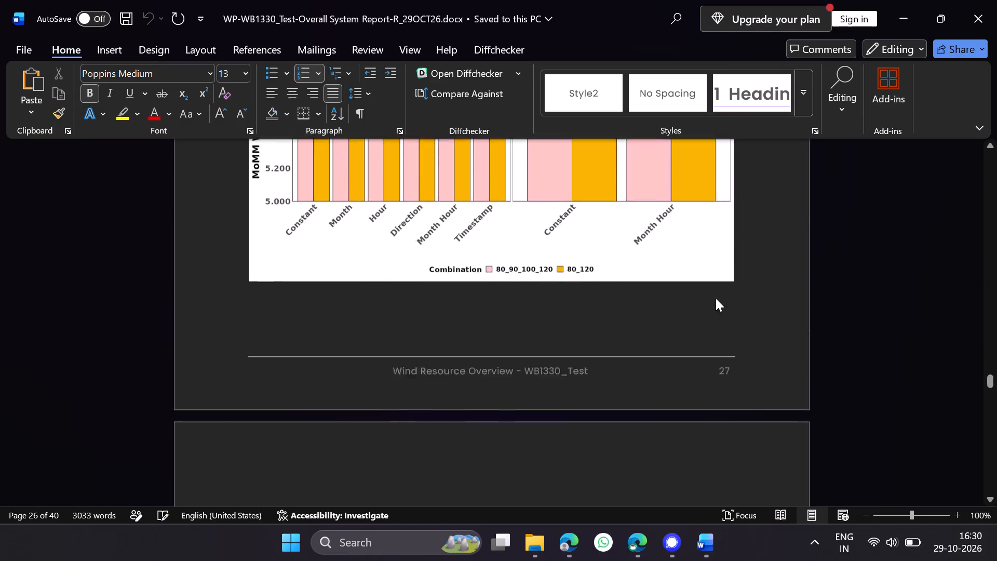
{"action": "scroll", "coordinate": [716, 298], "scroll_direction": "down", "scroll_amount": 5}
{"action": "scroll", "coordinate": [716, 298], "scroll_direction": "up", "scroll_amount": 20}
{"action": "scroll", "coordinate": [716, 298], "scroll_direction": "up", "scroll_amount": 6}
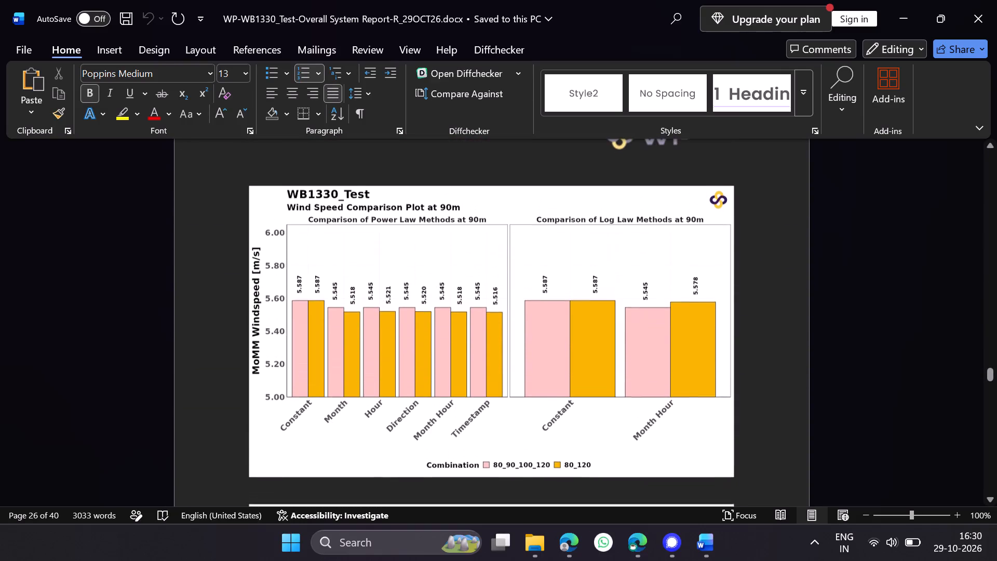
Return to the contents, go to section 4, Long-Term wind speed, and look through to section 4.4, Overall distribution of results.
{"action": "left_click_drag", "start_coordinate": [990, 377], "coordinate": [969, 155]}
{"action": "scroll", "coordinate": [477, 382], "scroll_direction": "down", "scroll_amount": 20}
{"action": "scroll", "coordinate": [477, 382], "scroll_direction": "down", "scroll_amount": 10}
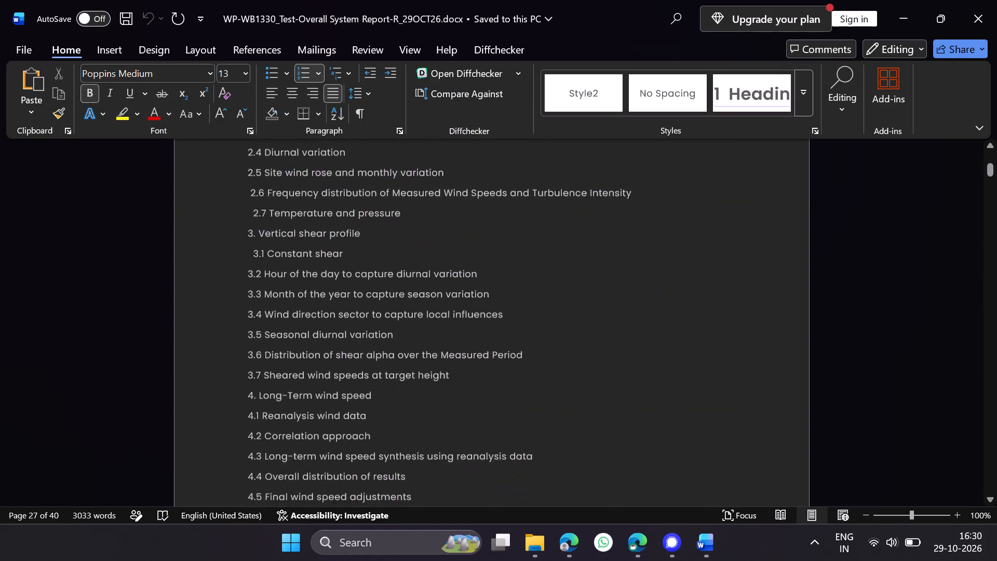
{"action": "scroll", "coordinate": [476, 384], "scroll_direction": "down", "scroll_amount": 5}
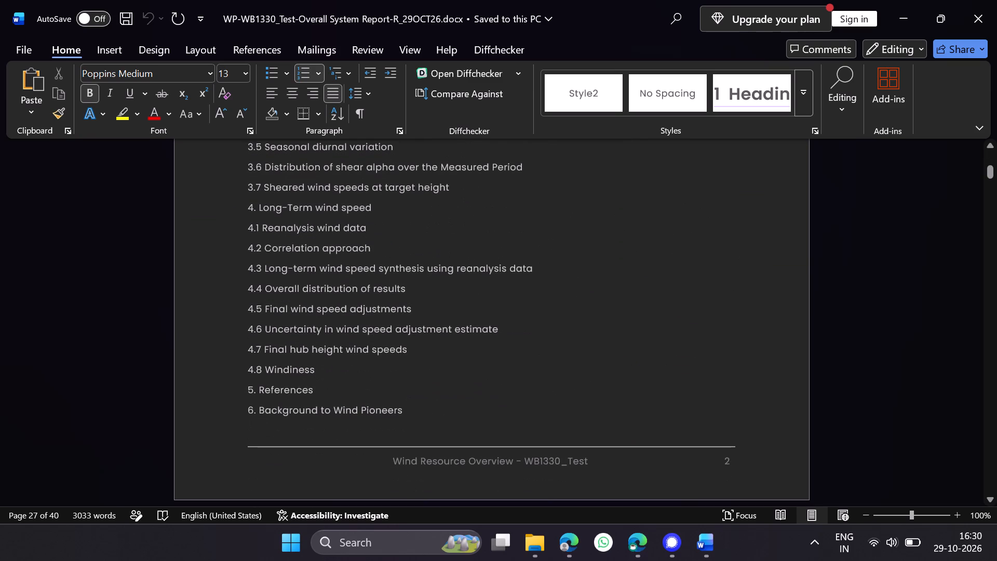
{"action": "left_click", "coordinate": [331, 208], "text": "ctrl"}
{"action": "scroll", "coordinate": [368, 360], "scroll_direction": "down", "scroll_amount": 14}
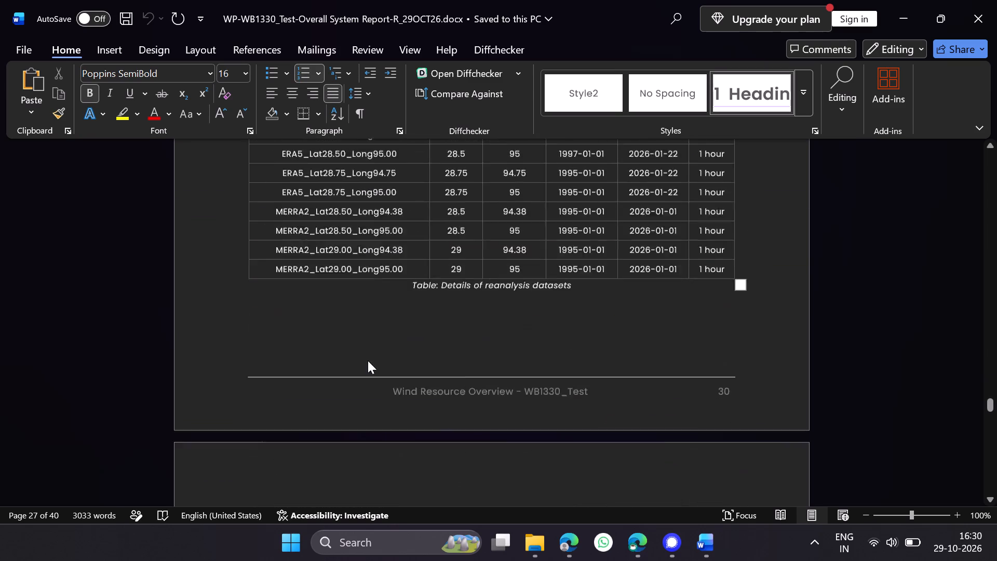
{"action": "scroll", "coordinate": [368, 360], "scroll_direction": "down", "scroll_amount": 16}
{"action": "scroll", "coordinate": [368, 360], "scroll_direction": "down", "scroll_amount": 20}
{"action": "scroll", "coordinate": [368, 360], "scroll_direction": "down", "scroll_amount": 8}
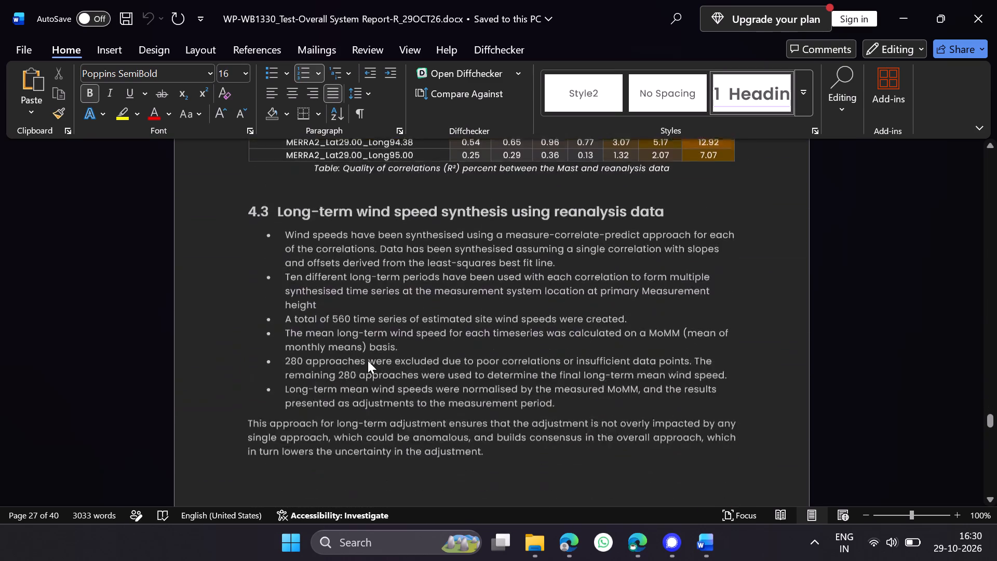
{"action": "scroll", "coordinate": [368, 360], "scroll_direction": "down", "scroll_amount": 16}
{"action": "scroll", "coordinate": [368, 360], "scroll_direction": "up", "scroll_amount": 5}
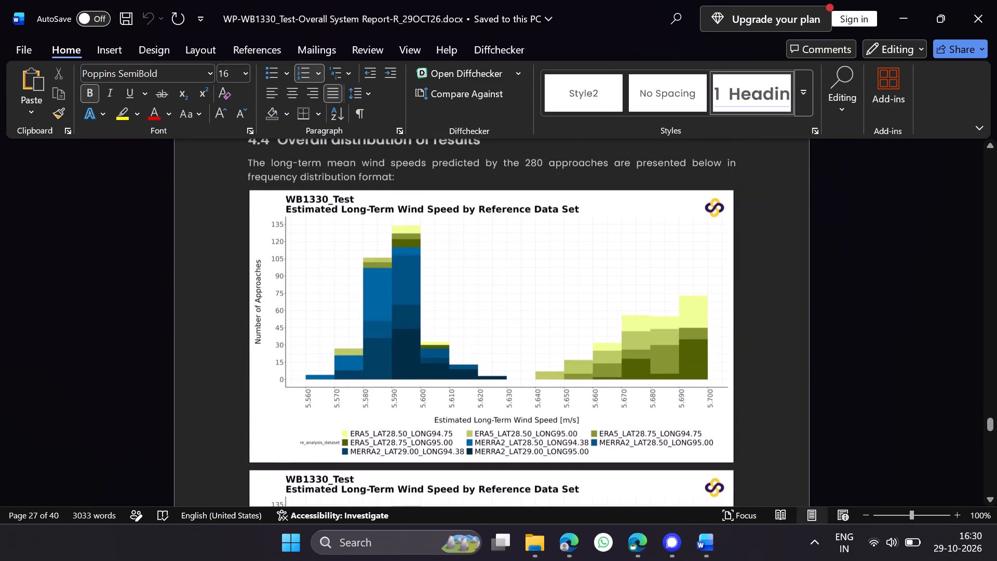
Examine the section 4.4 long-term wind speed plots by reference data set, averaging period and start of long-term historical period.
{"action": "scroll", "coordinate": [368, 360], "scroll_direction": "down", "scroll_amount": 16}
{"action": "scroll", "coordinate": [368, 360], "scroll_direction": "down", "scroll_amount": 7}
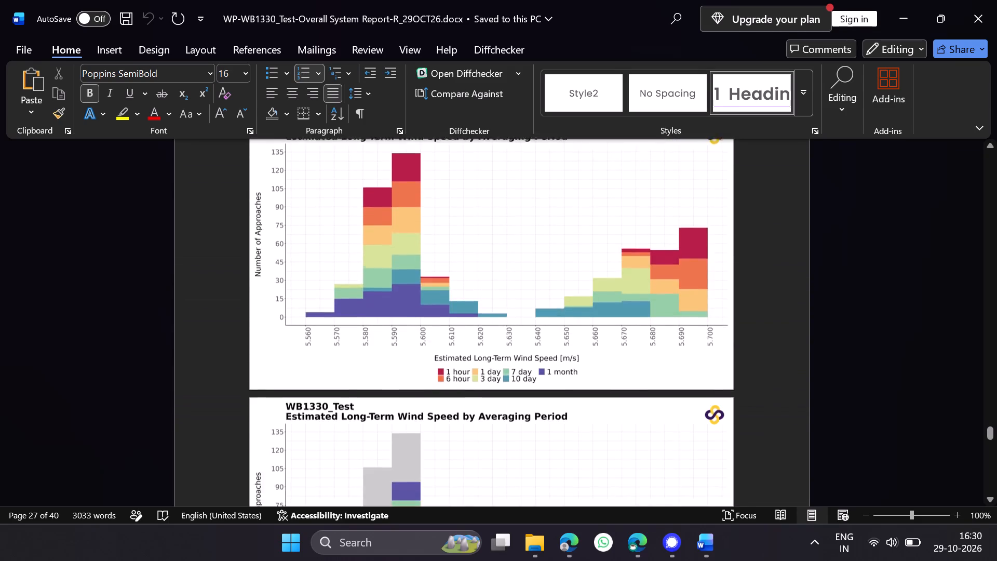
{"action": "scroll", "coordinate": [368, 360], "scroll_direction": "down", "scroll_amount": 16}
{"action": "scroll", "coordinate": [368, 360], "scroll_direction": "down", "scroll_amount": 8}
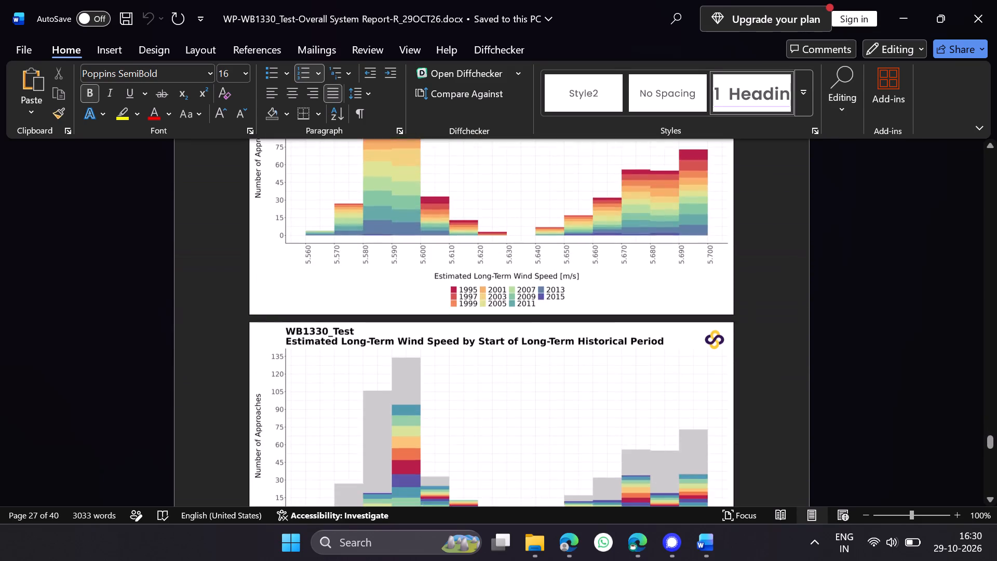
{"action": "scroll", "coordinate": [368, 360], "scroll_direction": "up", "scroll_amount": 20}
{"action": "scroll", "coordinate": [368, 360], "scroll_direction": "up", "scroll_amount": 12}
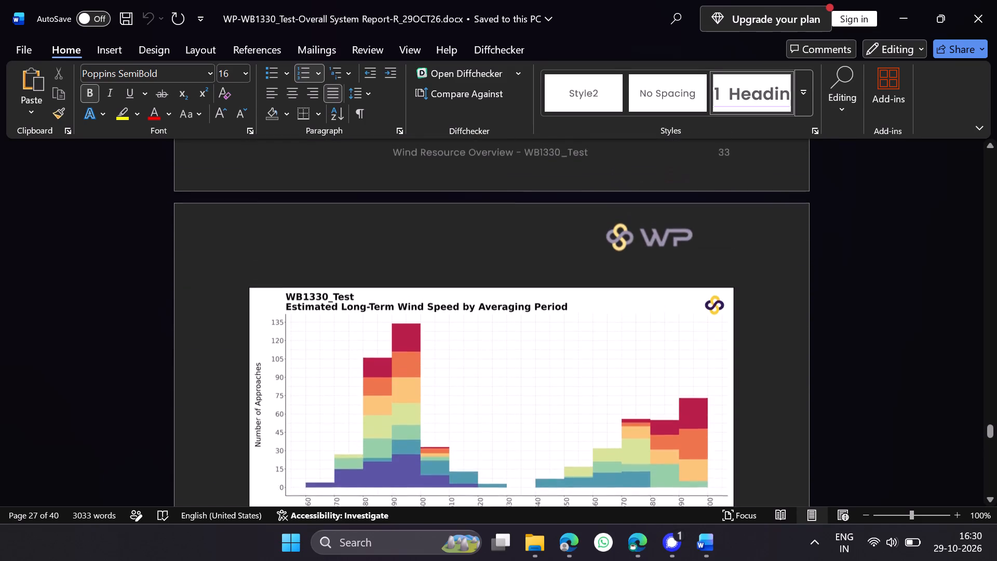
{"action": "scroll", "coordinate": [368, 360], "scroll_direction": "up", "scroll_amount": 16}
{"action": "scroll", "coordinate": [368, 360], "scroll_direction": "down", "scroll_amount": 10}
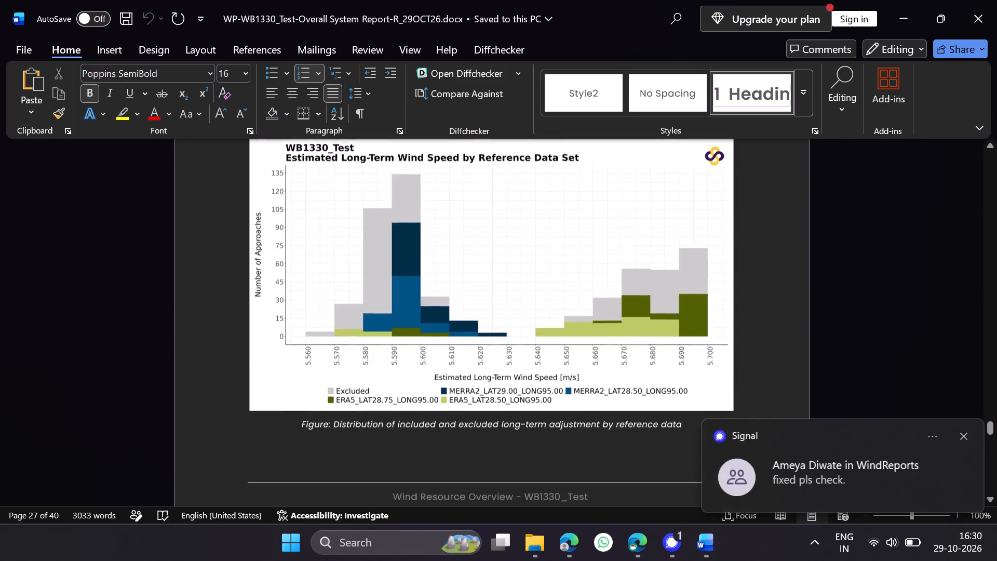
{"action": "scroll", "coordinate": [368, 360], "scroll_direction": "down", "scroll_amount": 16}
{"action": "scroll", "coordinate": [368, 360], "scroll_direction": "down", "scroll_amount": 16}
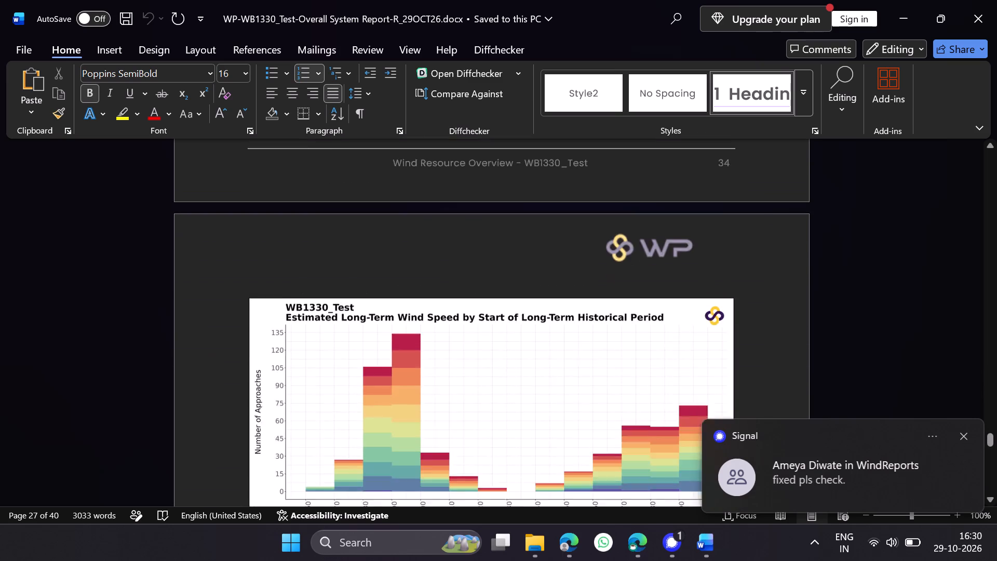
{"action": "scroll", "coordinate": [368, 360], "scroll_direction": "down", "scroll_amount": 8}
{"action": "scroll", "coordinate": [368, 360], "scroll_direction": "down", "scroll_amount": 20}
{"action": "scroll", "coordinate": [368, 360], "scroll_direction": "down", "scroll_amount": 2}
Recheck each section 4.4 plot pair, with and without excluded approaches marked, from historical period back to reference data set.
{"action": "scroll", "coordinate": [368, 360], "scroll_direction": "up", "scroll_amount": 9}
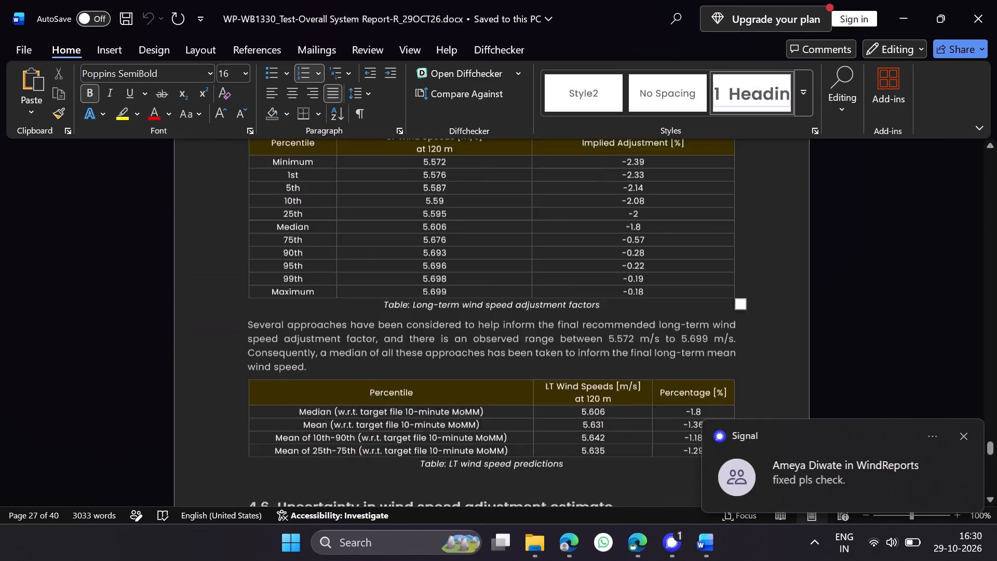
{"action": "scroll", "coordinate": [460, 233], "scroll_direction": "up", "scroll_amount": 12}
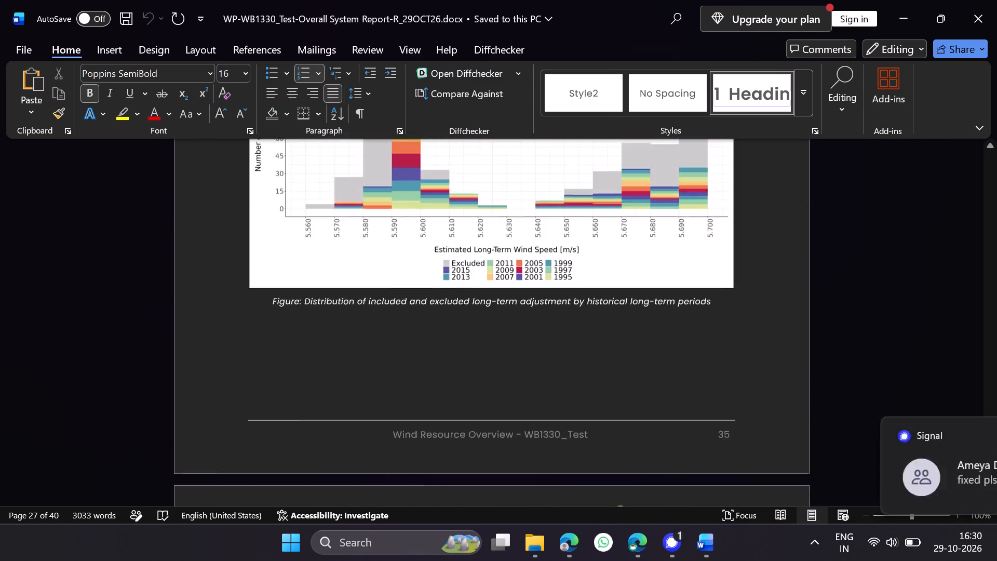
{"action": "scroll", "coordinate": [460, 233], "scroll_direction": "up", "scroll_amount": 3}
{"action": "scroll", "coordinate": [460, 233], "scroll_direction": "down", "scroll_amount": 5}
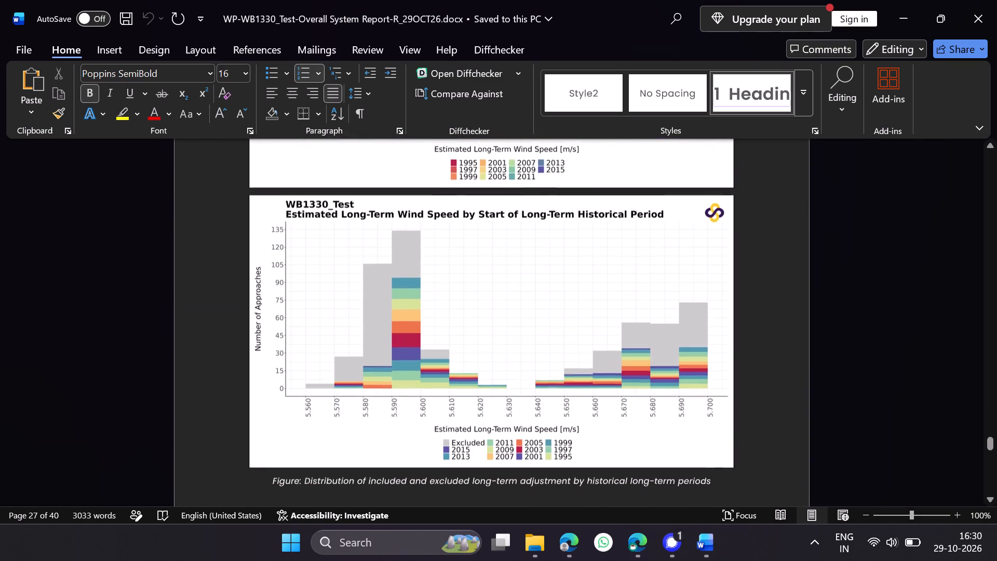
{"action": "scroll", "coordinate": [441, 228], "scroll_direction": "up", "scroll_amount": 11}
{"action": "scroll", "coordinate": [441, 228], "scroll_direction": "down", "scroll_amount": 3}
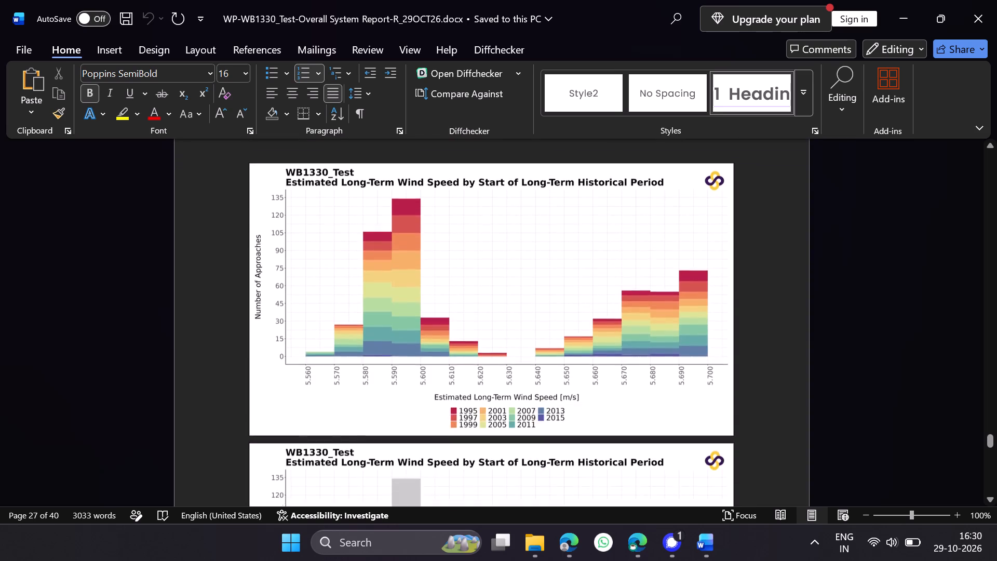
{"action": "scroll", "coordinate": [441, 228], "scroll_direction": "up", "scroll_amount": 18}
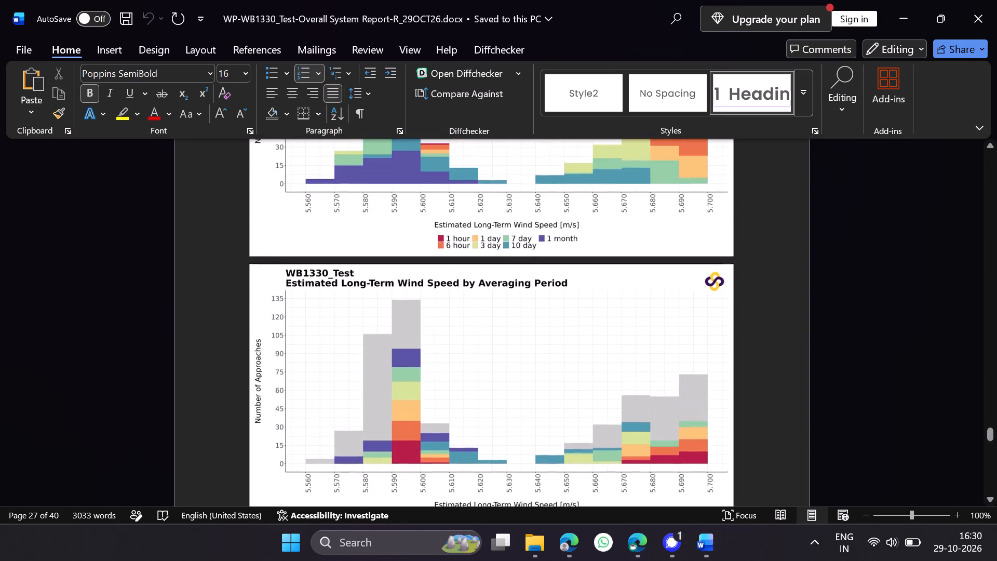
{"action": "scroll", "coordinate": [441, 228], "scroll_direction": "up", "scroll_amount": 20}
{"action": "scroll", "coordinate": [441, 228], "scroll_direction": "up", "scroll_amount": 2}
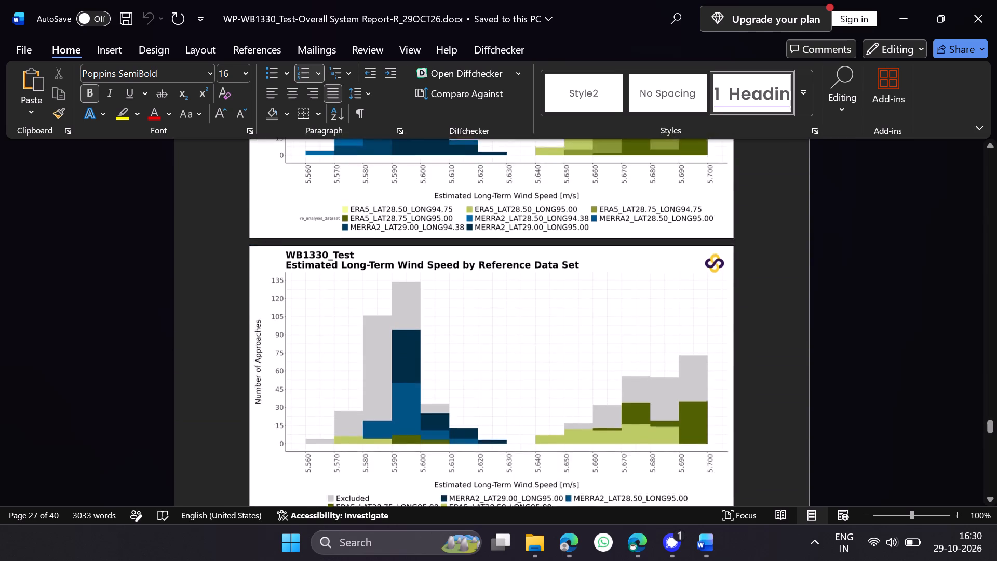
{"action": "scroll", "coordinate": [441, 228], "scroll_direction": "up", "scroll_amount": 10}
{"action": "scroll", "coordinate": [441, 228], "scroll_direction": "down", "scroll_amount": 8}
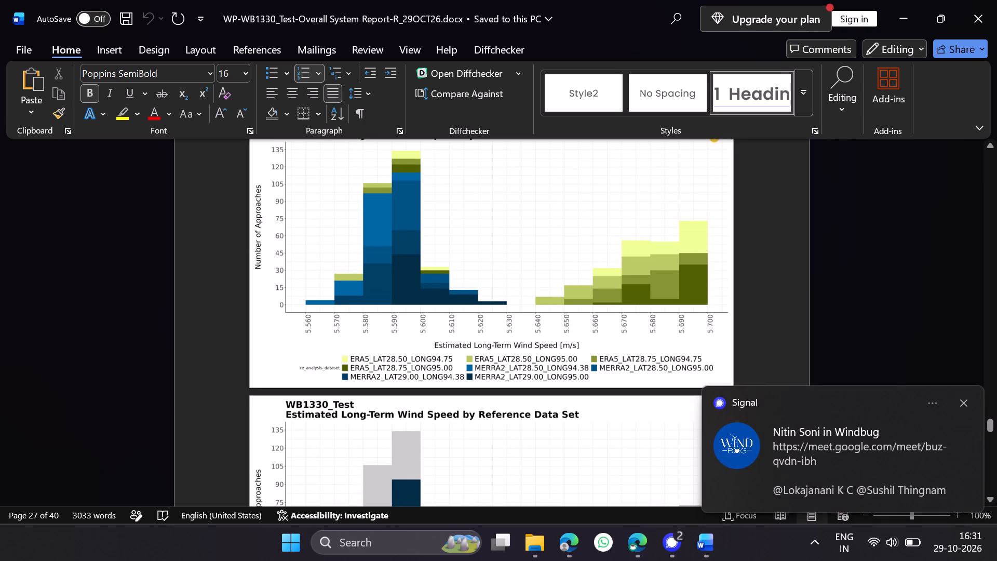
{"action": "scroll", "coordinate": [441, 228], "scroll_direction": "up", "scroll_amount": 6}
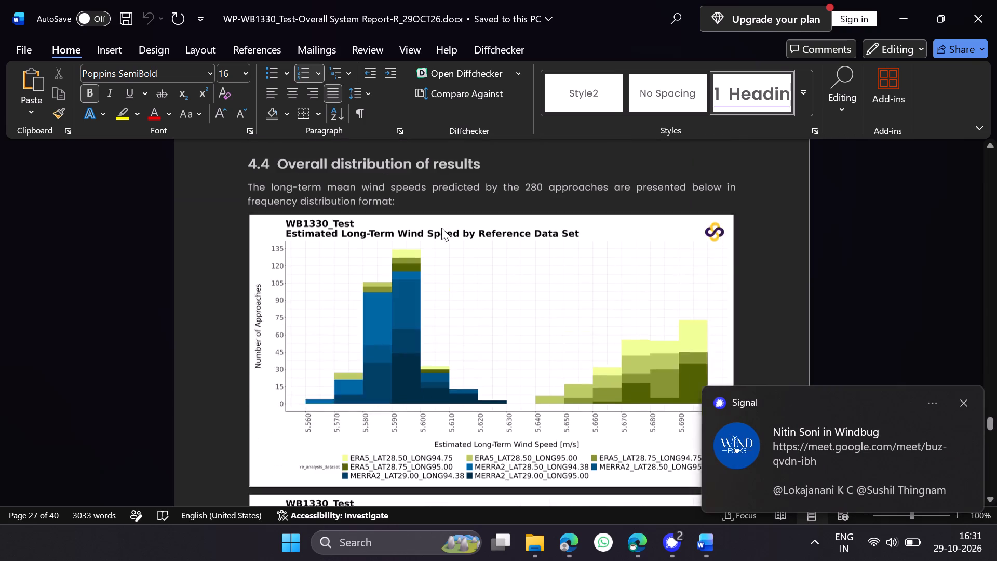
{"action": "scroll", "coordinate": [441, 228], "scroll_direction": "down", "scroll_amount": 16}
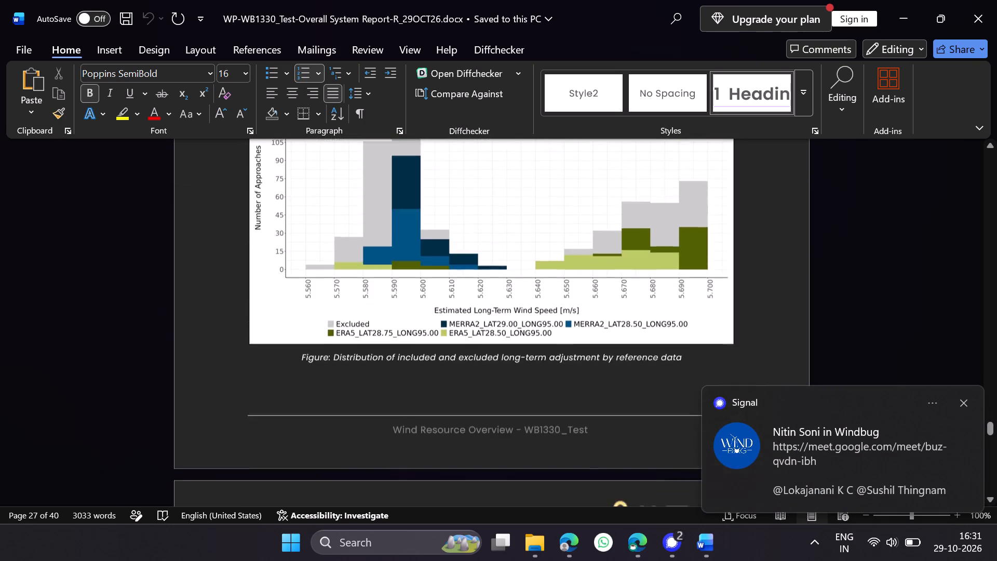
{"action": "scroll", "coordinate": [441, 228], "scroll_direction": "down", "scroll_amount": 20}
{"action": "scroll", "coordinate": [441, 228], "scroll_direction": "down", "scroll_amount": 5}
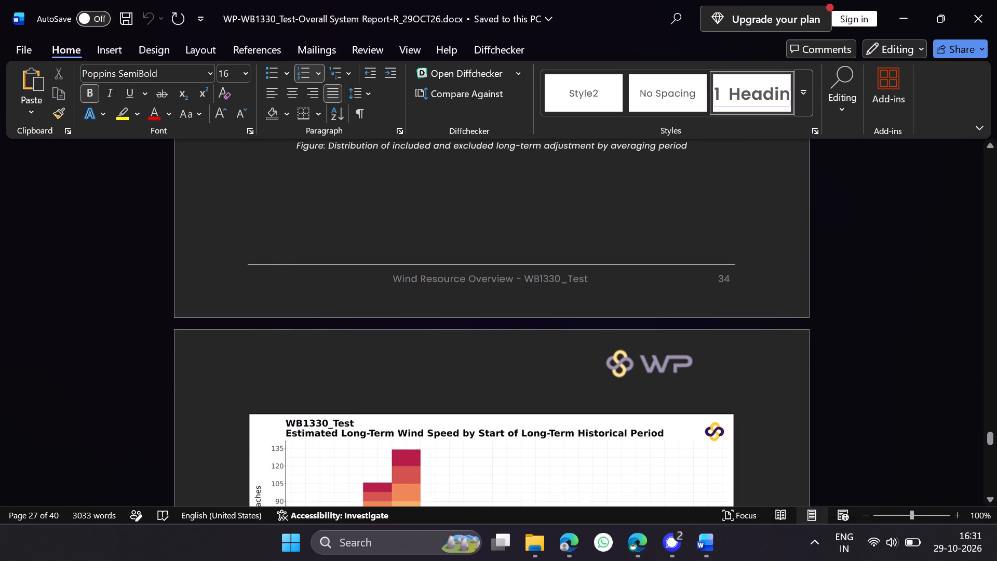
Switch to Microsoft Edge, check the shear comparison run's progress in the validation tool, and view the Shear V4 Validation DEV sheet.
{"action": "left_click", "coordinate": [642, 545]}
{"action": "left_click", "coordinate": [373, 0]}
{"action": "left_click", "coordinate": [462, 0]}
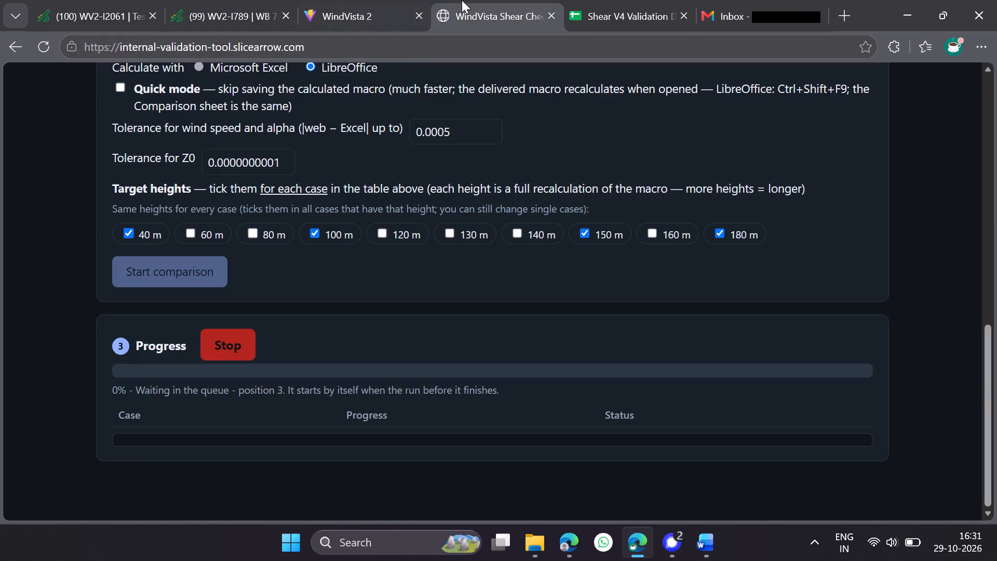
{"action": "left_click", "coordinate": [585, 0]}
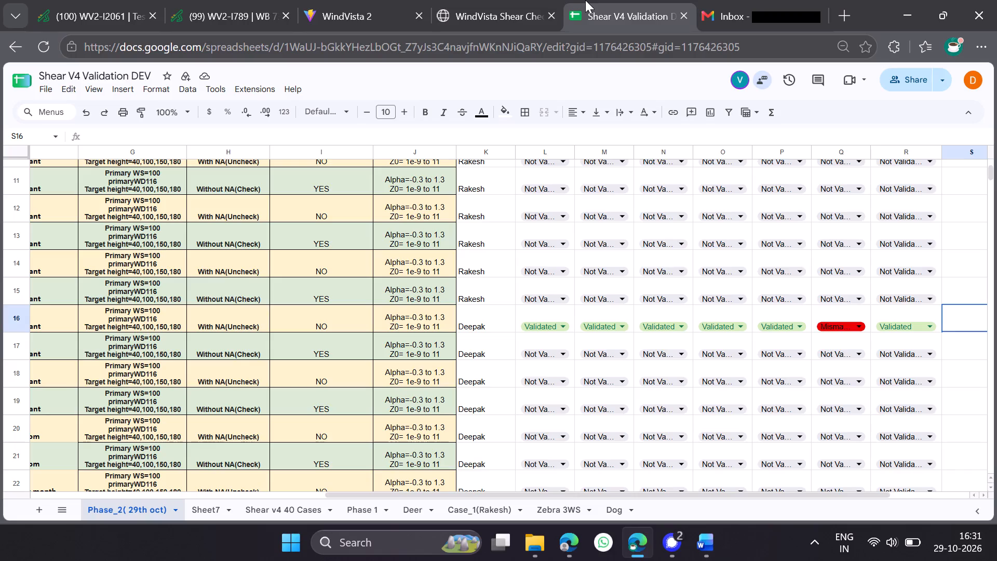
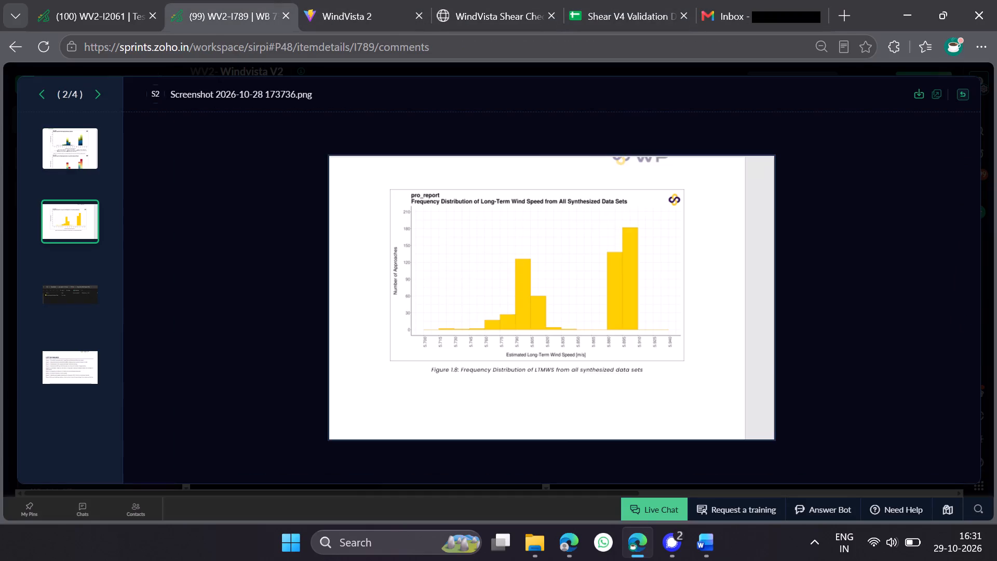
Review the WV2-I789 comments and attached screenshots for the expected LT plot folders, report plots and List of Figures, with and without exclusions.
{"action": "key", "text": "Right"}
{"action": "key", "text": "Right"}
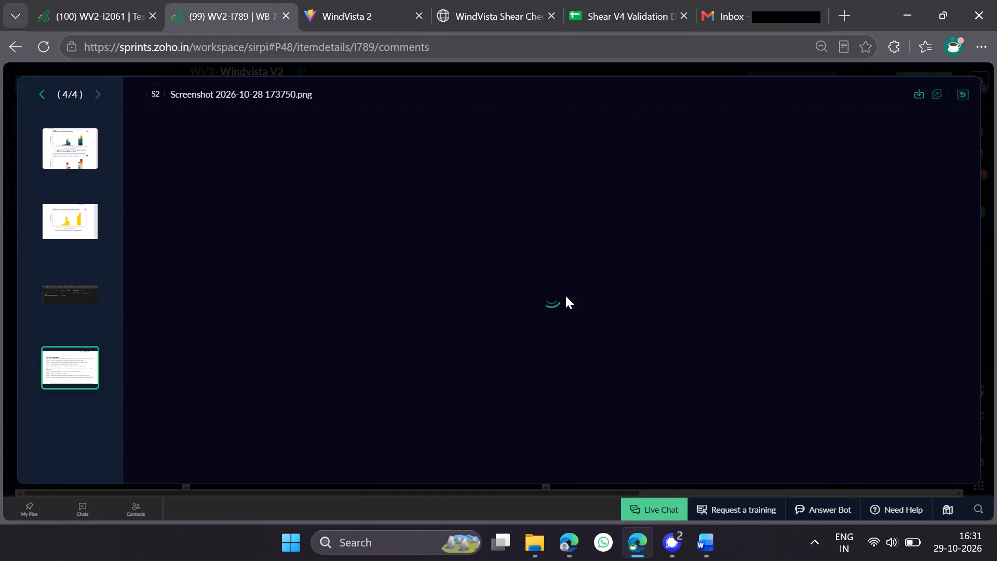
{"action": "key", "text": "Escape"}
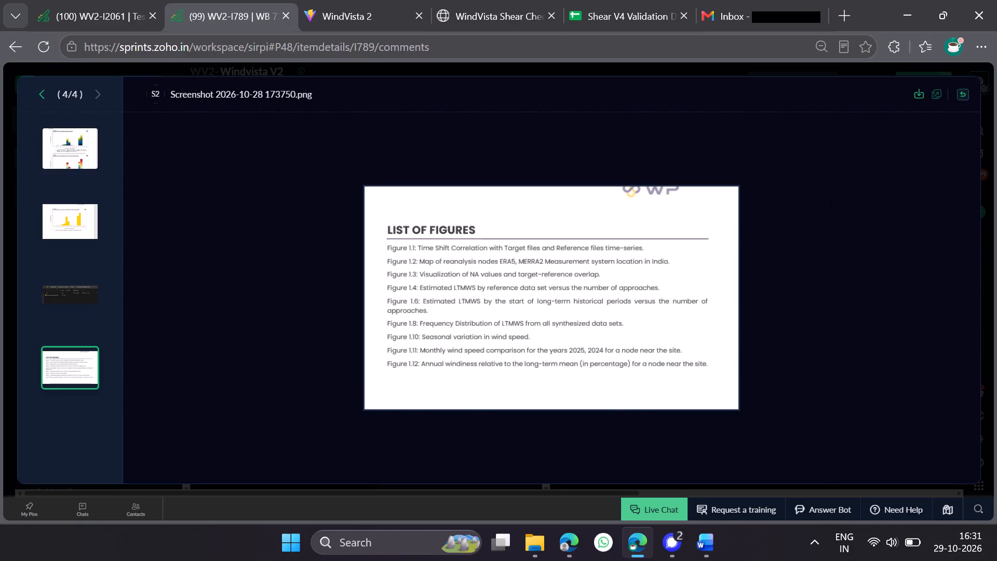
{"action": "scroll", "coordinate": [686, 352], "scroll_direction": "down", "scroll_amount": 5}
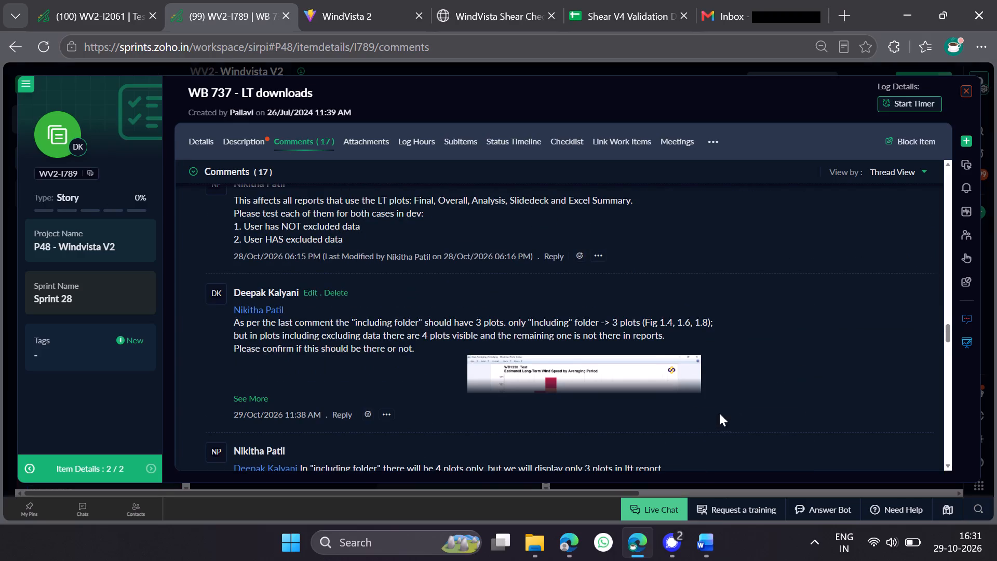
{"action": "scroll", "coordinate": [547, 383], "scroll_direction": "down", "scroll_amount": 2}
{"action": "scroll", "coordinate": [547, 383], "scroll_direction": "up", "scroll_amount": 9}
{"action": "scroll", "coordinate": [547, 383], "scroll_direction": "down", "scroll_amount": 4}
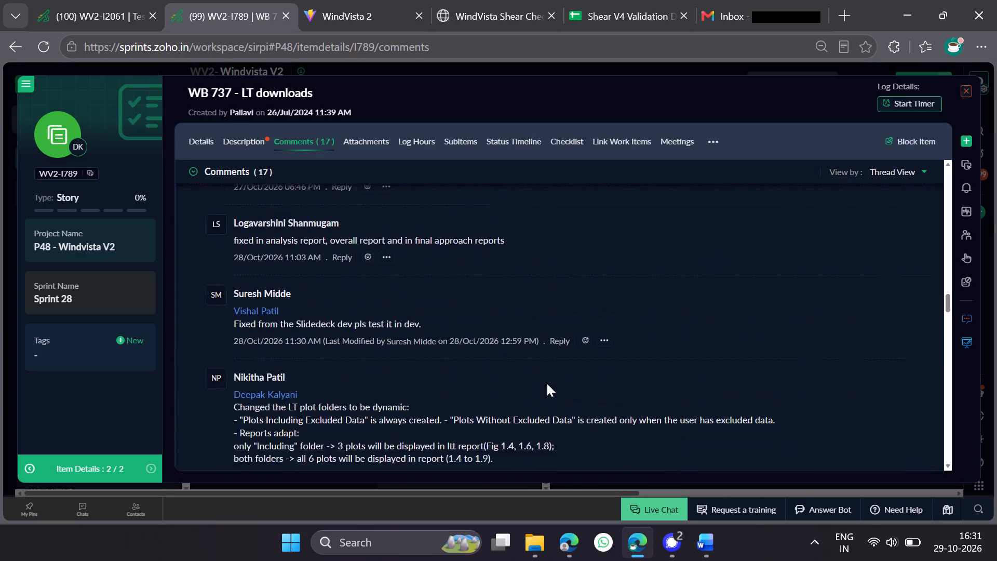
{"action": "left_click", "coordinate": [711, 295]}
{"action": "left_click", "coordinate": [511, 304]}
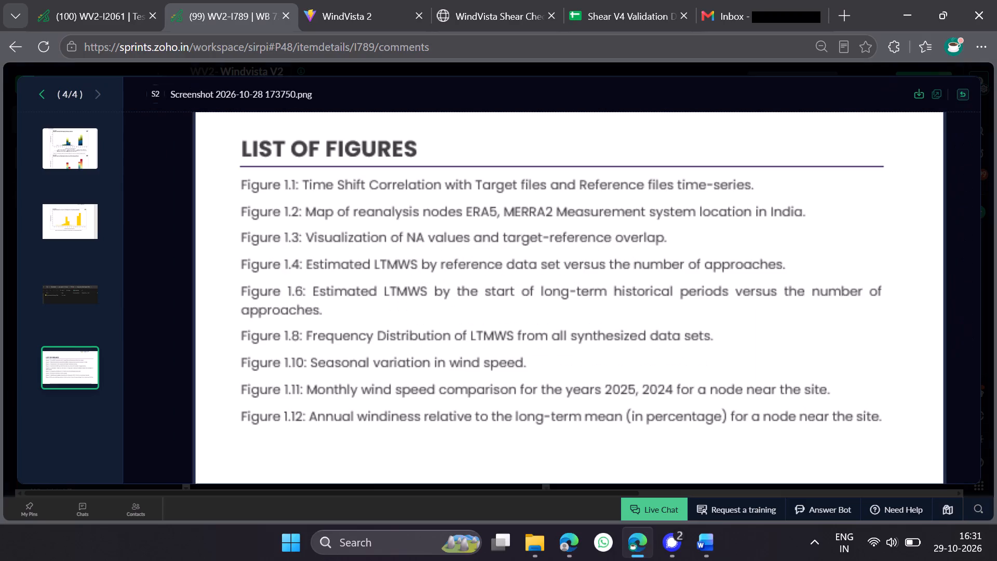
{"action": "key", "text": "Escape"}
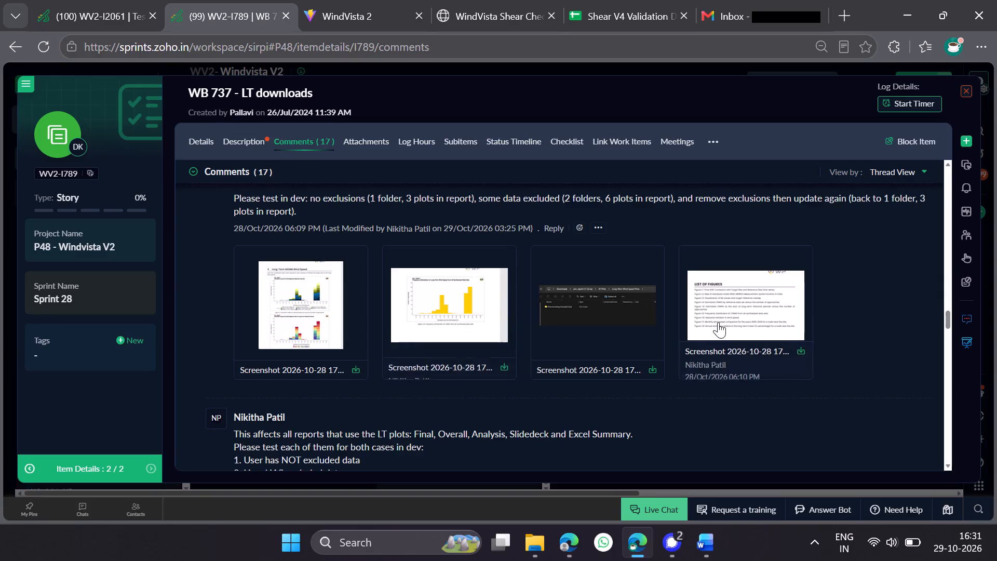
{"action": "left_click", "coordinate": [720, 313]}
Switch to Word and look through the Overall System Report from the final wind speed adjustments to section 6, Background to Wind Pioneers.
{"action": "left_click", "coordinate": [702, 543]}
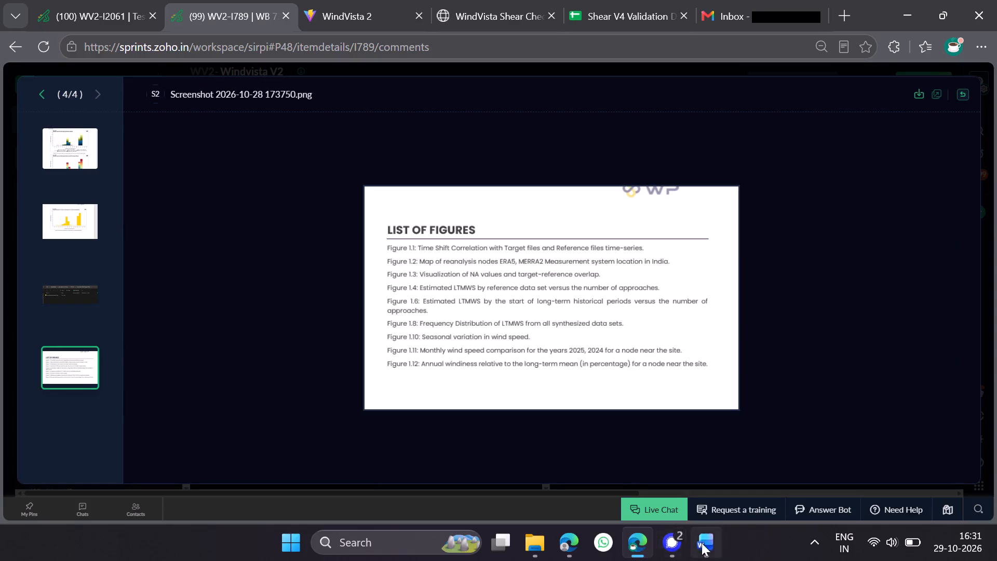
{"action": "scroll", "coordinate": [457, 313], "scroll_direction": "down", "scroll_amount": 9}
{"action": "scroll", "coordinate": [457, 313], "scroll_direction": "down", "scroll_amount": 20}
{"action": "scroll", "coordinate": [457, 313], "scroll_direction": "down", "scroll_amount": 9}
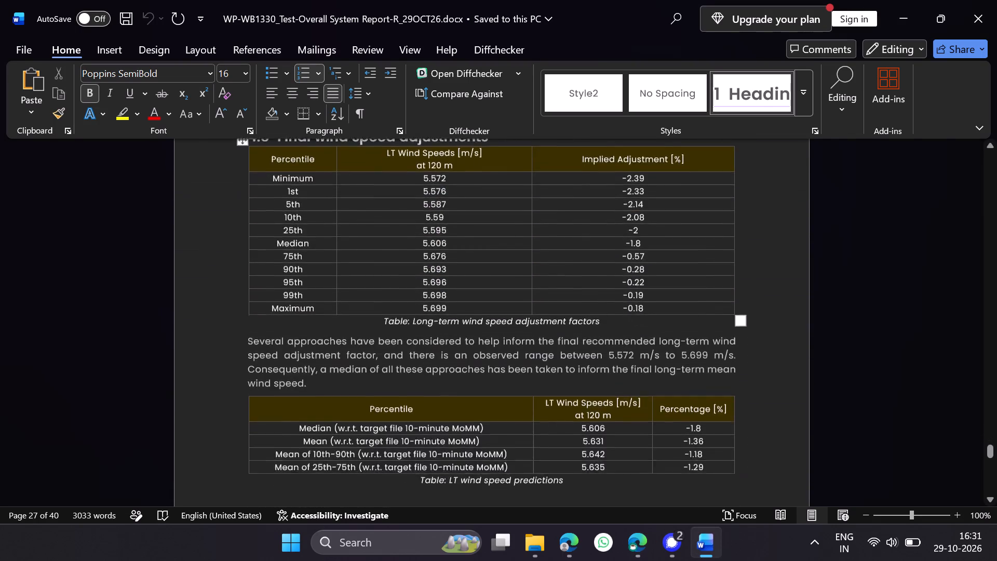
{"action": "scroll", "coordinate": [457, 313], "scroll_direction": "down", "scroll_amount": 20}
{"action": "scroll", "coordinate": [457, 313], "scroll_direction": "down", "scroll_amount": 9}
{"action": "scroll", "coordinate": [457, 313], "scroll_direction": "up", "scroll_amount": 7}
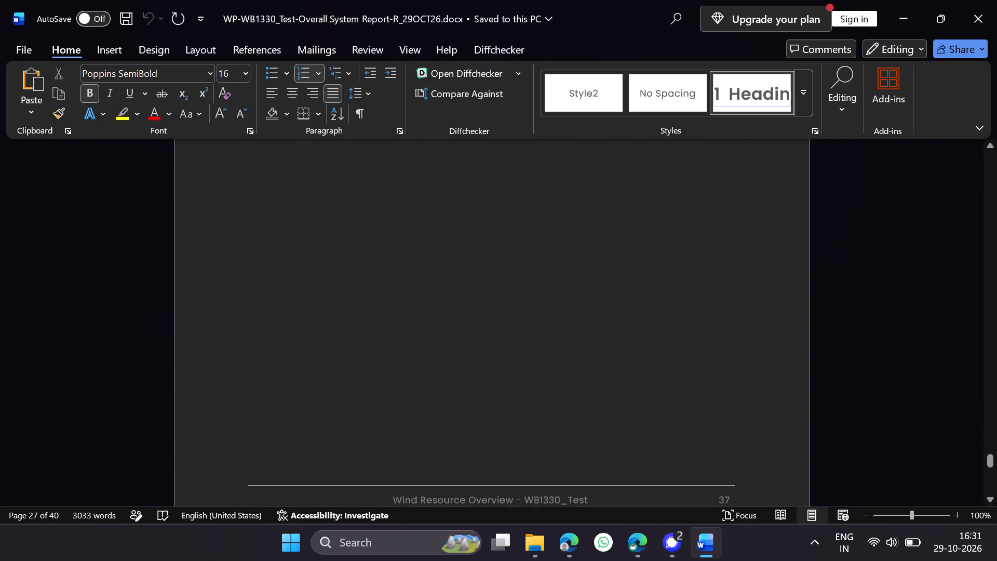
{"action": "scroll", "coordinate": [457, 313], "scroll_direction": "down", "scroll_amount": 20}
{"action": "scroll", "coordinate": [457, 313], "scroll_direction": "down", "scroll_amount": 20}
{"action": "scroll", "coordinate": [457, 313], "scroll_direction": "down", "scroll_amount": 20}
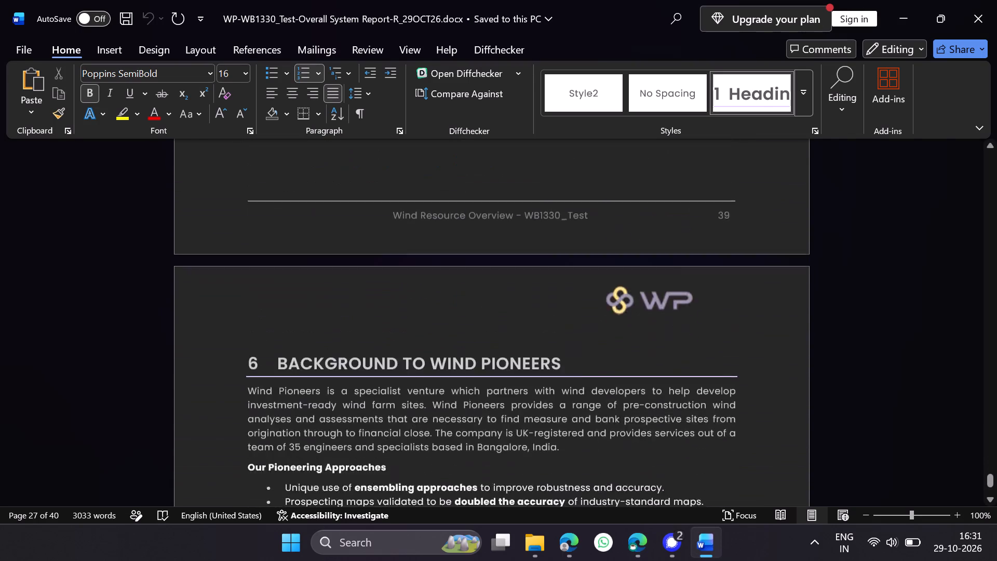
{"action": "scroll", "coordinate": [457, 313], "scroll_direction": "up", "scroll_amount": 20}
{"action": "scroll", "coordinate": [457, 313], "scroll_direction": "up", "scroll_amount": 15}
{"action": "scroll", "coordinate": [457, 313], "scroll_direction": "down", "scroll_amount": 9}
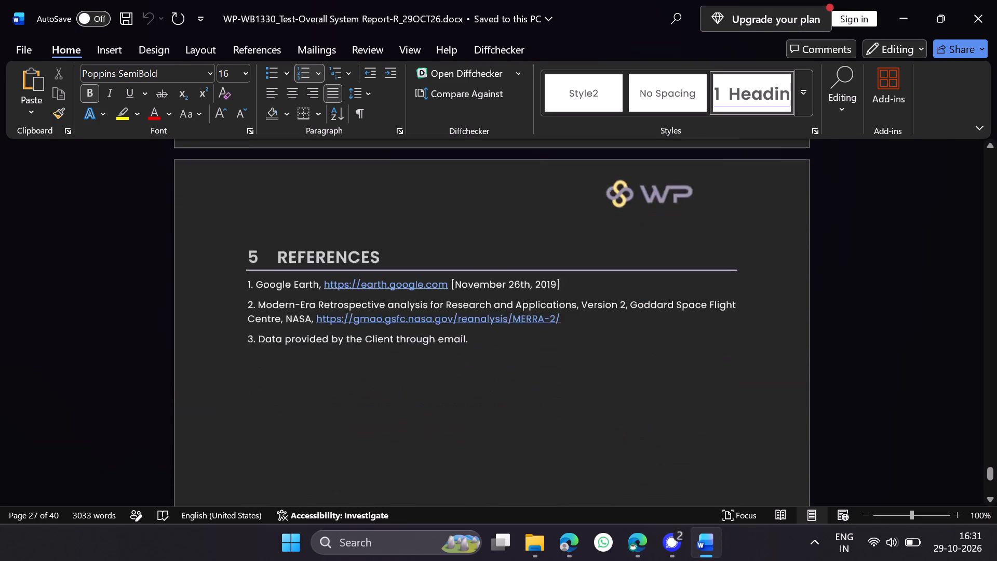
{"action": "scroll", "coordinate": [457, 313], "scroll_direction": "down", "scroll_amount": 20}
{"action": "scroll", "coordinate": [457, 313], "scroll_direction": "down", "scroll_amount": 20}
{"action": "scroll", "coordinate": [457, 313], "scroll_direction": "down", "scroll_amount": 3}
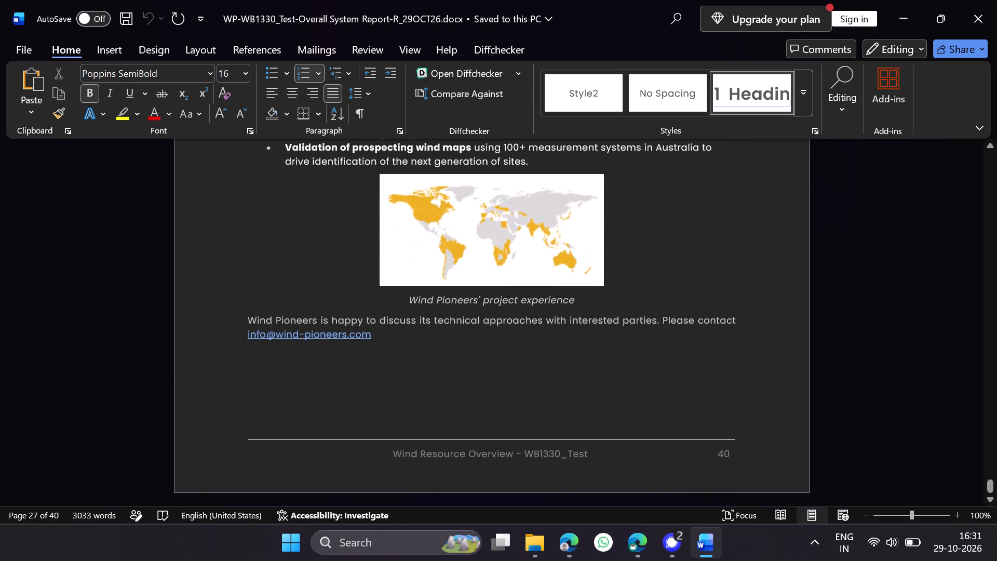
{"action": "scroll", "coordinate": [454, 330], "scroll_direction": "up", "scroll_amount": 20}
{"action": "scroll", "coordinate": [454, 330], "scroll_direction": "up", "scroll_amount": 6}
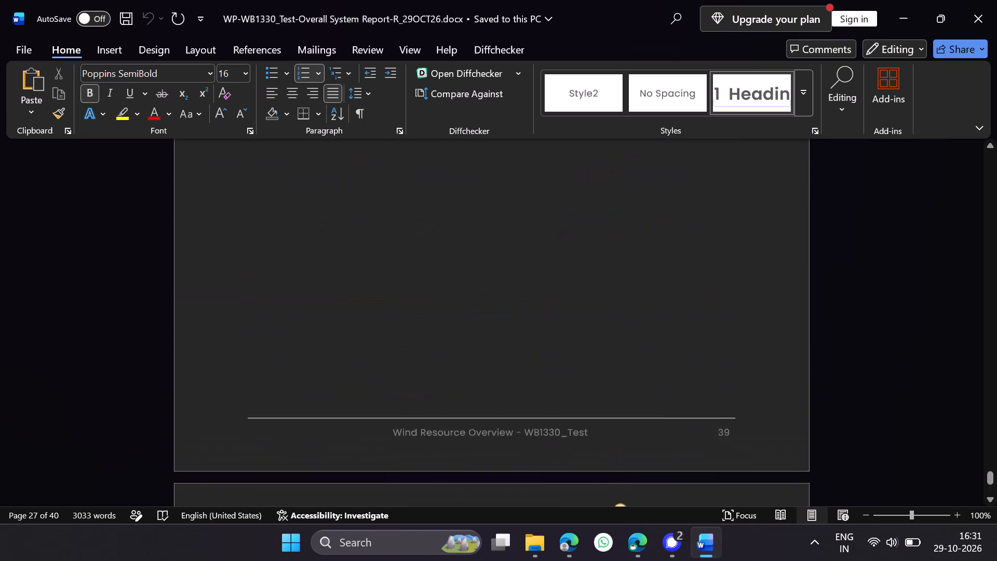
{"action": "scroll", "coordinate": [454, 330], "scroll_direction": "up", "scroll_amount": 20}
{"action": "scroll", "coordinate": [454, 330], "scroll_direction": "up", "scroll_amount": 20}
{"action": "scroll", "coordinate": [454, 330], "scroll_direction": "up", "scroll_amount": 15}
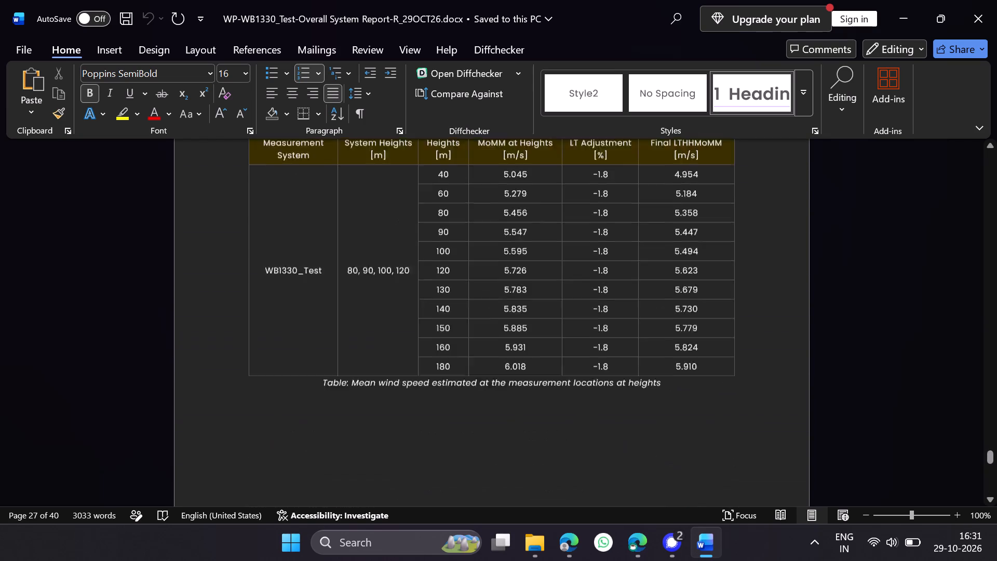
Examine the report's section 4.4 distribution plots, with and without excluded approaches marked, and the section 4.3 synthesis description.
{"action": "scroll", "coordinate": [454, 330], "scroll_direction": "up", "scroll_amount": 20}
{"action": "scroll", "coordinate": [454, 330], "scroll_direction": "up", "scroll_amount": 20}
{"action": "scroll", "coordinate": [454, 330], "scroll_direction": "up", "scroll_amount": 15}
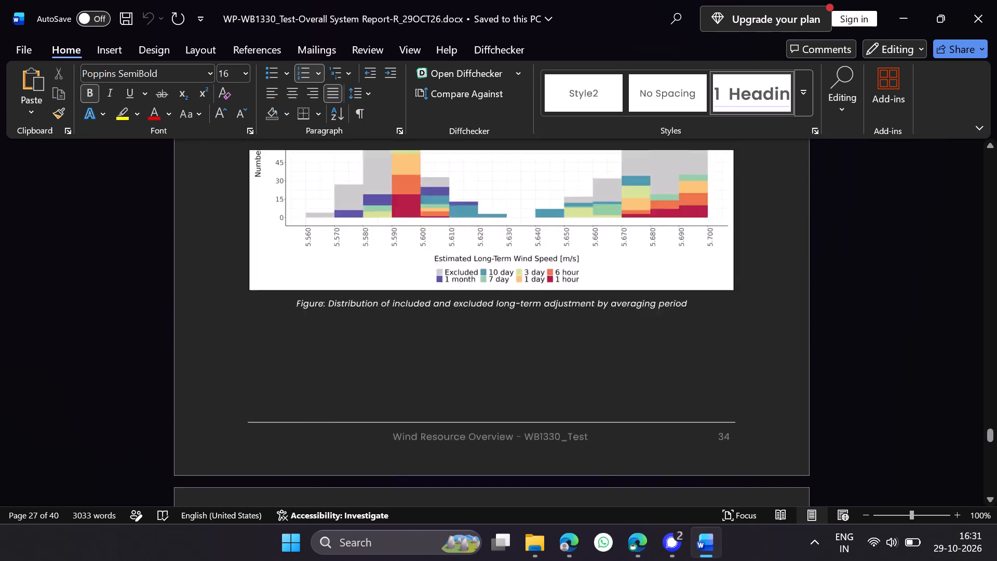
{"action": "scroll", "coordinate": [454, 330], "scroll_direction": "up", "scroll_amount": 20}
{"action": "scroll", "coordinate": [454, 330], "scroll_direction": "up", "scroll_amount": 20}
{"action": "scroll", "coordinate": [454, 330], "scroll_direction": "up", "scroll_amount": 15}
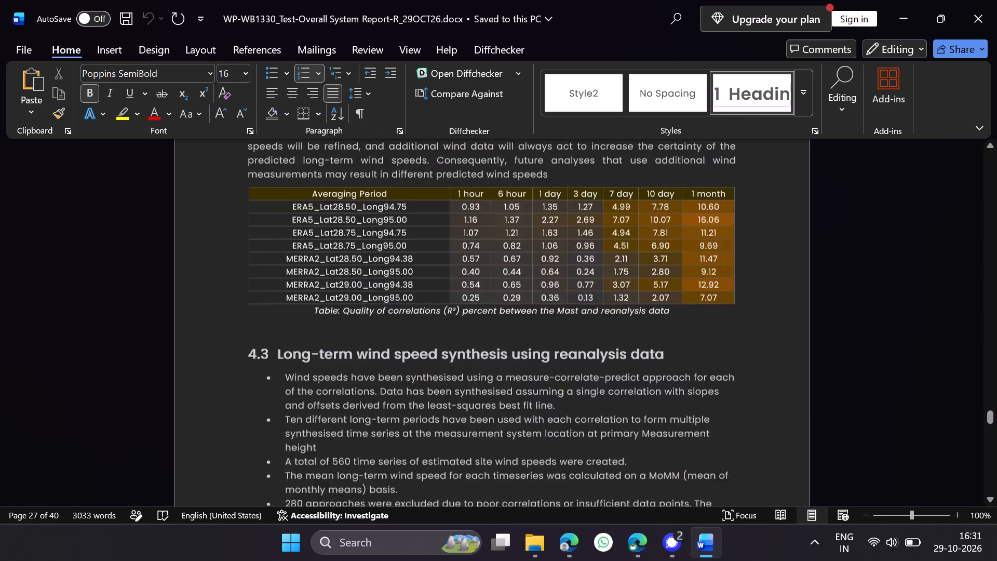
{"action": "scroll", "coordinate": [454, 330], "scroll_direction": "up", "scroll_amount": 10}
{"action": "scroll", "coordinate": [454, 330], "scroll_direction": "down", "scroll_amount": 20}
{"action": "scroll", "coordinate": [454, 330], "scroll_direction": "down", "scroll_amount": 12}
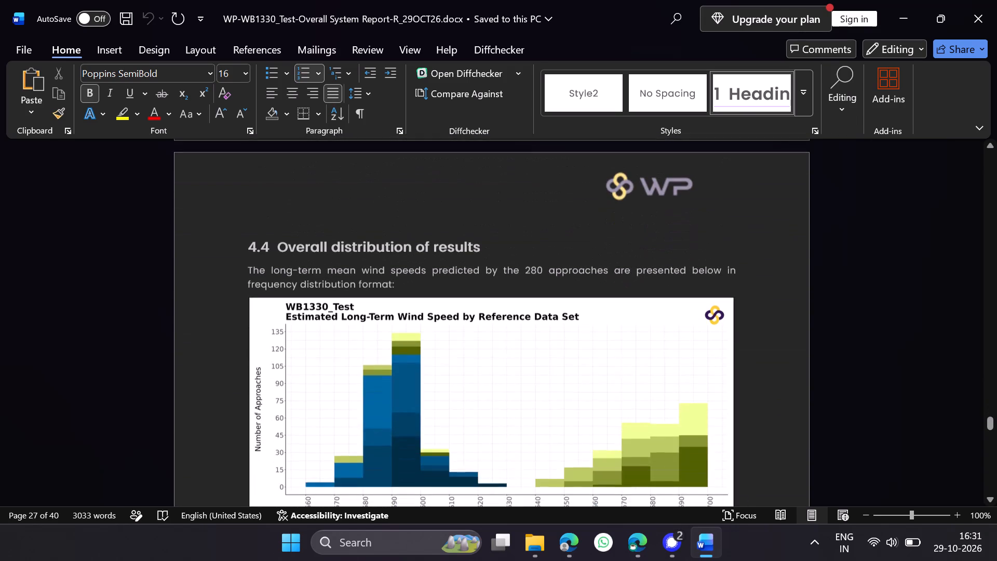
{"action": "scroll", "coordinate": [454, 330], "scroll_direction": "down", "scroll_amount": 7}
{"action": "scroll", "coordinate": [454, 330], "scroll_direction": "up", "scroll_amount": 5}
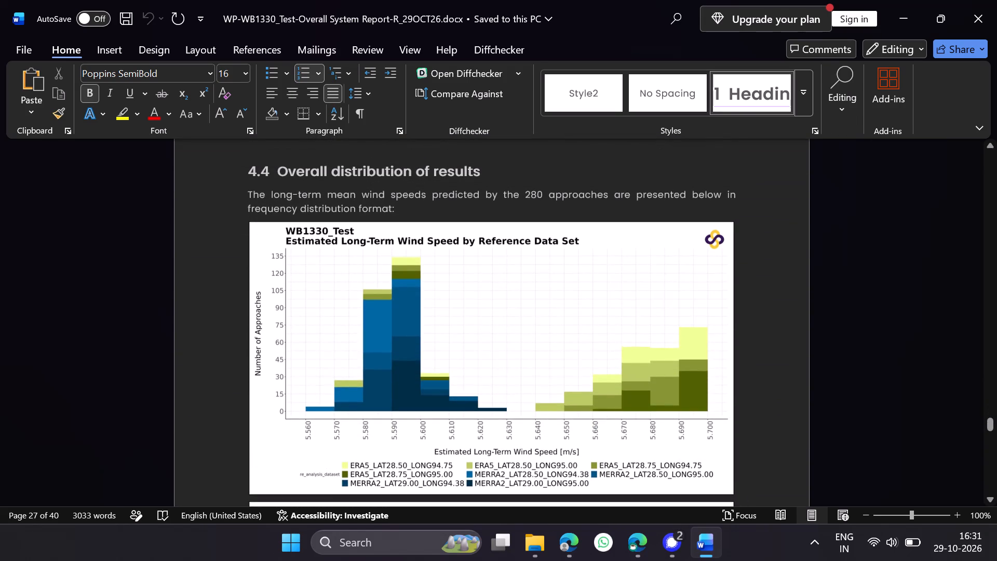
{"action": "scroll", "coordinate": [454, 330], "scroll_direction": "down", "scroll_amount": 6}
{"action": "scroll", "coordinate": [454, 330], "scroll_direction": "up", "scroll_amount": 7}
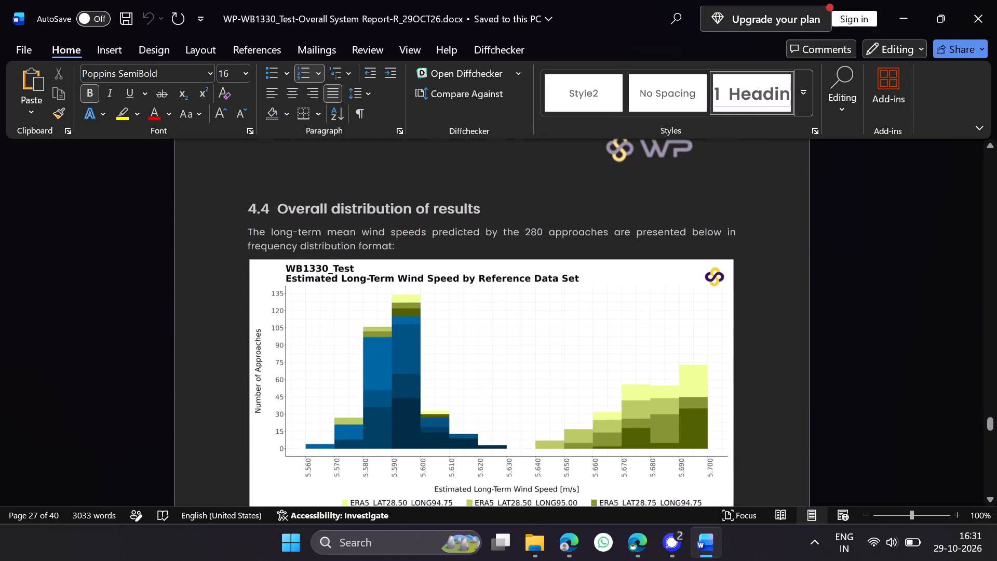
{"action": "scroll", "coordinate": [454, 330], "scroll_direction": "down", "scroll_amount": 4}
{"action": "scroll", "coordinate": [454, 330], "scroll_direction": "up", "scroll_amount": 1}
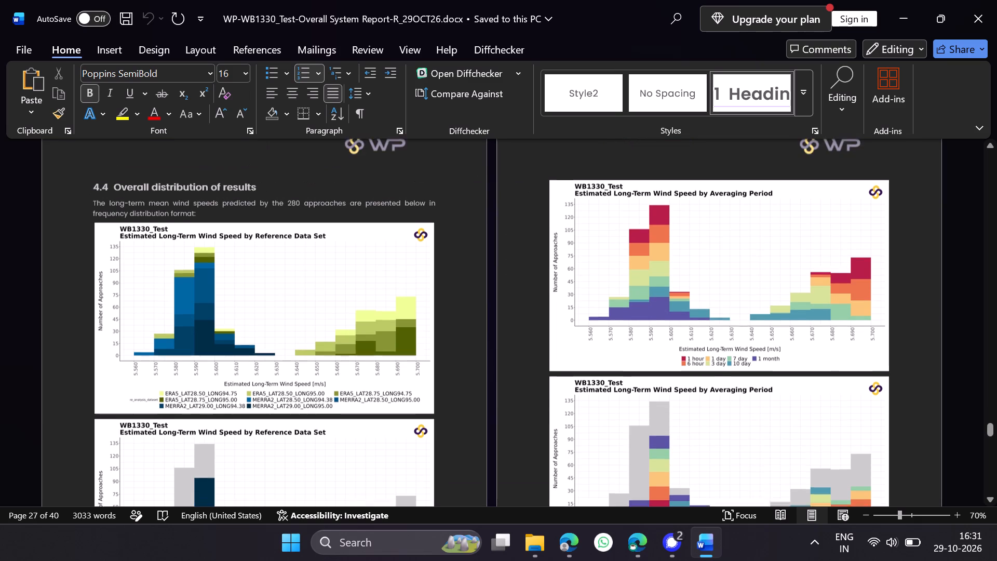
{"action": "scroll", "coordinate": [454, 330], "scroll_direction": "down", "scroll_amount": 2}
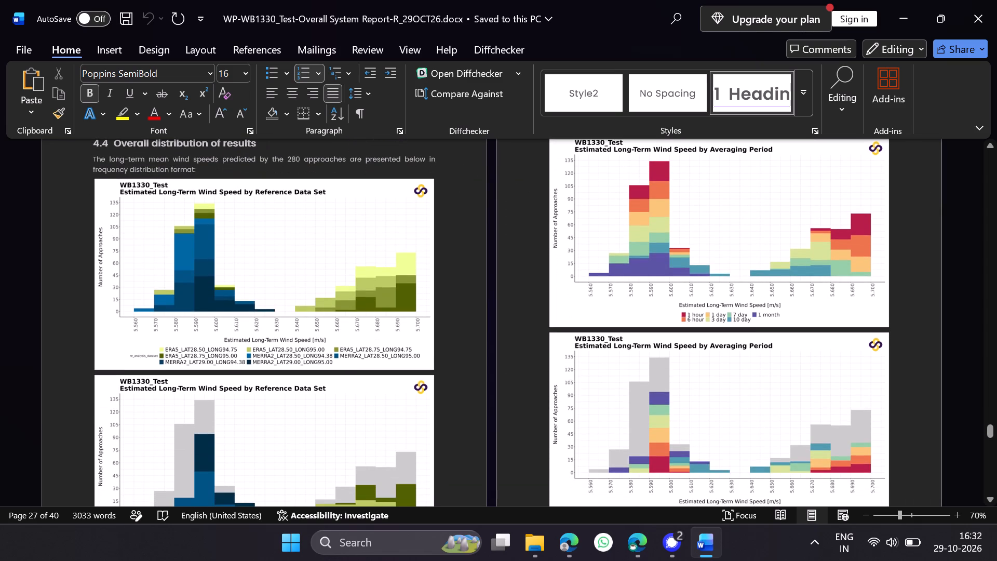
{"action": "scroll", "coordinate": [750, 346], "scroll_direction": "up", "scroll_amount": 20}
{"action": "scroll", "coordinate": [750, 346], "scroll_direction": "up", "scroll_amount": 7}
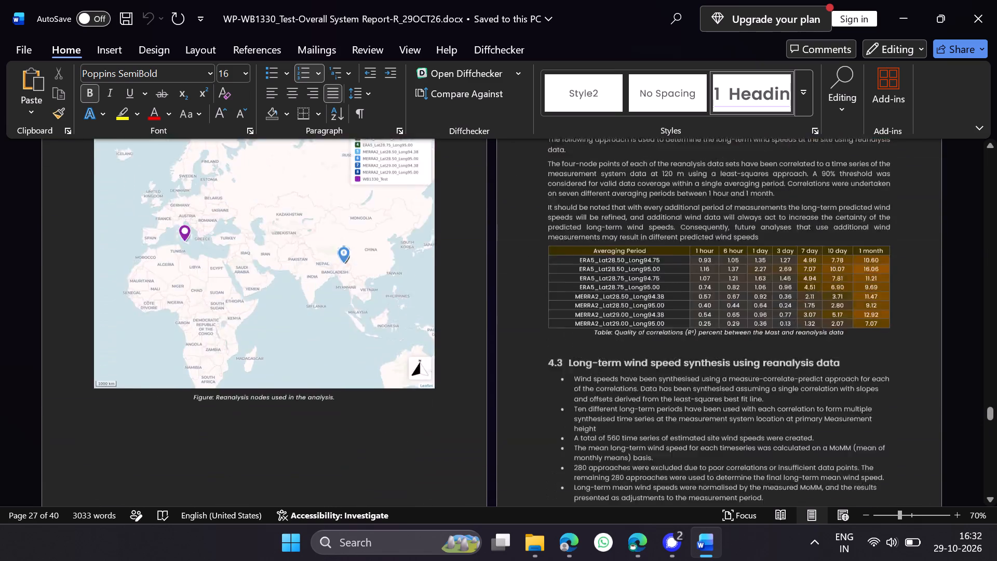
{"action": "scroll", "coordinate": [750, 346], "scroll_direction": "up", "scroll_amount": 14}
{"action": "scroll", "coordinate": [750, 346], "scroll_direction": "down", "scroll_amount": 20}
{"action": "scroll", "coordinate": [750, 346], "scroll_direction": "down", "scroll_amount": 2}
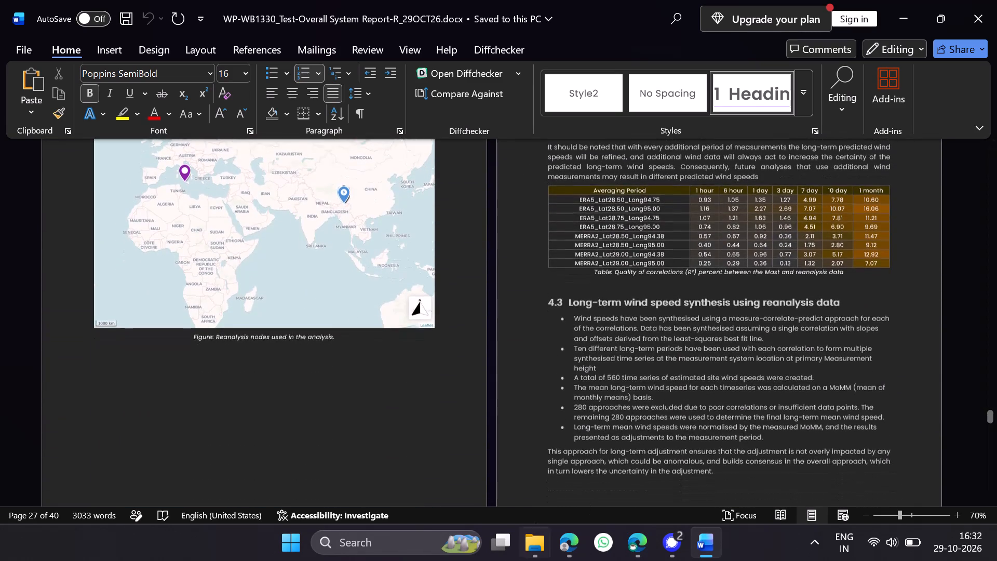
Close the Overall System Report and the List of Figures screenshot preview in the WB 737 item.
{"action": "left_click", "coordinate": [996, 0]}
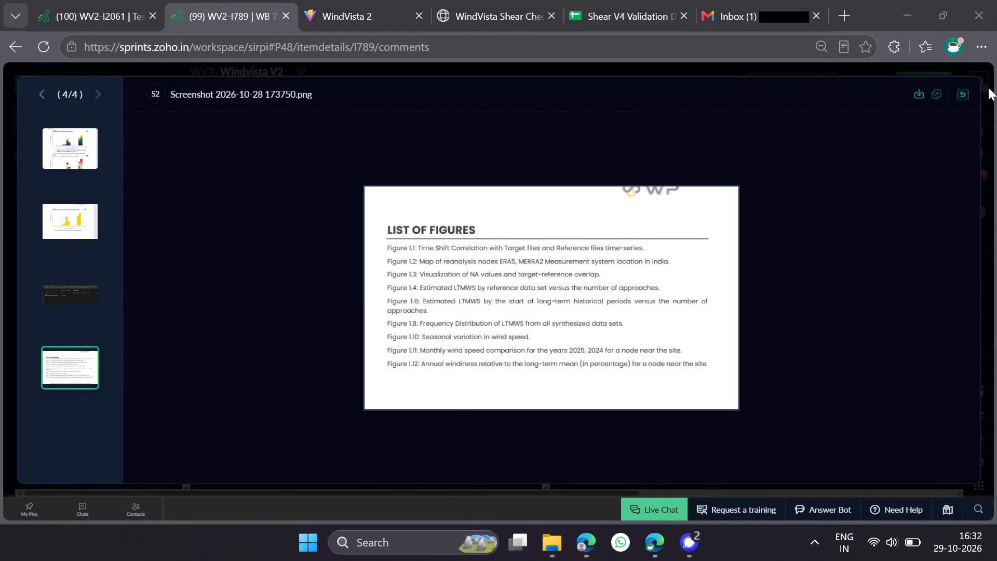
{"action": "left_click", "coordinate": [967, 92]}
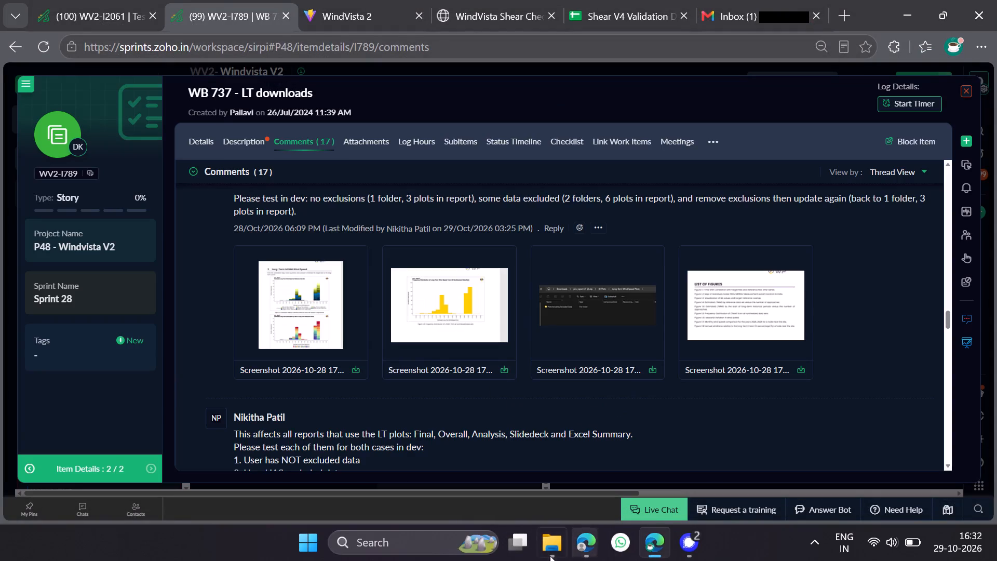
In File Explorer's Downloads folder, open the WB1330_Test Slidedeck presentation from WB1330_Test_System_Level_Downloads.zip.
{"action": "left_click", "coordinate": [547, 540]}
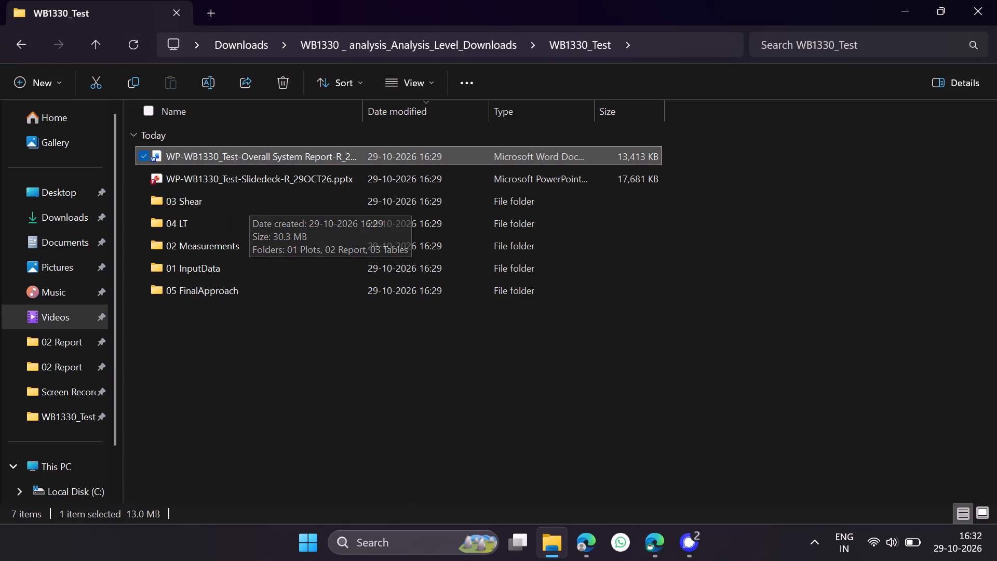
{"action": "left_click", "coordinate": [72, 209]}
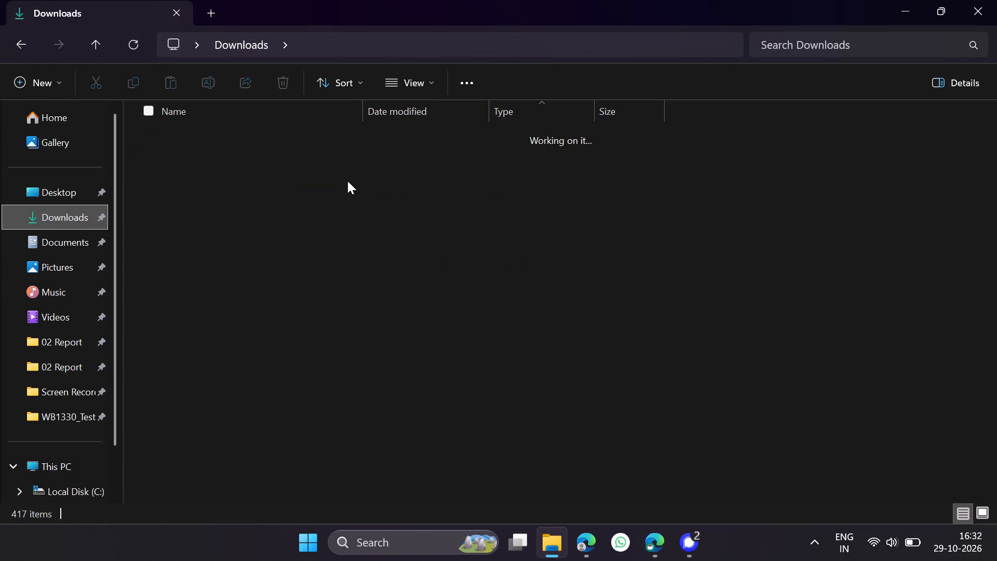
{"action": "double_click", "coordinate": [243, 215]}
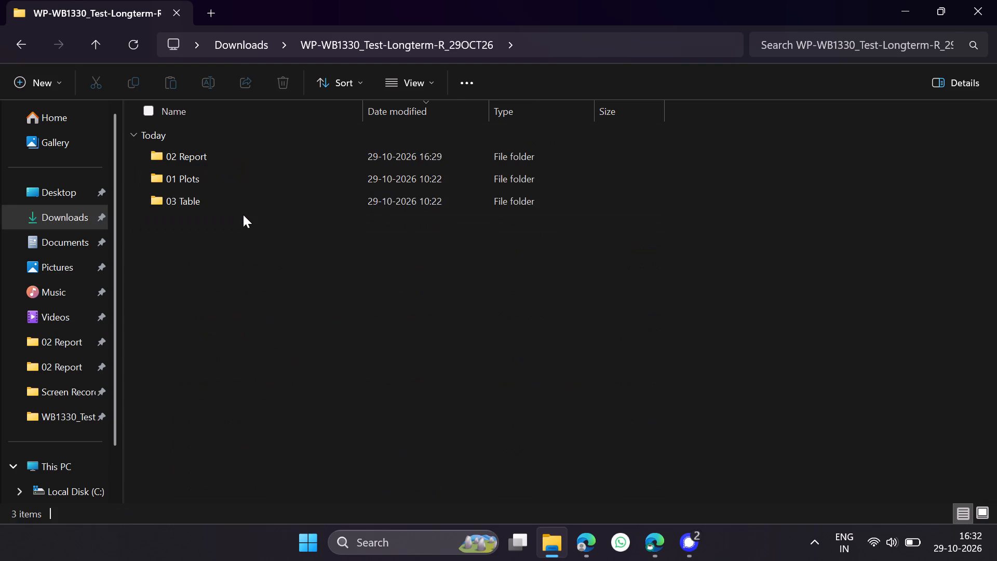
{"action": "left_click", "coordinate": [22, 43]}
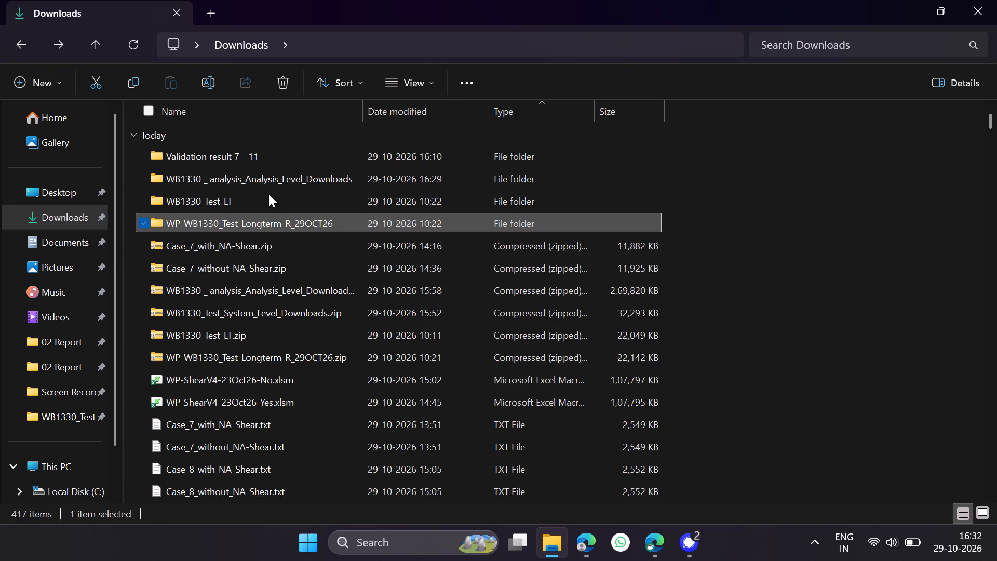
{"action": "double_click", "coordinate": [281, 308]}
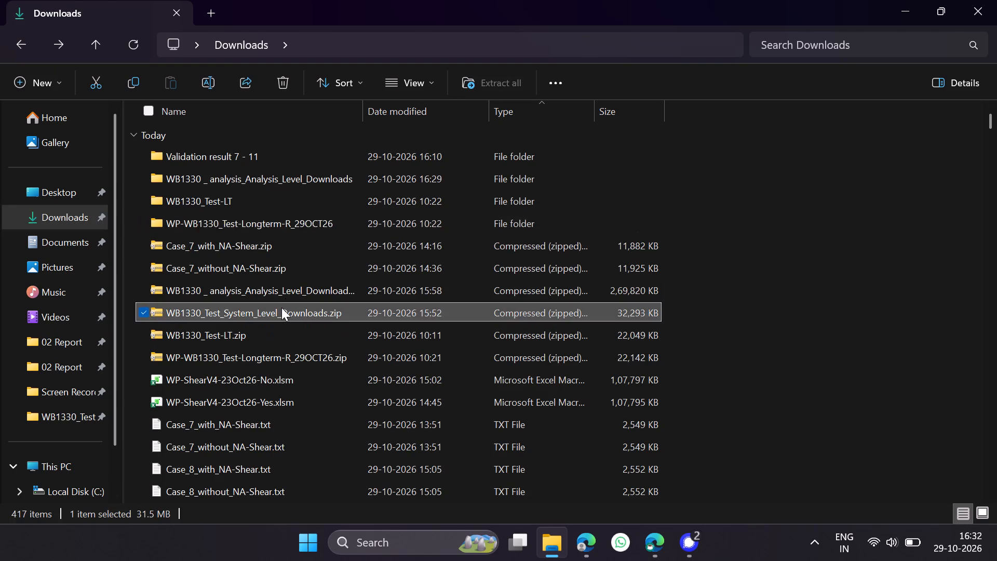
{"action": "left_click", "coordinate": [263, 179]}
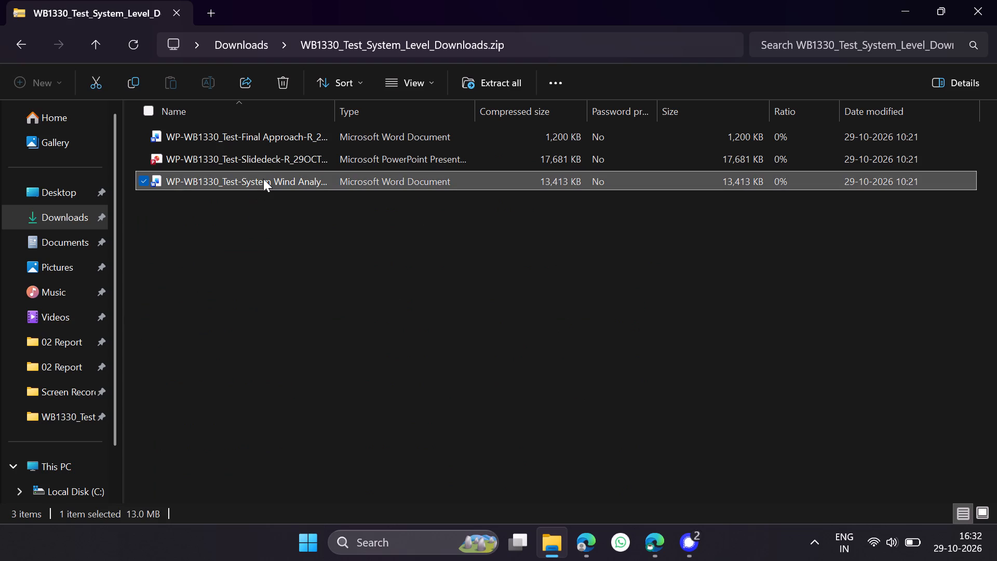
{"action": "left_click", "coordinate": [265, 269]}
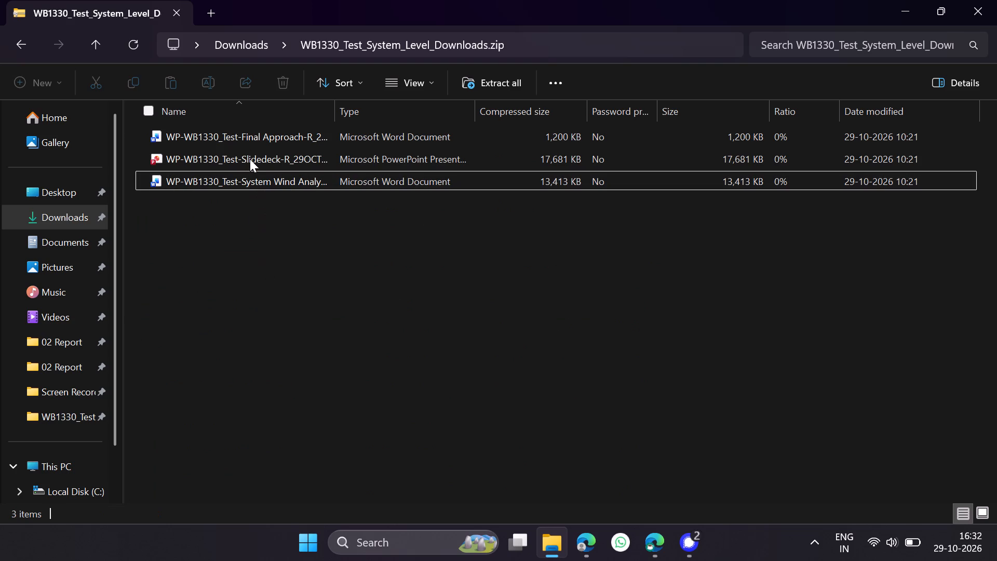
{"action": "double_click", "coordinate": [250, 159]}
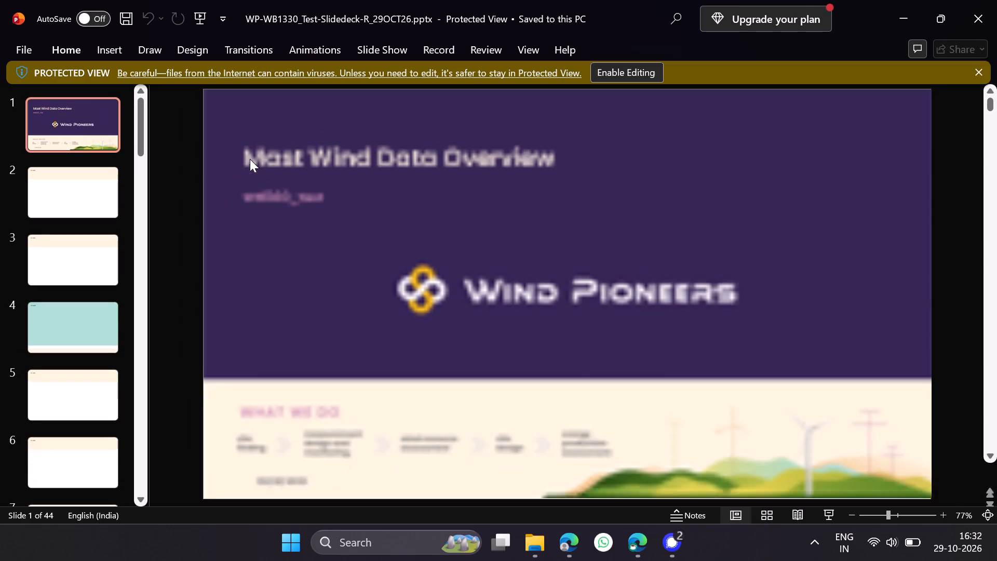
Examine the WB1330_Test slide deck from the Overview slide through the measurement summary to the data coverage and recovery plots.
{"action": "scroll", "coordinate": [512, 229], "scroll_direction": "down", "scroll_amount": 2}
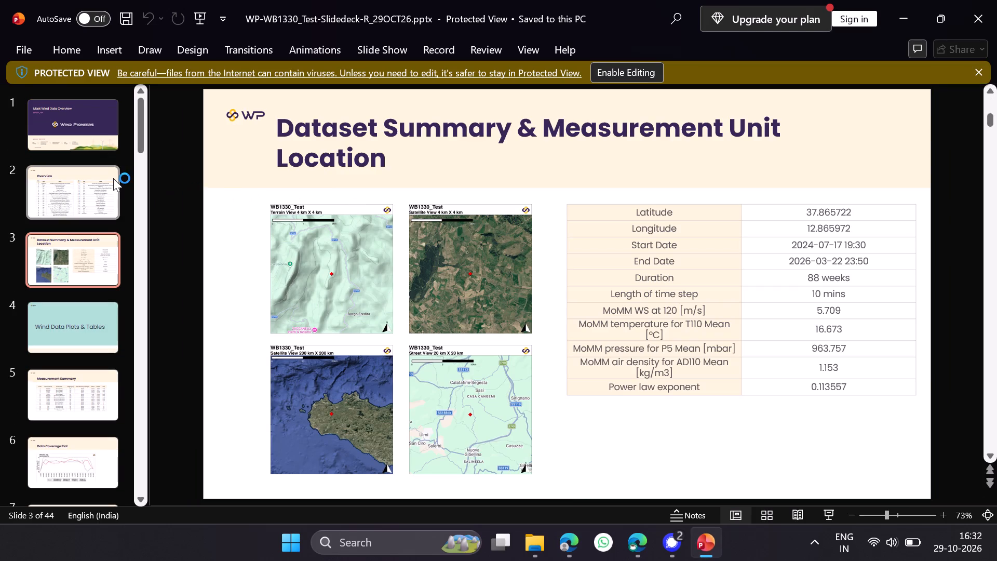
{"action": "left_click", "coordinate": [113, 178]}
{"action": "left_click", "coordinate": [116, 239]}
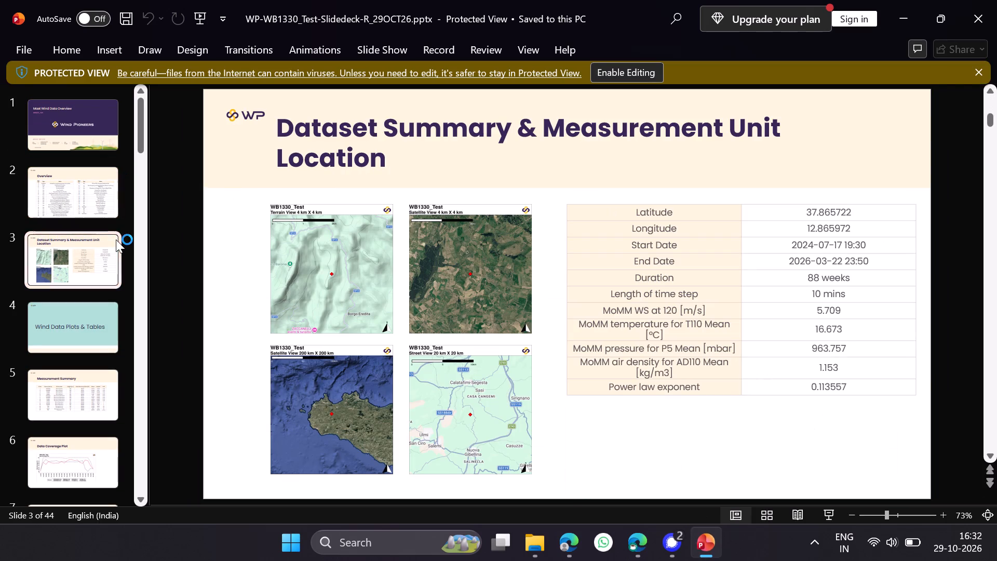
{"action": "left_click", "coordinate": [76, 327]}
{"action": "left_click", "coordinate": [69, 382]}
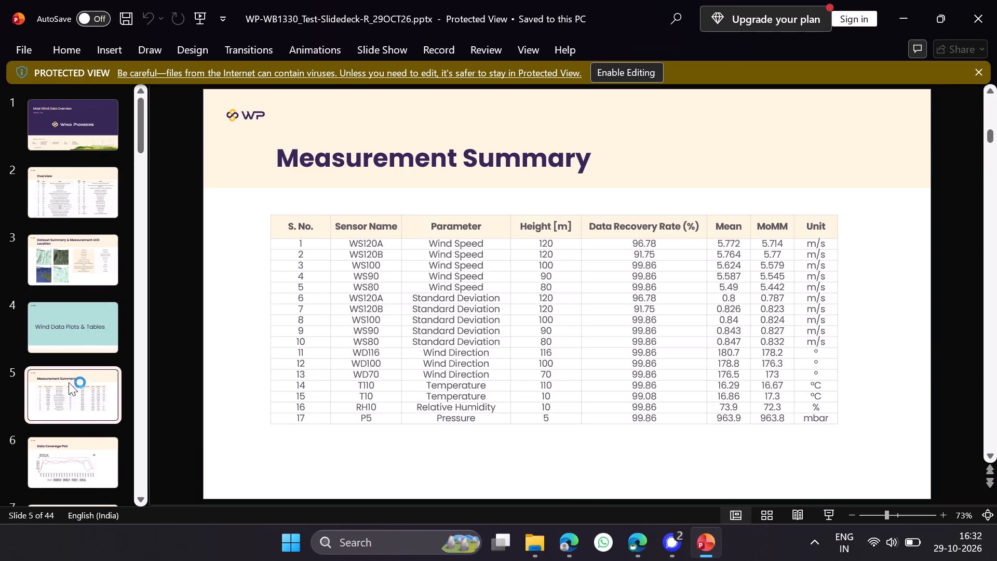
{"action": "scroll", "coordinate": [88, 375], "scroll_direction": "down", "scroll_amount": 3}
{"action": "left_click", "coordinate": [65, 312]}
{"action": "left_click", "coordinate": [69, 375]}
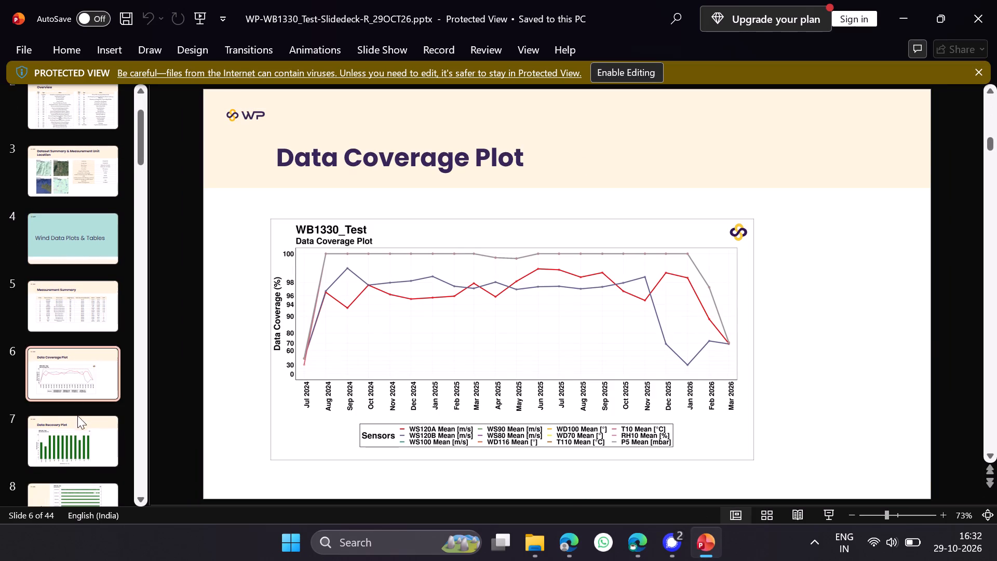
{"action": "left_click", "coordinate": [79, 425]}
{"action": "scroll", "coordinate": [103, 411], "scroll_direction": "down", "scroll_amount": 8}
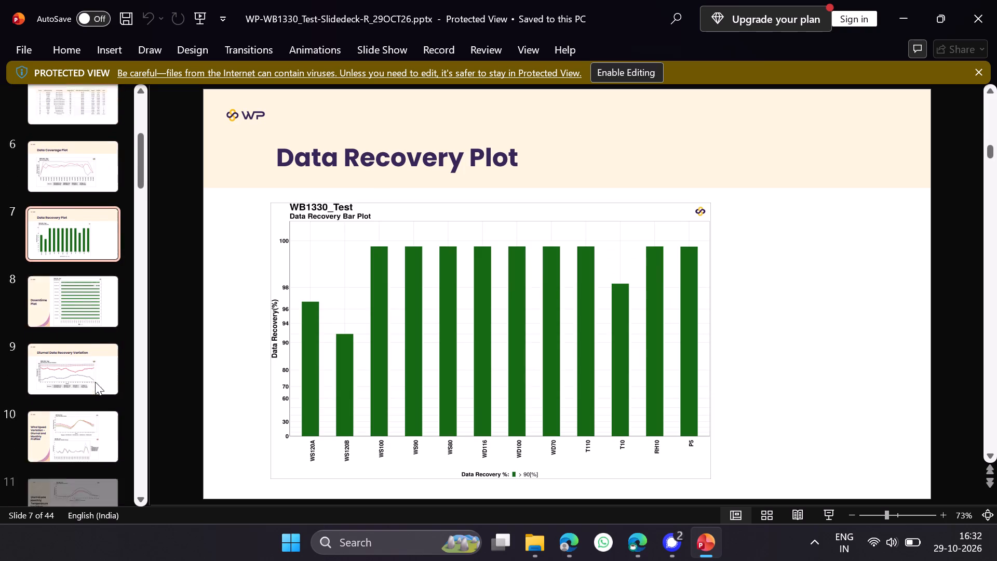
{"action": "scroll", "coordinate": [95, 382], "scroll_direction": "down", "scroll_amount": 3}
{"action": "left_click", "coordinate": [77, 286]}
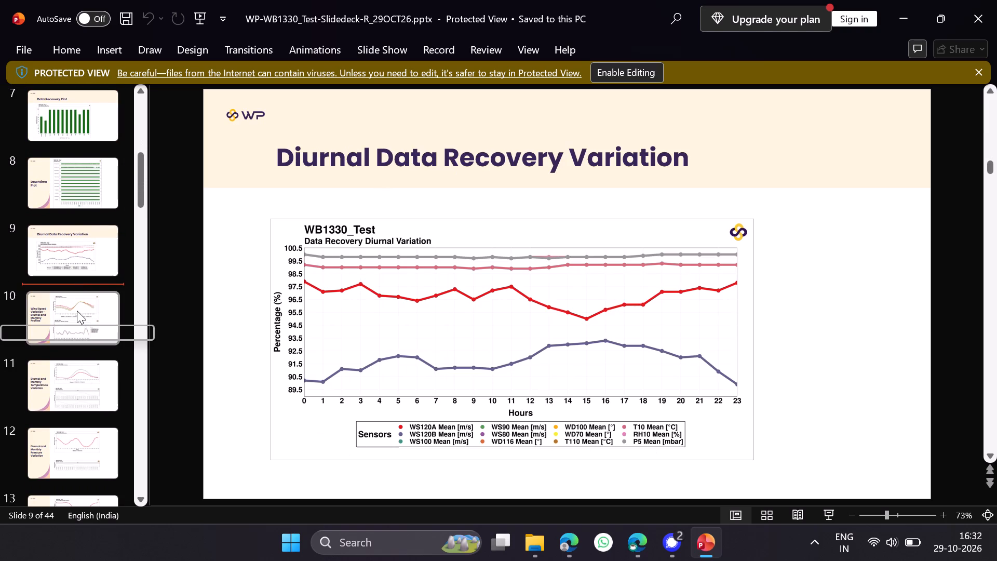
Examine the diurnal and monthly variation slides and the 16- and 96-sector wind and energy frequency roses, including the day and night versions.
{"action": "left_click", "coordinate": [77, 311]}
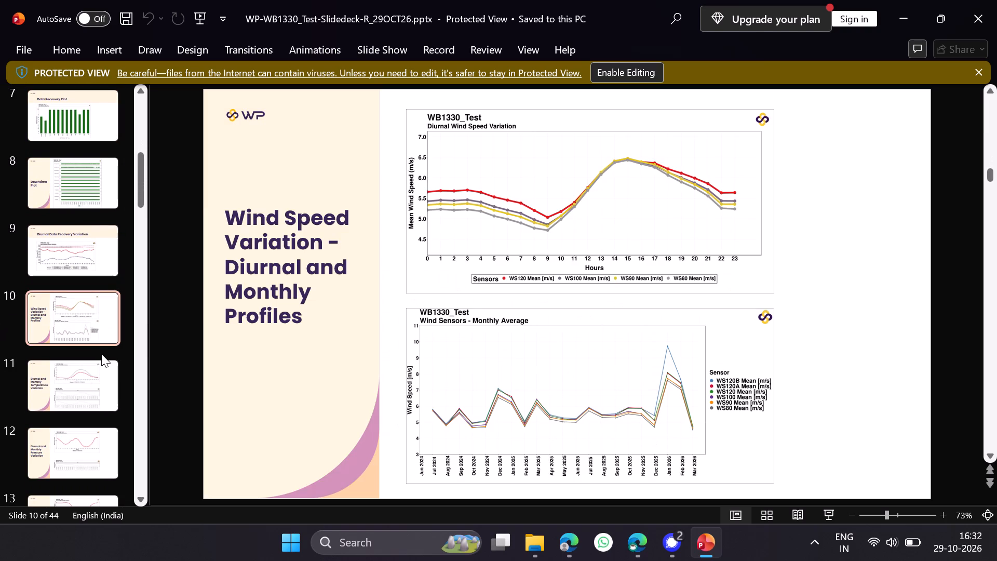
{"action": "scroll", "coordinate": [50, 293], "scroll_direction": "down", "scroll_amount": 2}
{"action": "left_click", "coordinate": [78, 401]}
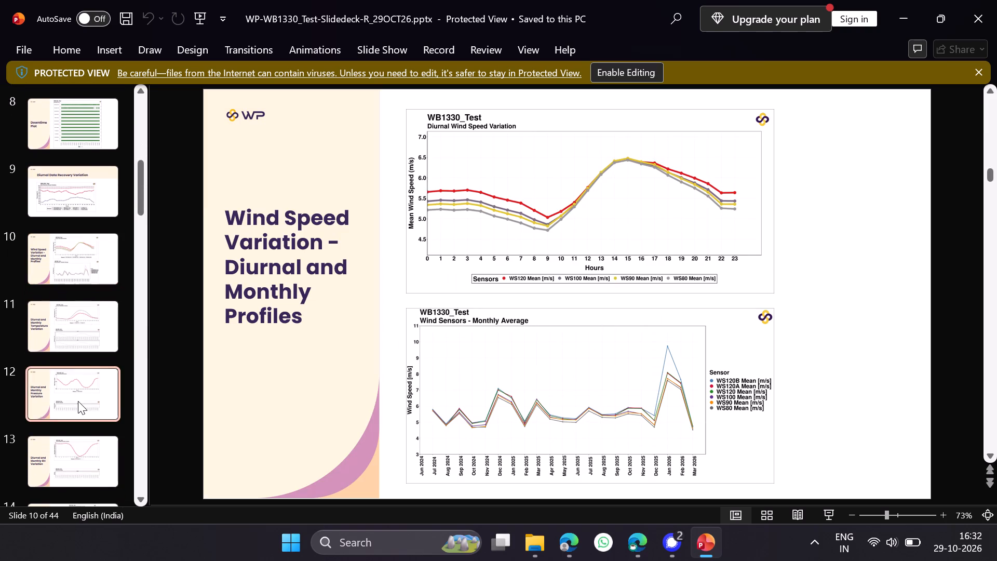
{"action": "scroll", "coordinate": [82, 419], "scroll_direction": "down", "scroll_amount": 3}
{"action": "left_click", "coordinate": [65, 422]}
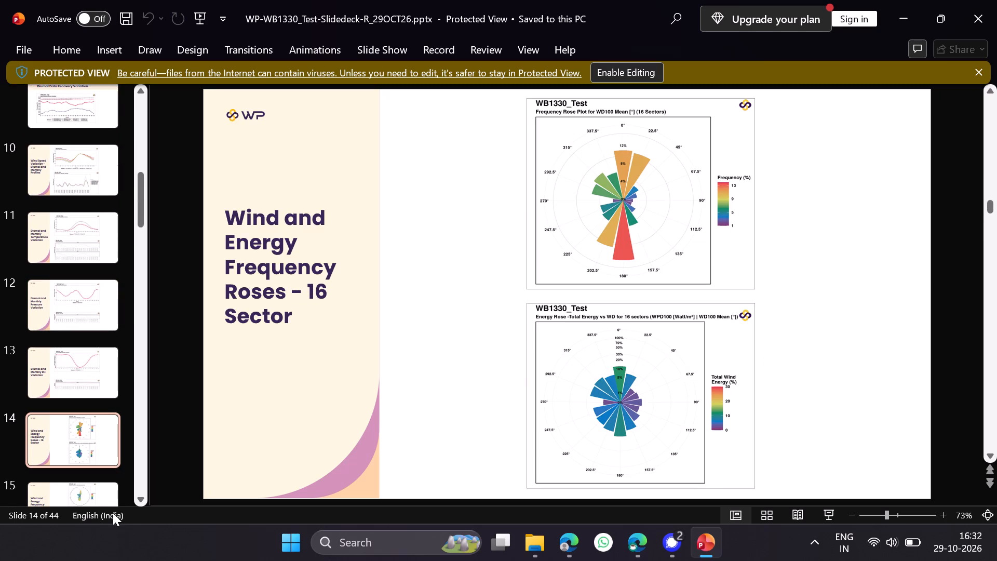
{"action": "scroll", "coordinate": [124, 509], "scroll_direction": "down", "scroll_amount": 4}
{"action": "scroll", "coordinate": [96, 456], "scroll_direction": "down", "scroll_amount": 4}
{"action": "left_click", "coordinate": [78, 372]}
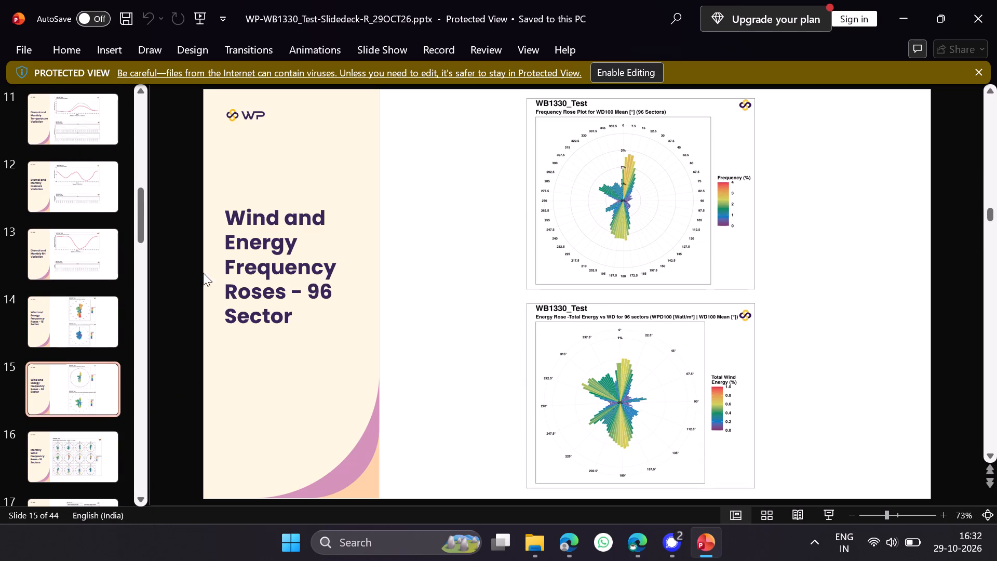
{"action": "scroll", "coordinate": [115, 342], "scroll_direction": "down", "scroll_amount": 4}
{"action": "left_click", "coordinate": [43, 307]}
{"action": "left_click", "coordinate": [65, 346]}
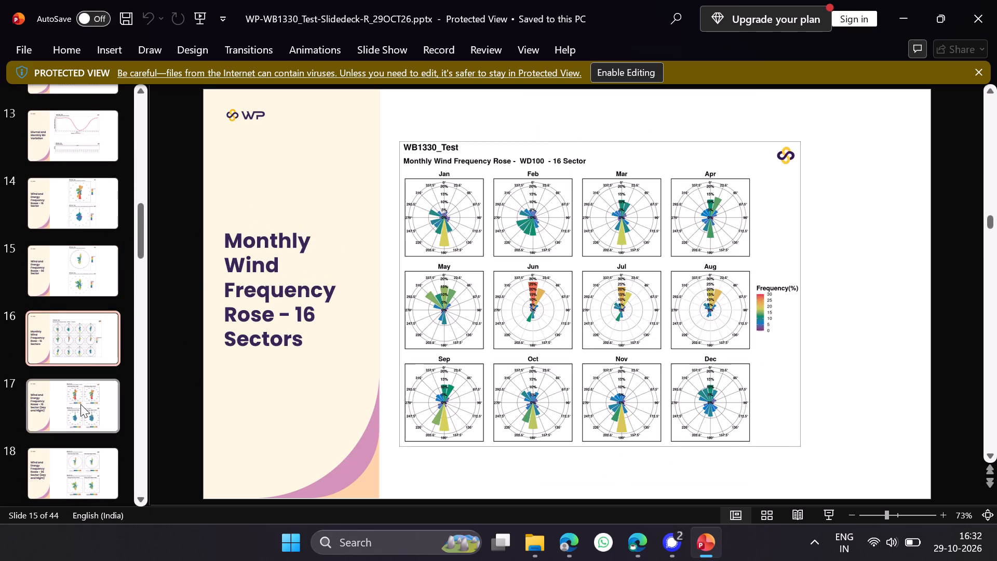
{"action": "left_click", "coordinate": [82, 409]}
{"action": "left_click", "coordinate": [80, 495]}
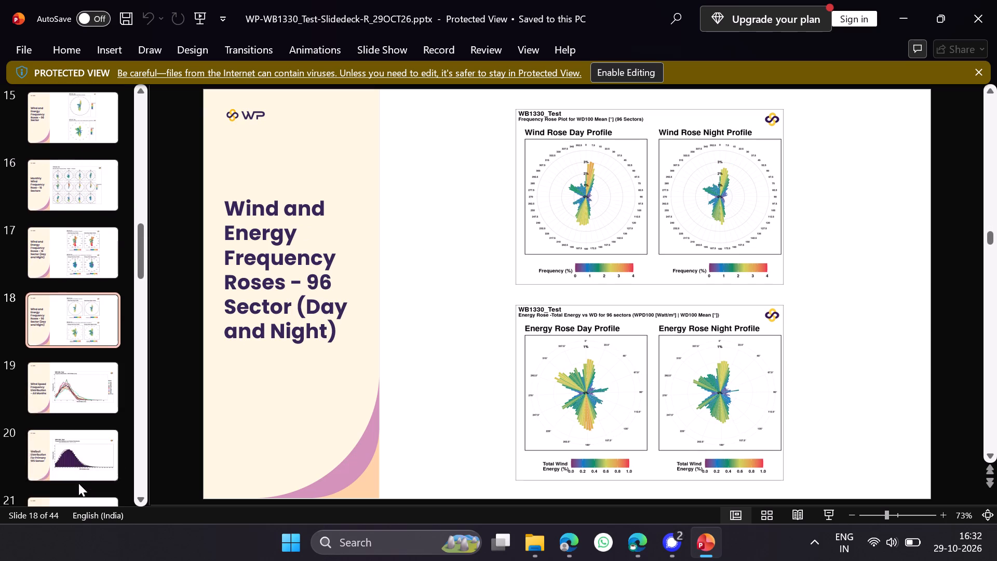
Examine the wind speed, Weibull, climate and energy distribution slides, plus the wind speed and wind direction scatter plots.
{"action": "left_click", "coordinate": [99, 383]}
{"action": "scroll", "coordinate": [107, 423], "scroll_direction": "down", "scroll_amount": 5}
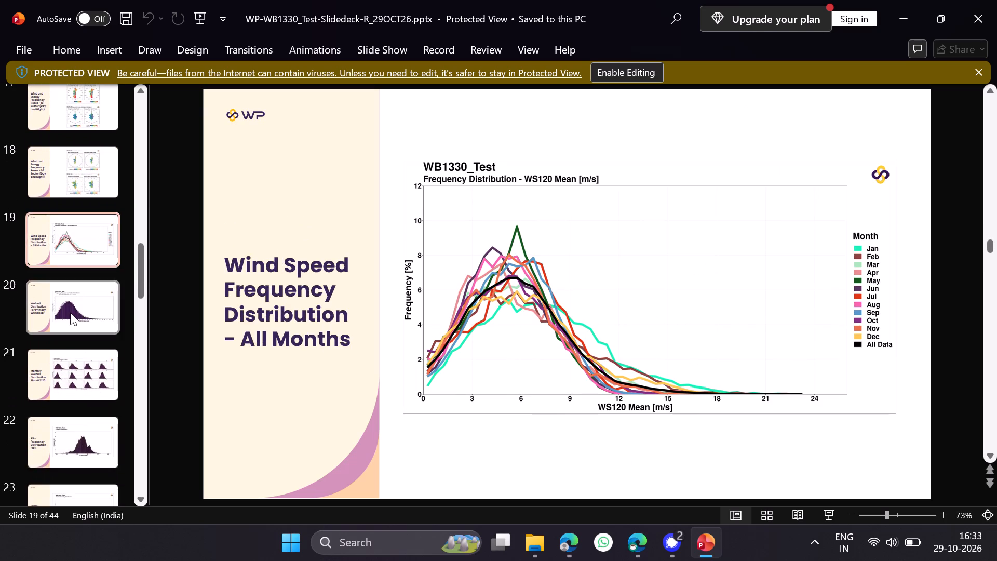
{"action": "left_click", "coordinate": [70, 312]}
{"action": "left_click", "coordinate": [80, 372]}
{"action": "left_click", "coordinate": [78, 444]}
{"action": "scroll", "coordinate": [80, 483], "scroll_direction": "down", "scroll_amount": 2}
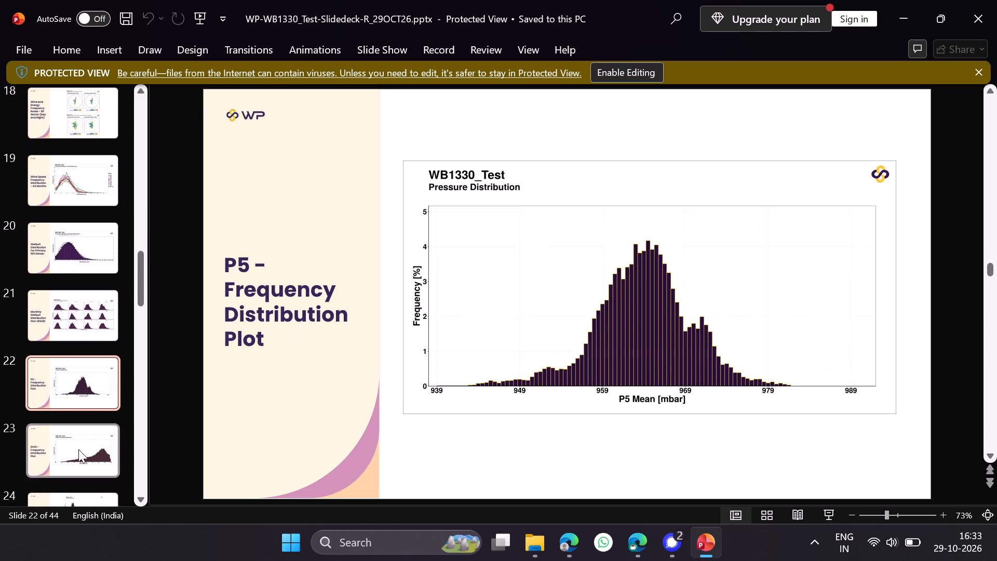
{"action": "left_click", "coordinate": [78, 448]}
{"action": "scroll", "coordinate": [100, 475], "scroll_direction": "down", "scroll_amount": 3}
{"action": "left_click", "coordinate": [90, 428]}
{"action": "left_click", "coordinate": [108, 497]}
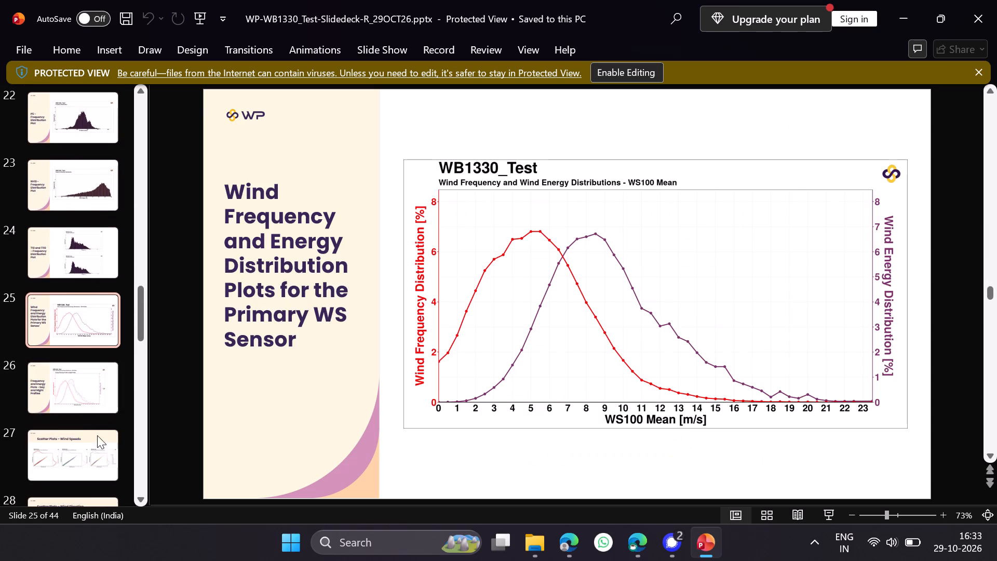
{"action": "left_click", "coordinate": [88, 407]}
{"action": "scroll", "coordinate": [80, 433], "scroll_direction": "down", "scroll_amount": 1}
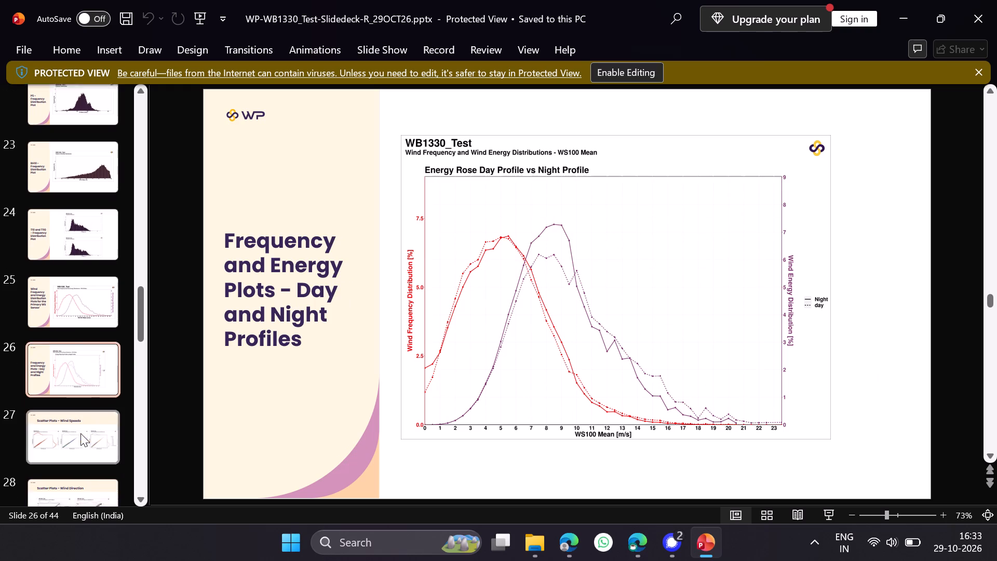
{"action": "scroll", "coordinate": [80, 433], "scroll_direction": "down", "scroll_amount": 1}
{"action": "left_click", "coordinate": [68, 389]}
{"action": "left_click", "coordinate": [65, 449]}
Examine the shear plots section for combination 80, 90, 100, 120, including the Vertical Shear Profile and Shear By Hour slides.
{"action": "scroll", "coordinate": [113, 383], "scroll_direction": "down", "scroll_amount": 5}
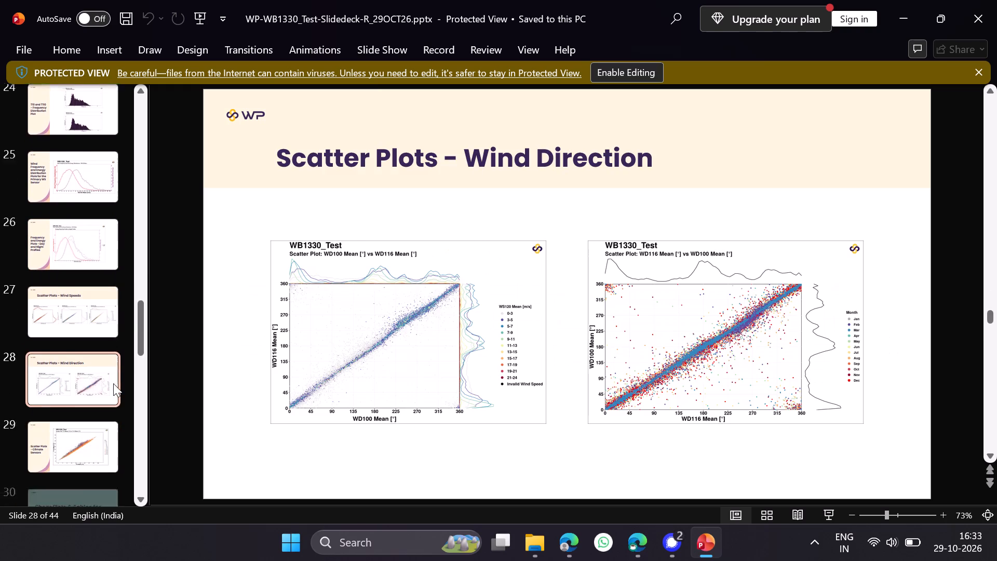
{"action": "scroll", "coordinate": [113, 383], "scroll_direction": "down", "scroll_amount": 3}
{"action": "left_click", "coordinate": [66, 350]}
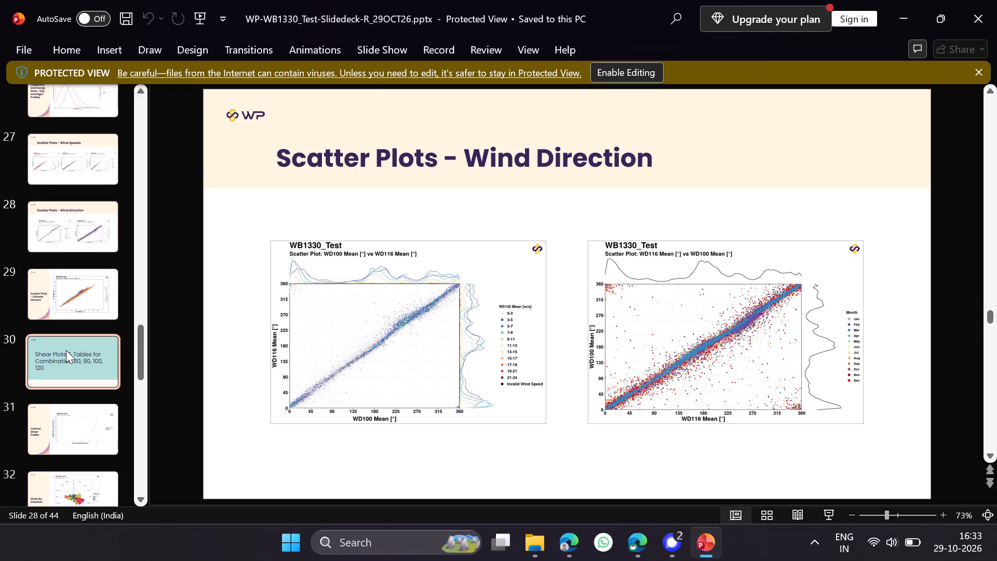
{"action": "left_click", "coordinate": [77, 413]}
{"action": "scroll", "coordinate": [149, 428], "scroll_direction": "down", "scroll_amount": 5}
{"action": "scroll", "coordinate": [84, 417], "scroll_direction": "down", "scroll_amount": 2}
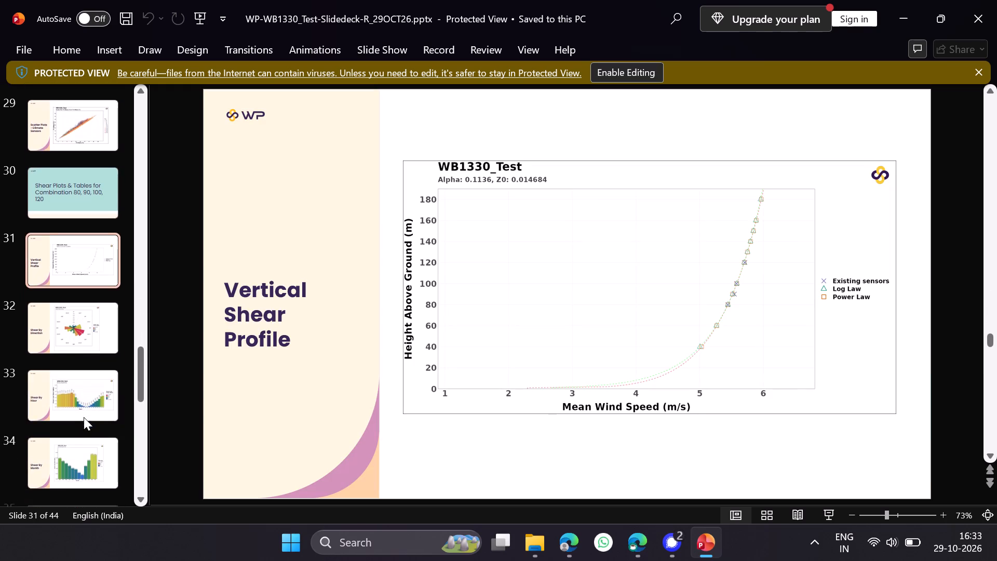
{"action": "left_click", "coordinate": [71, 358]}
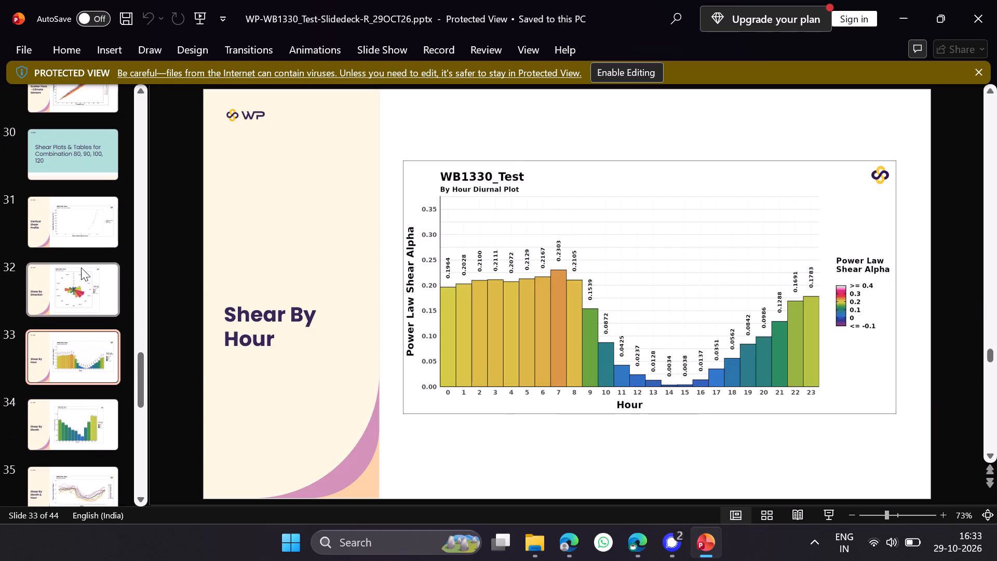
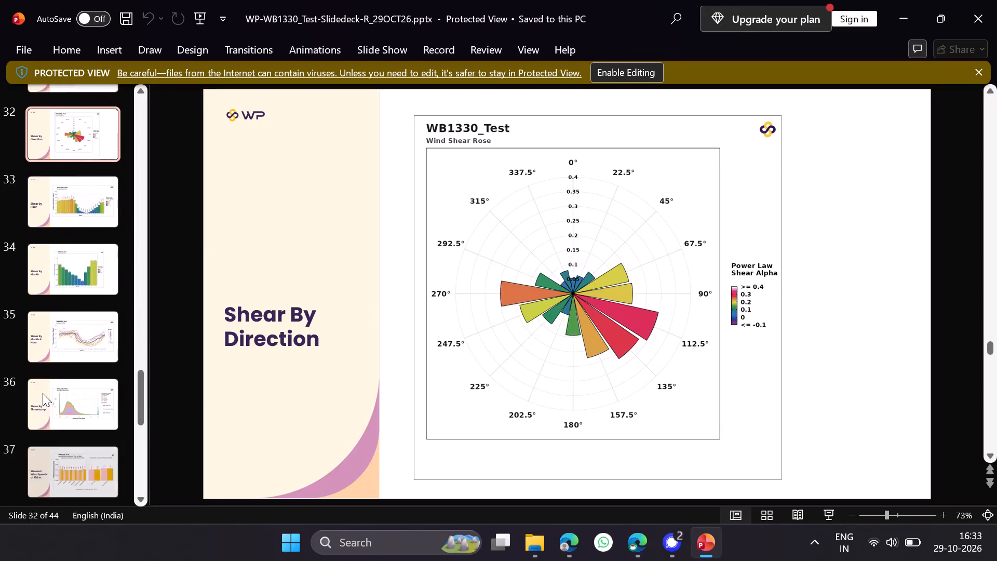
Examine the LT Analysis slides, including the Long Term MoMM Wind Speeds table, Windiness and both Long Term Plots slides, and close the deck.
{"action": "scroll", "coordinate": [43, 393], "scroll_direction": "down", "scroll_amount": 5}
{"action": "left_click", "coordinate": [62, 366]}
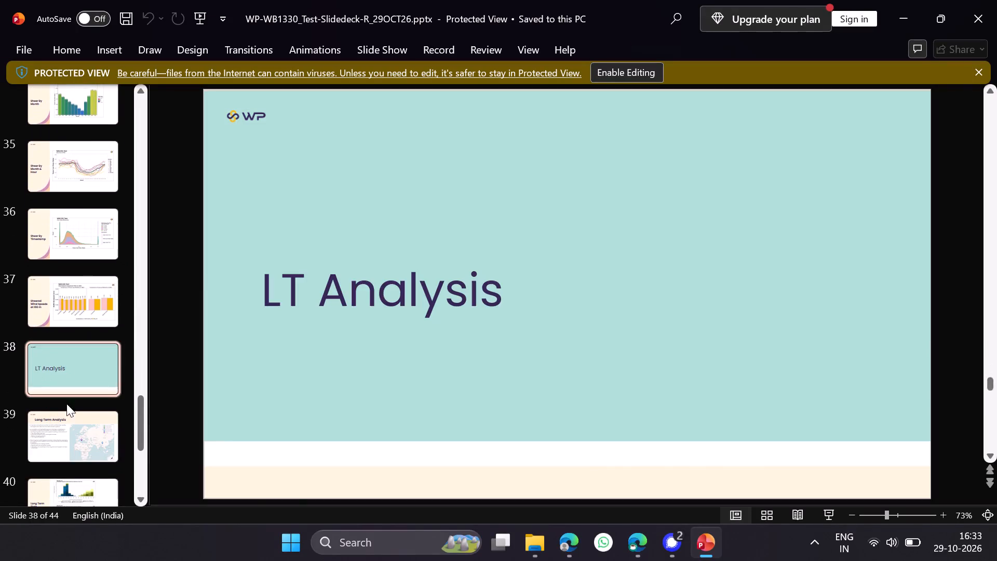
{"action": "left_click", "coordinate": [74, 426]}
{"action": "scroll", "coordinate": [197, 297], "scroll_direction": "down", "scroll_amount": 7}
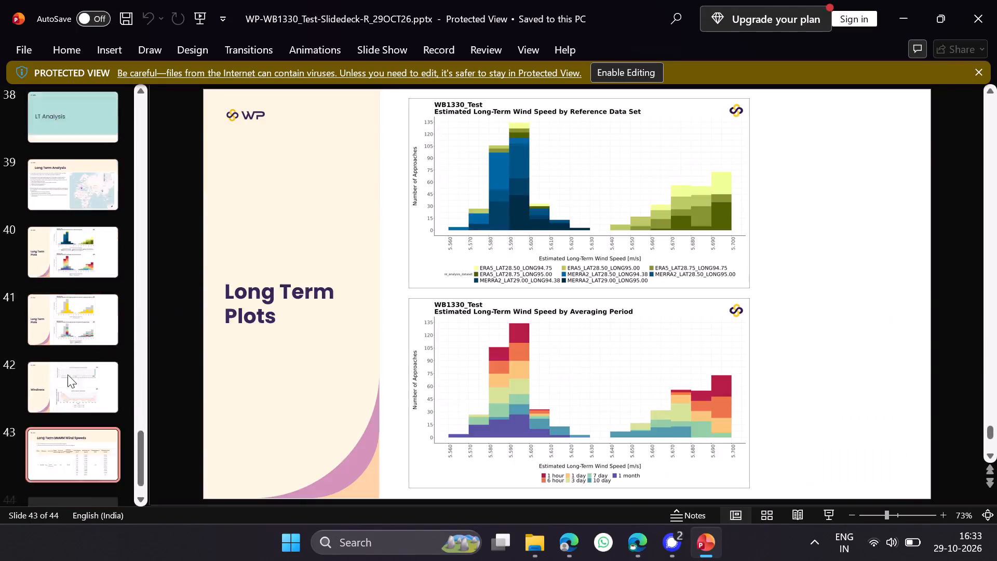
{"action": "left_click", "coordinate": [62, 385]}
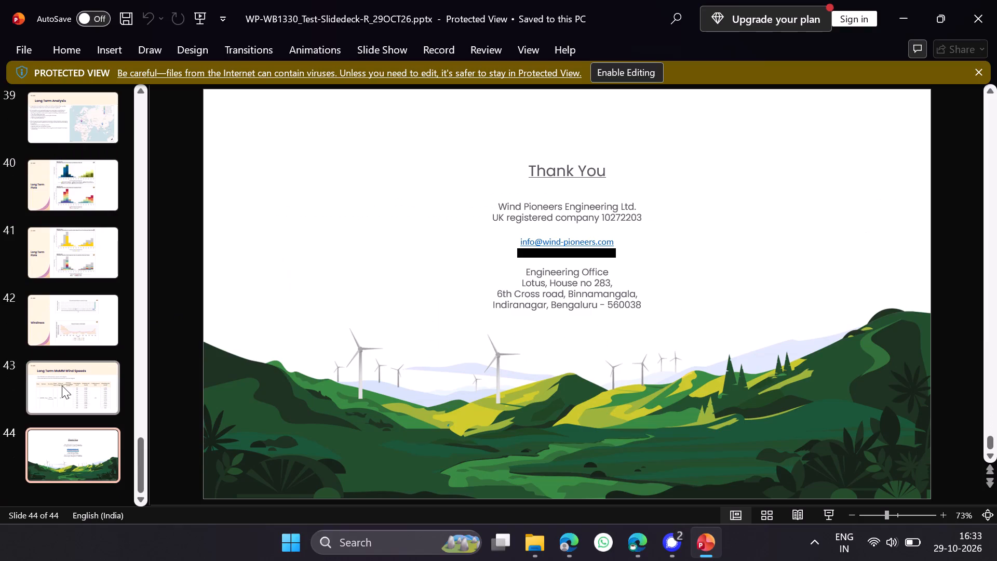
{"action": "scroll", "coordinate": [62, 385], "scroll_direction": "down", "scroll_amount": 6}
{"action": "left_click", "coordinate": [76, 369]}
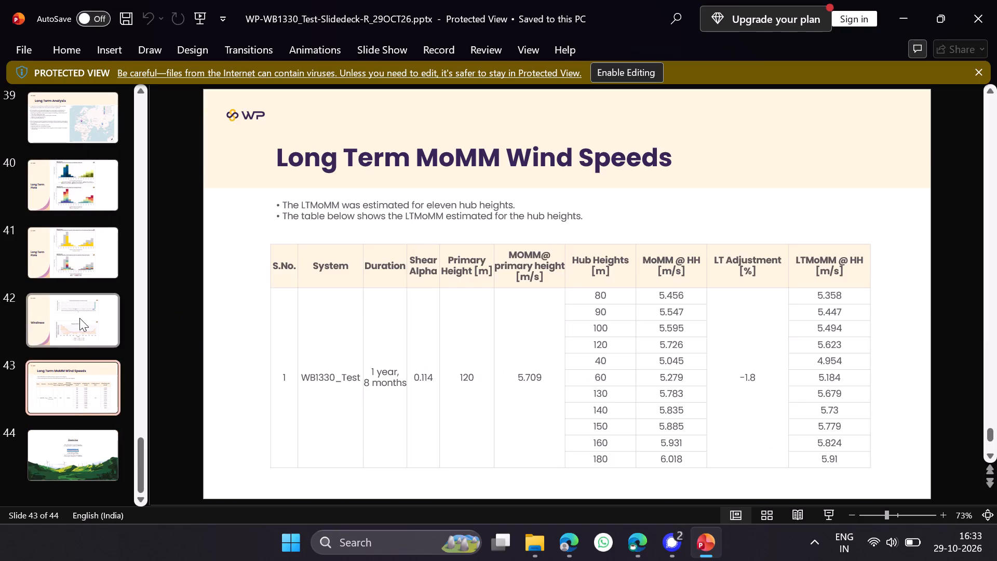
{"action": "left_click", "coordinate": [79, 318]}
{"action": "left_click", "coordinate": [85, 252]}
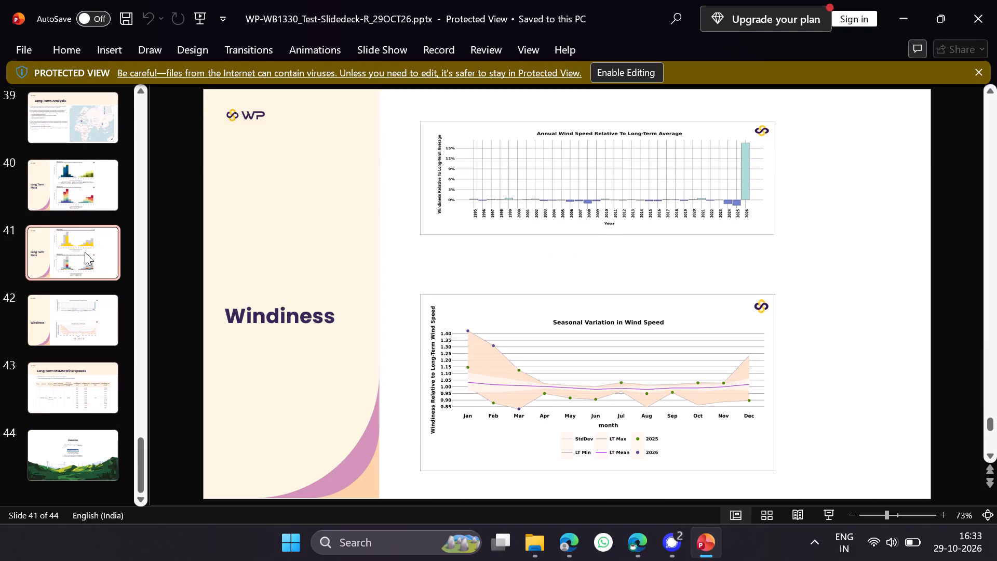
{"action": "left_click", "coordinate": [85, 252]}
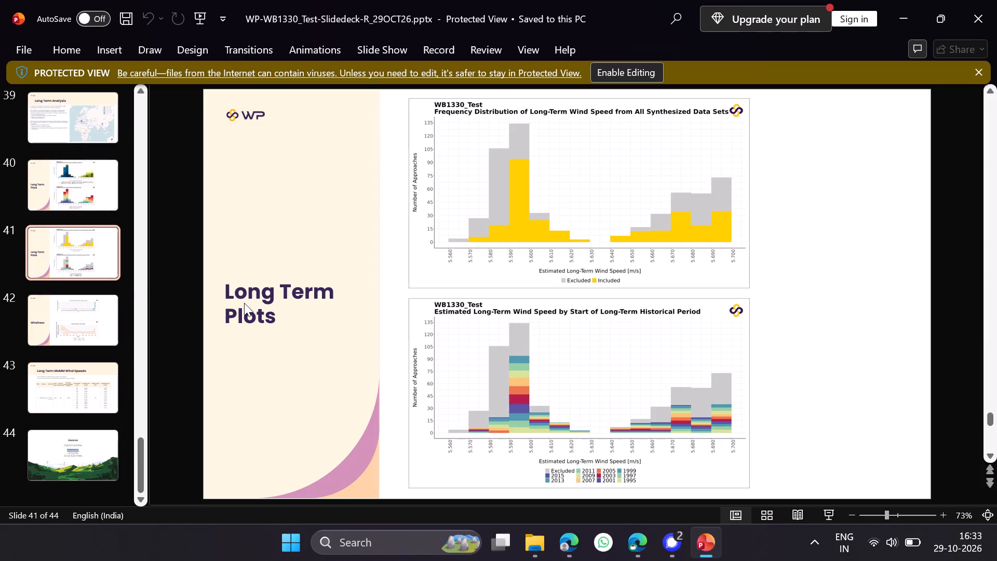
{"action": "scroll", "coordinate": [47, 237], "scroll_direction": "up", "scroll_amount": 1}
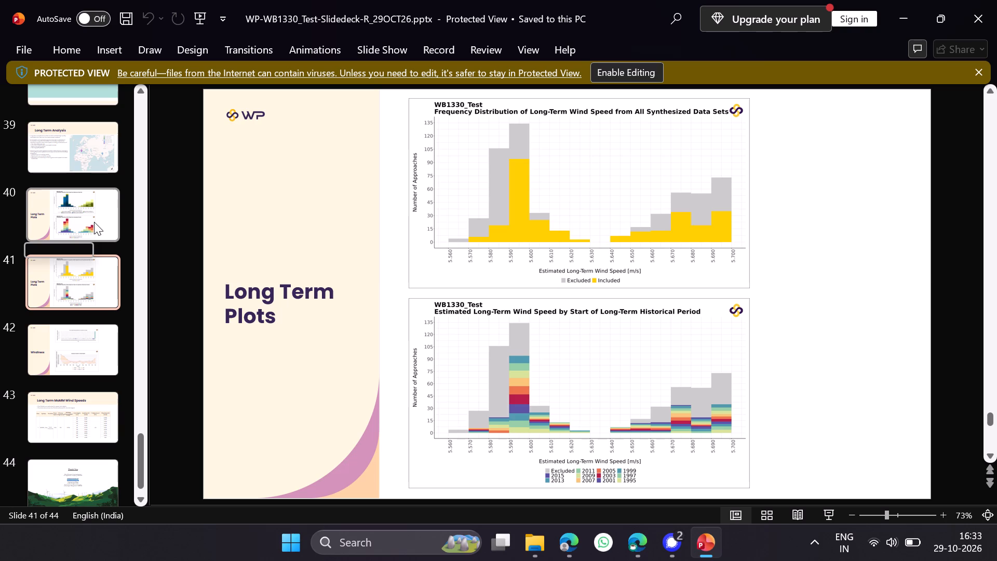
{"action": "left_click", "coordinate": [94, 222]}
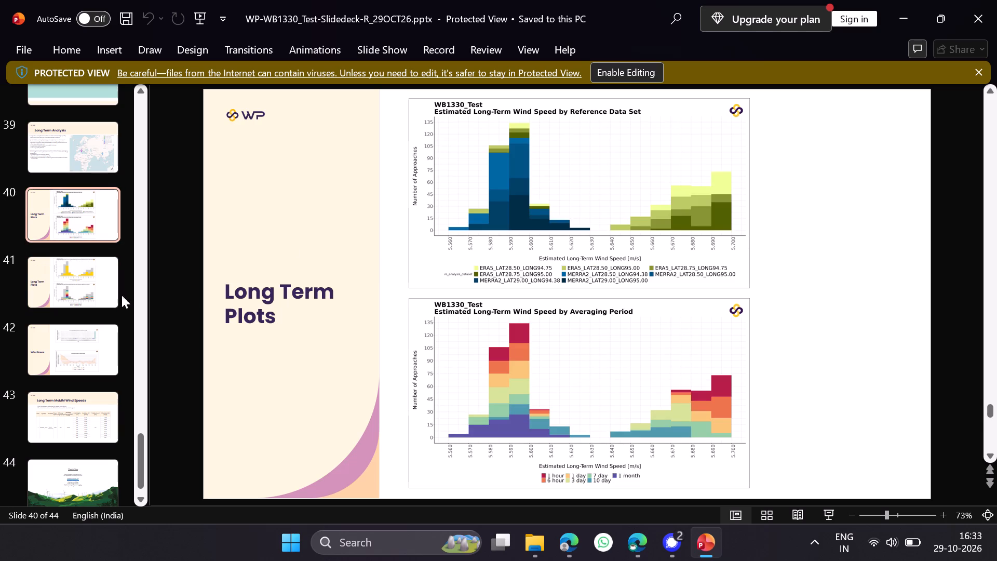
{"action": "left_click", "coordinate": [94, 284]}
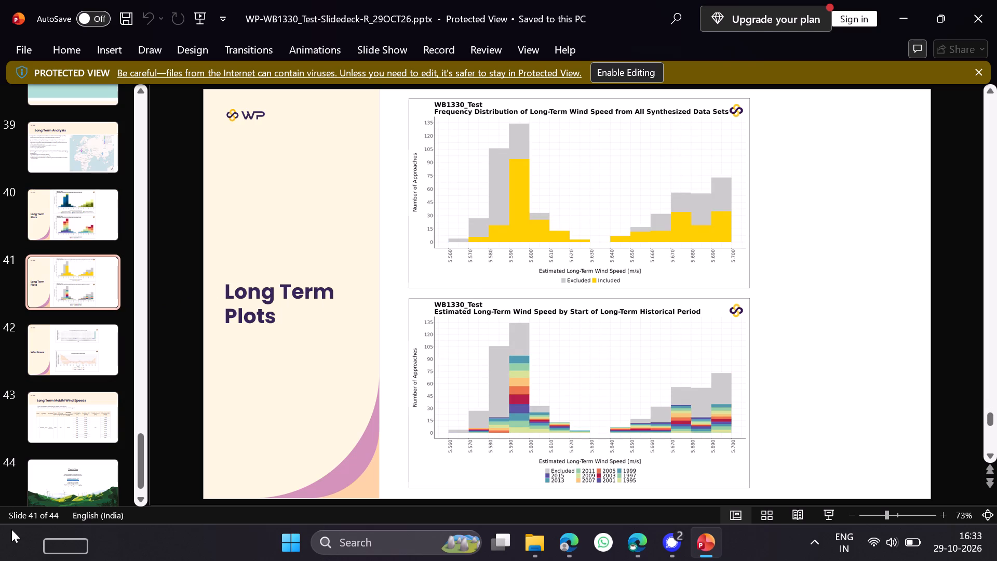
{"action": "left_click", "coordinate": [996, 0]}
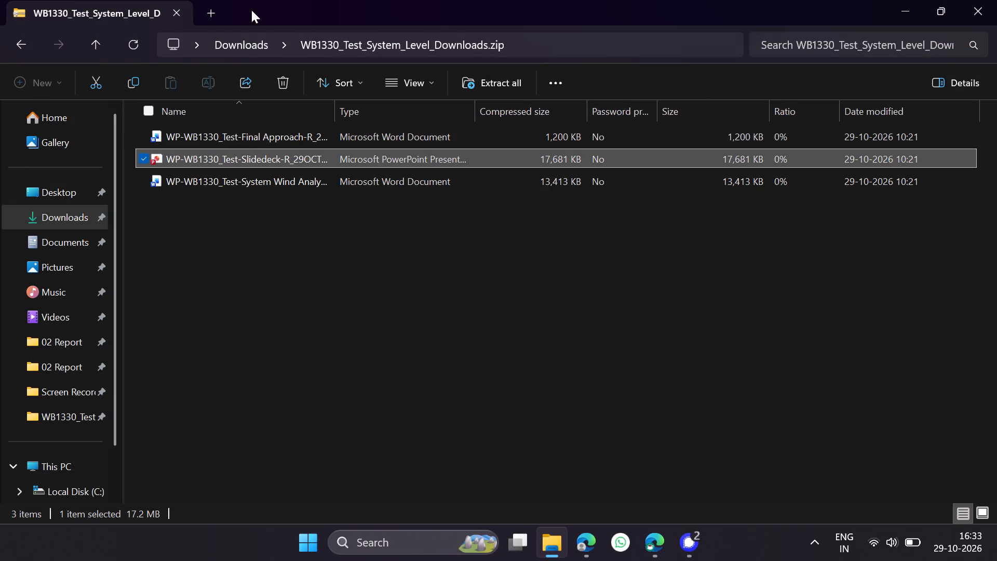
Open the WB1330_Test System Wind Analysis report with editing enabled and go to section 4, Long-Term wind speed.
{"action": "left_click", "coordinate": [24, 43]}
{"action": "left_click", "coordinate": [63, 47]}
{"action": "double_click", "coordinate": [228, 178]}
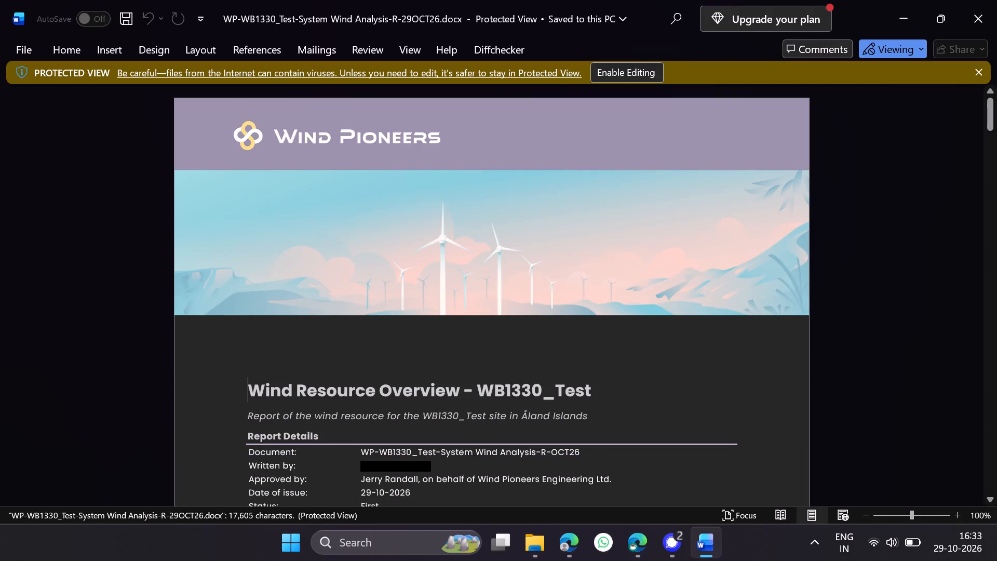
{"action": "left_click", "coordinate": [606, 74]}
{"action": "scroll", "coordinate": [503, 143], "scroll_direction": "down", "scroll_amount": 15}
{"action": "scroll", "coordinate": [472, 173], "scroll_direction": "down", "scroll_amount": 7}
{"action": "scroll", "coordinate": [370, 202], "scroll_direction": "down", "scroll_amount": 8}
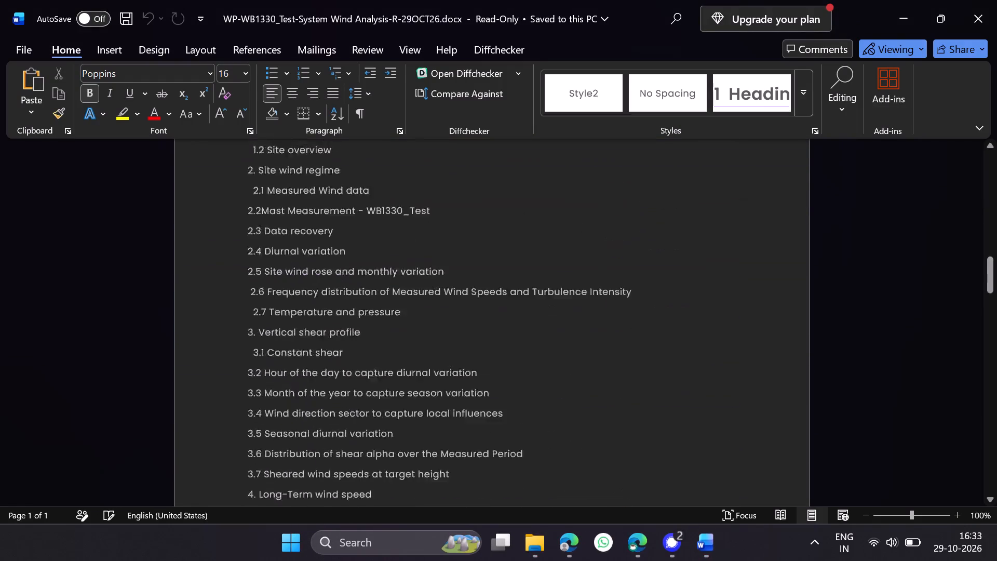
{"action": "scroll", "coordinate": [374, 207], "scroll_direction": "down", "scroll_amount": 3}
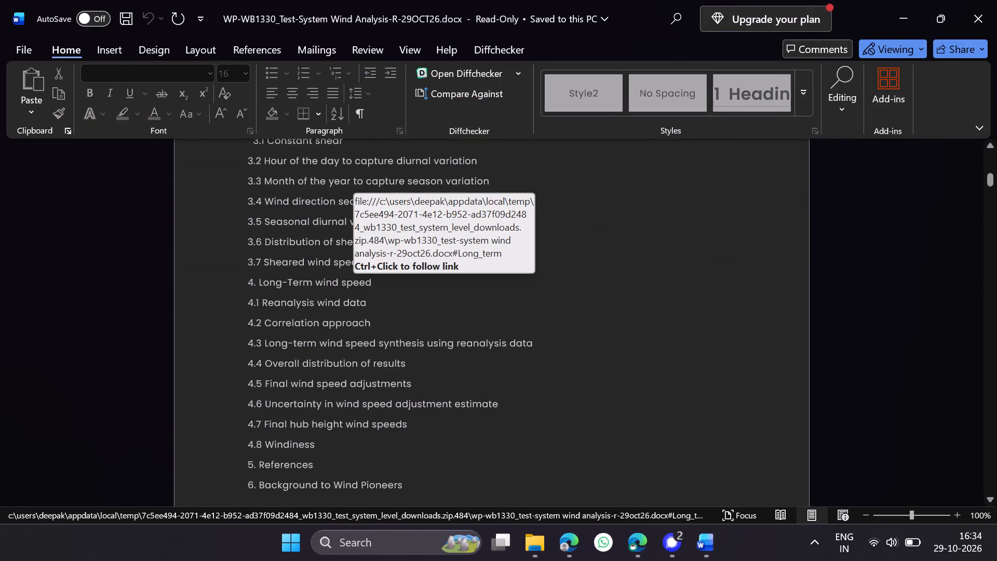
{"action": "left_click", "coordinate": [344, 285], "text": "ctrl"}
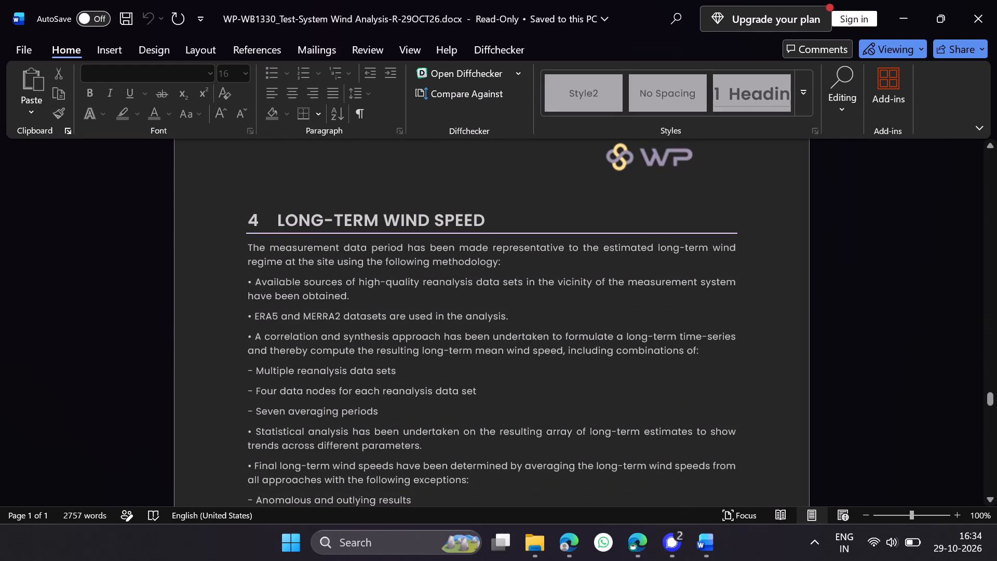
Examine section 4 from the correlation approach through the long-term wind speed plots by reference data set, averaging period and historical period.
{"action": "scroll", "coordinate": [368, 293], "scroll_direction": "down", "scroll_amount": 20}
{"action": "scroll", "coordinate": [368, 293], "scroll_direction": "down", "scroll_amount": 20}
{"action": "scroll", "coordinate": [368, 293], "scroll_direction": "down", "scroll_amount": 8}
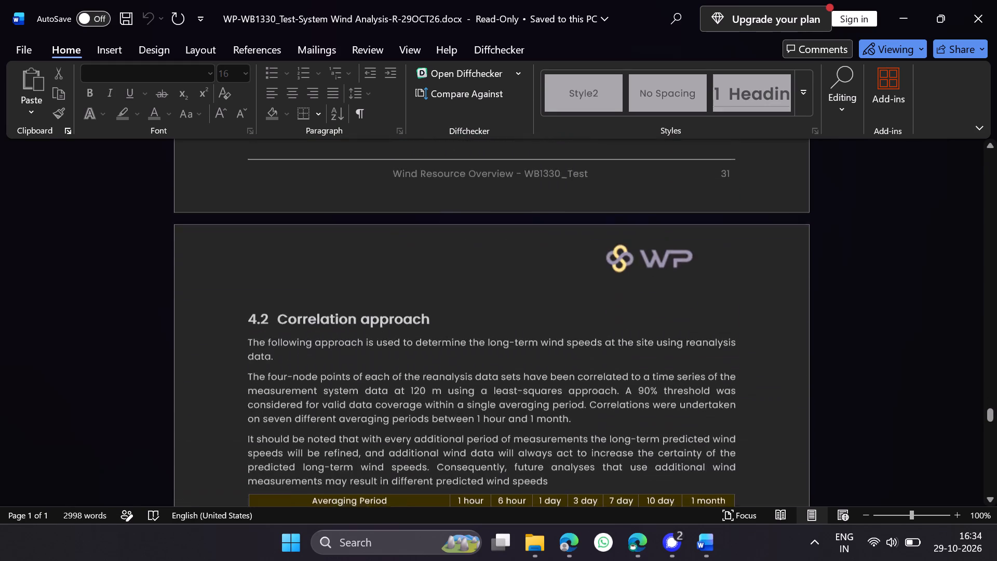
{"action": "scroll", "coordinate": [372, 311], "scroll_direction": "down", "scroll_amount": 20}
{"action": "scroll", "coordinate": [372, 311], "scroll_direction": "down", "scroll_amount": 8}
{"action": "scroll", "coordinate": [372, 312], "scroll_direction": "up", "scroll_amount": 5}
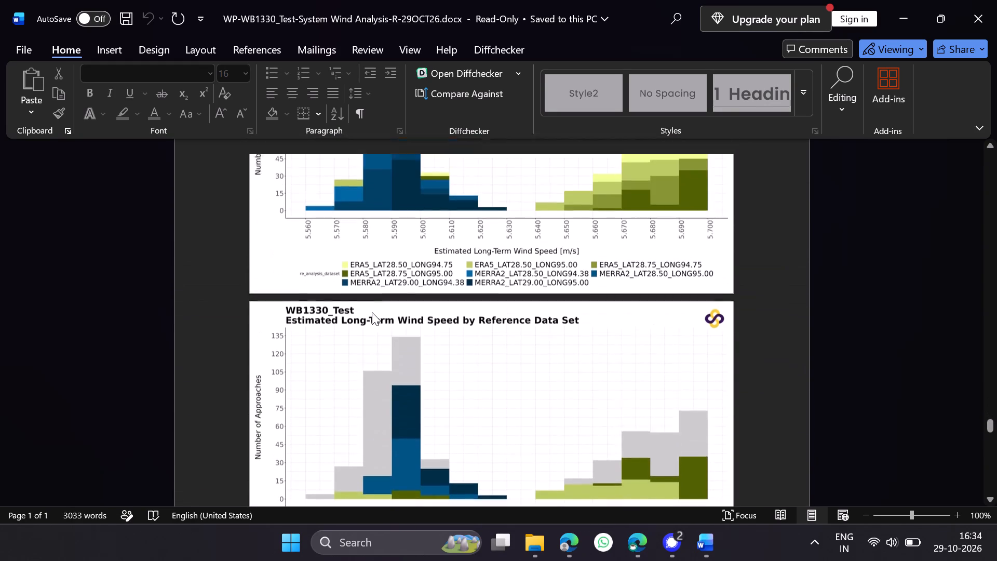
{"action": "scroll", "coordinate": [372, 312], "scroll_direction": "up", "scroll_amount": 1}
{"action": "scroll", "coordinate": [372, 312], "scroll_direction": "down", "scroll_amount": 20}
{"action": "scroll", "coordinate": [372, 312], "scroll_direction": "down", "scroll_amount": 6}
{"action": "scroll", "coordinate": [372, 312], "scroll_direction": "up", "scroll_amount": 1}
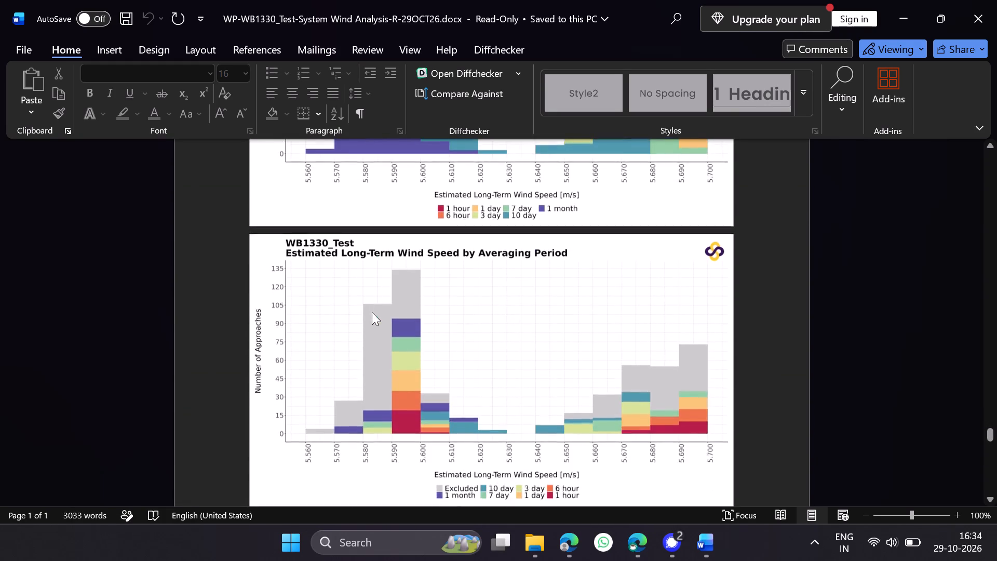
{"action": "scroll", "coordinate": [372, 312], "scroll_direction": "up", "scroll_amount": 1}
{"action": "scroll", "coordinate": [372, 312], "scroll_direction": "down", "scroll_amount": 20}
{"action": "scroll", "coordinate": [372, 312], "scroll_direction": "down", "scroll_amount": 12}
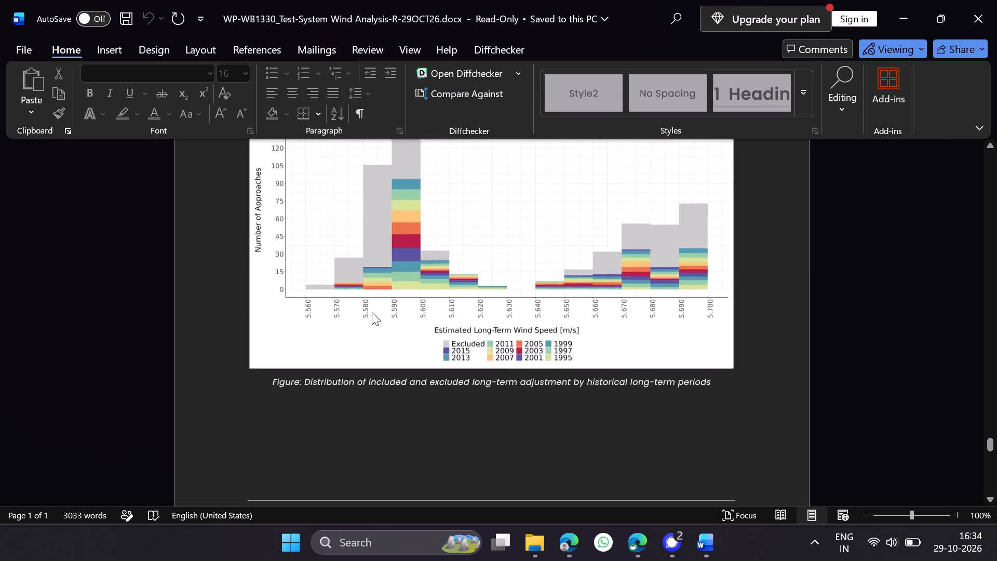
{"action": "scroll", "coordinate": [372, 312], "scroll_direction": "down", "scroll_amount": 7}
{"action": "scroll", "coordinate": [372, 312], "scroll_direction": "up", "scroll_amount": 20}
{"action": "scroll", "coordinate": [372, 312], "scroll_direction": "up", "scroll_amount": 2}
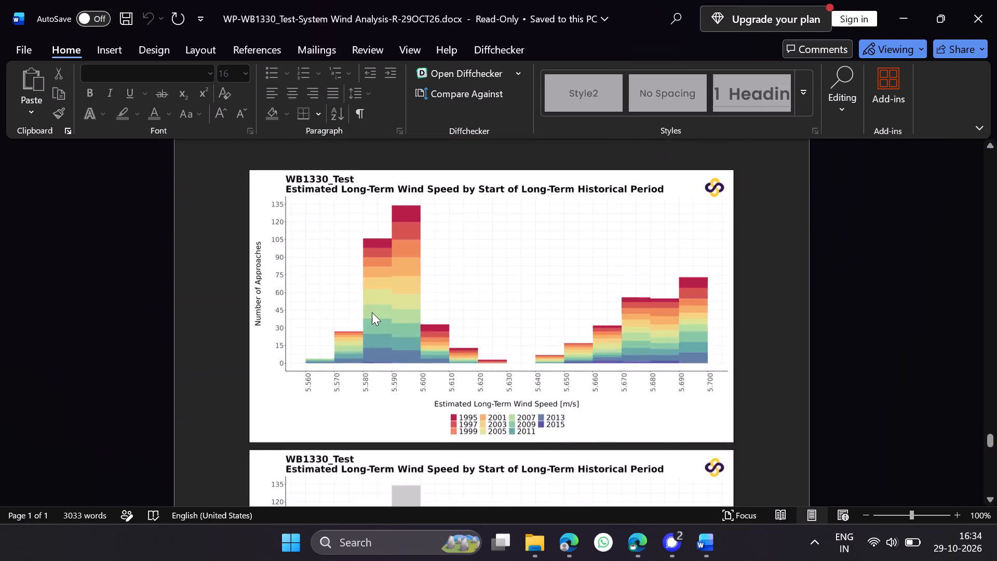
Recheck the section 4.4 long-term plots by reference data set and averaging period, comparing the full and included/excluded versions, and close the report.
{"action": "scroll", "coordinate": [372, 312], "scroll_direction": "up", "scroll_amount": 20}
{"action": "scroll", "coordinate": [372, 312], "scroll_direction": "up", "scroll_amount": 12}
{"action": "scroll", "coordinate": [372, 312], "scroll_direction": "up", "scroll_amount": 10}
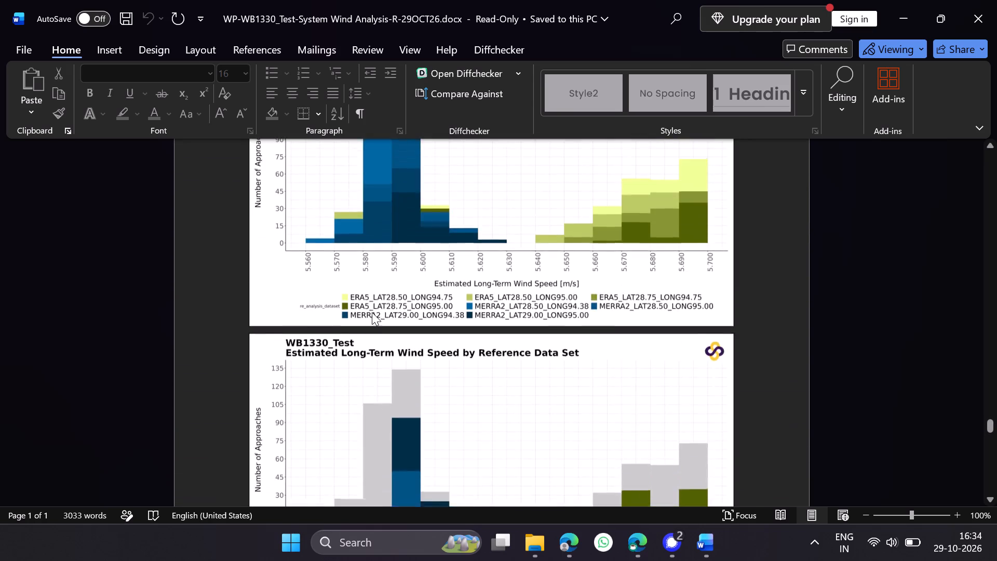
{"action": "scroll", "coordinate": [372, 312], "scroll_direction": "up", "scroll_amount": 2}
{"action": "scroll", "coordinate": [372, 312], "scroll_direction": "down", "scroll_amount": 16}
{"action": "scroll", "coordinate": [372, 312], "scroll_direction": "up", "scroll_amount": 10}
{"action": "scroll", "coordinate": [520, 298], "scroll_direction": "up", "scroll_amount": 4}
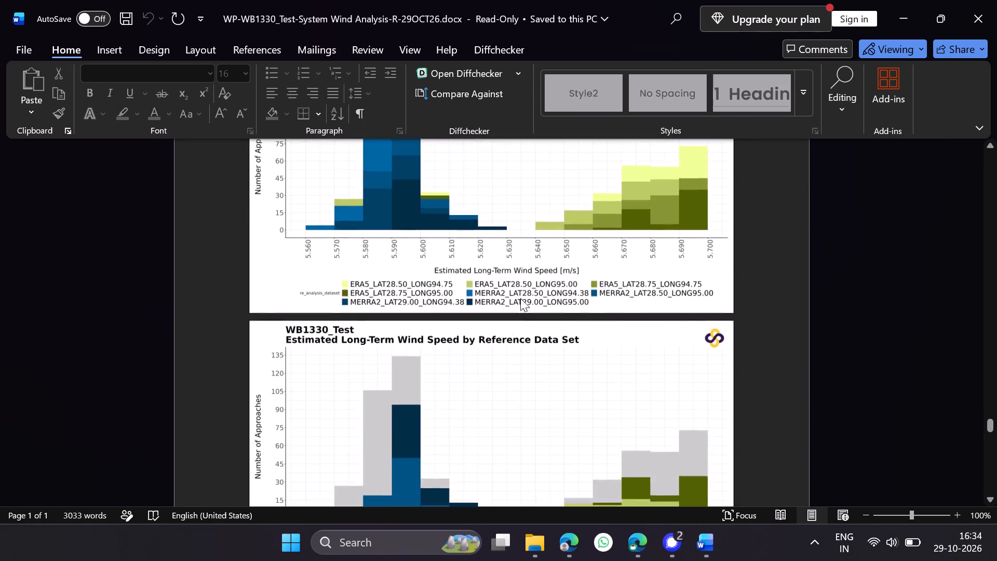
{"action": "scroll", "coordinate": [520, 298], "scroll_direction": "up", "scroll_amount": 2}
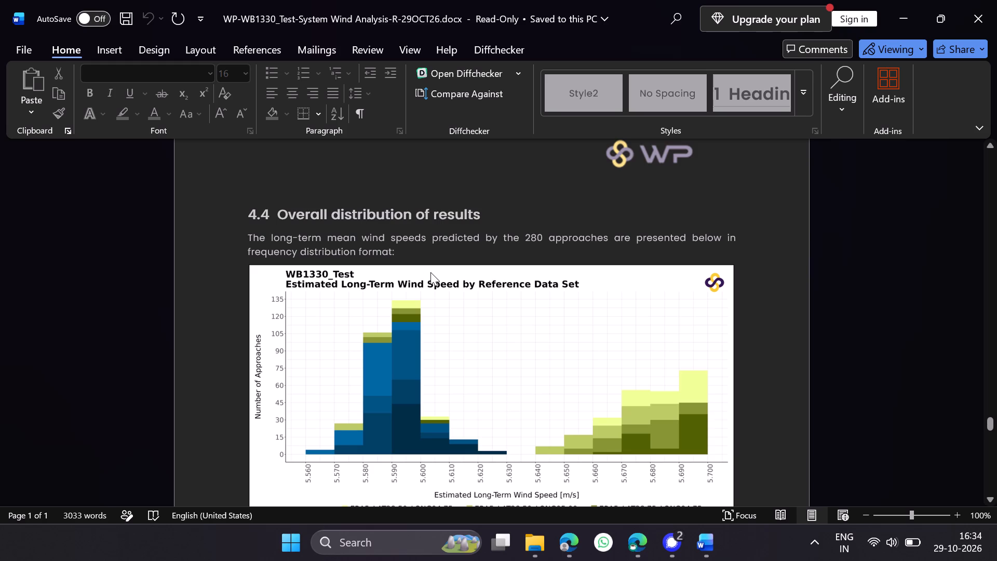
{"action": "scroll", "coordinate": [430, 272], "scroll_direction": "down", "scroll_amount": 9}
{"action": "scroll", "coordinate": [430, 272], "scroll_direction": "down", "scroll_amount": 20}
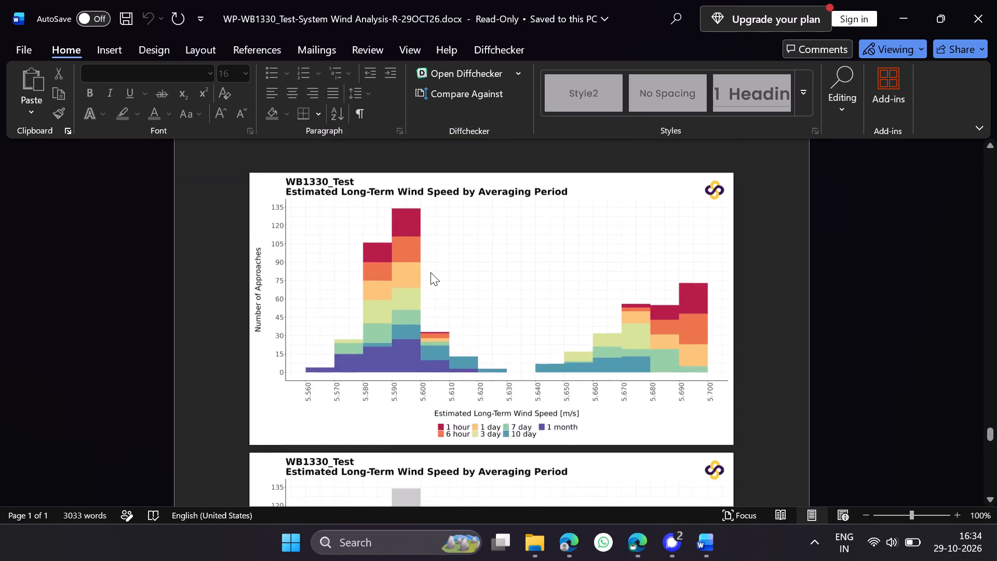
{"action": "scroll", "coordinate": [430, 272], "scroll_direction": "down", "scroll_amount": 15}
{"action": "scroll", "coordinate": [430, 272], "scroll_direction": "down", "scroll_amount": 7}
{"action": "left_click", "coordinate": [996, 0]}
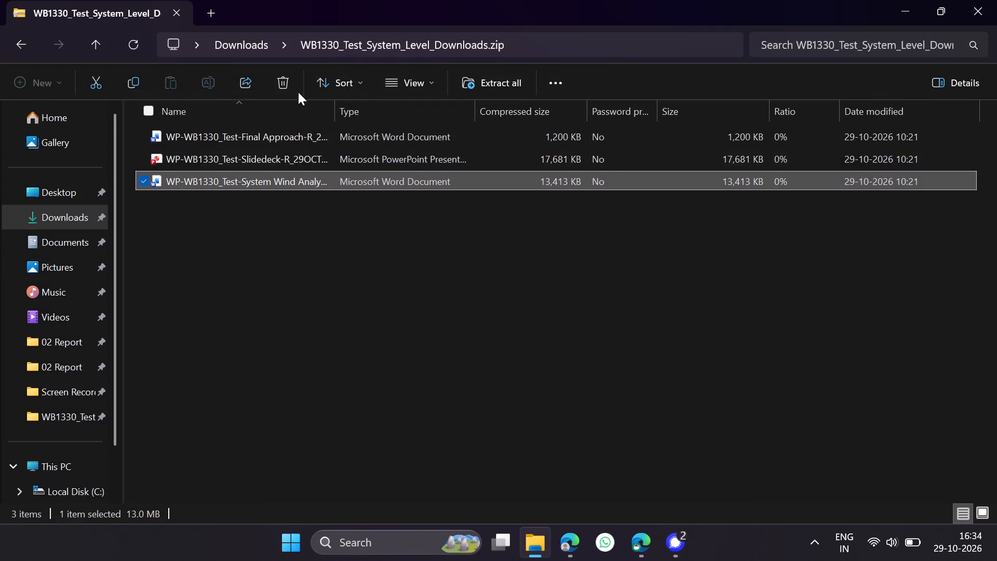
Open the WB1330_Test Final Approach report, examine the Long Term Analysis Summary and its frequency distribution plot, and close the report.
{"action": "double_click", "coordinate": [285, 142]}
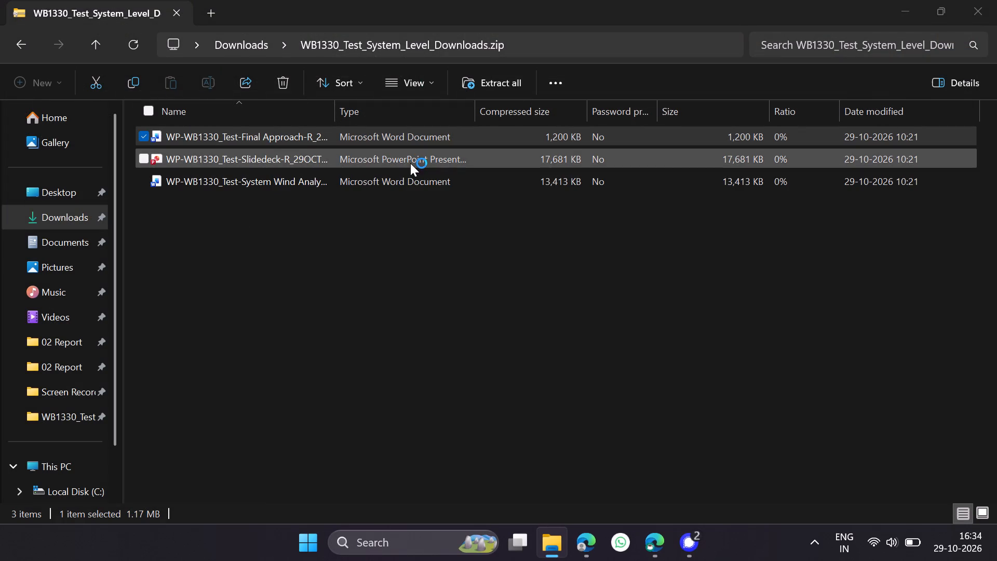
{"action": "scroll", "coordinate": [410, 163], "scroll_direction": "down", "scroll_amount": 19}
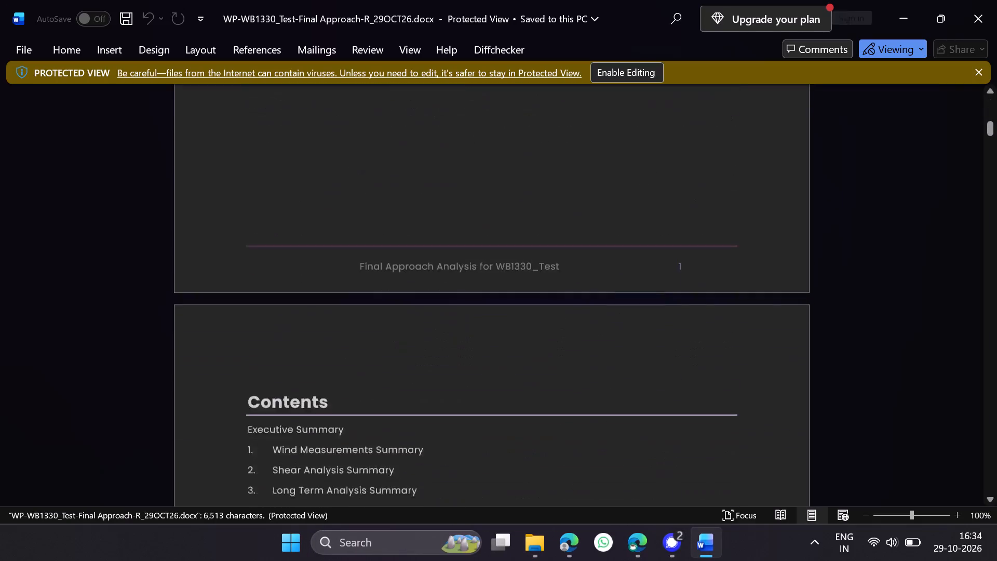
{"action": "scroll", "coordinate": [410, 163], "scroll_direction": "down", "scroll_amount": 14}
{"action": "scroll", "coordinate": [410, 163], "scroll_direction": "down", "scroll_amount": 11}
{"action": "scroll", "coordinate": [410, 163], "scroll_direction": "up", "scroll_amount": 20}
{"action": "scroll", "coordinate": [410, 163], "scroll_direction": "up", "scroll_amount": 2}
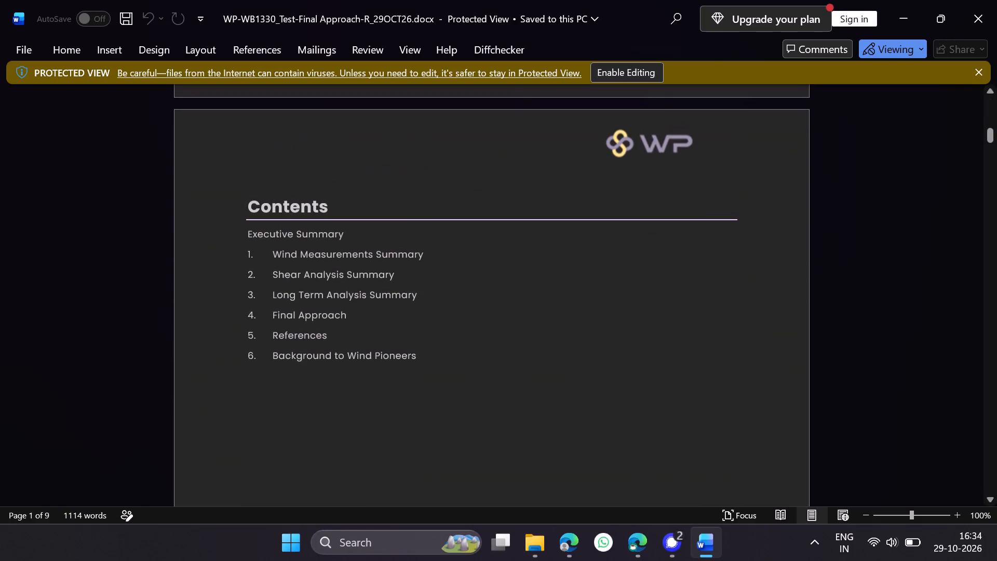
{"action": "left_click", "coordinate": [331, 291], "text": "ctrl"}
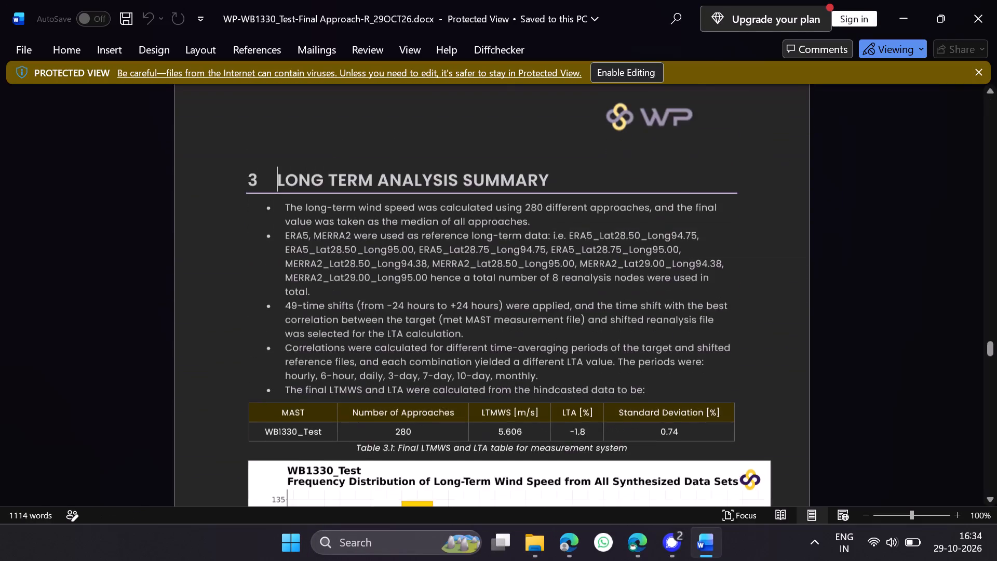
{"action": "scroll", "coordinate": [462, 271], "scroll_direction": "down", "scroll_amount": 14}
{"action": "scroll", "coordinate": [462, 271], "scroll_direction": "down", "scroll_amount": 8}
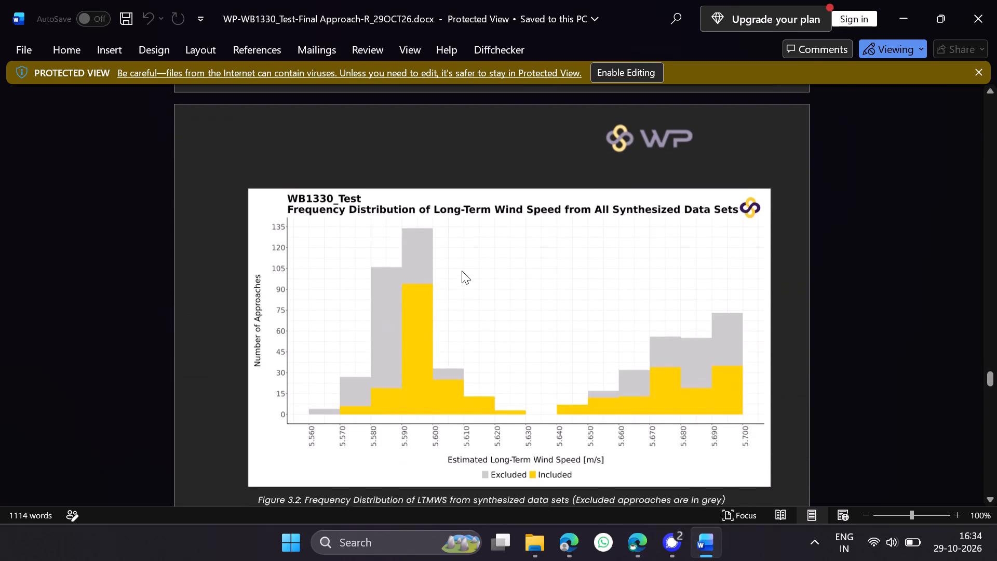
{"action": "scroll", "coordinate": [462, 271], "scroll_direction": "down", "scroll_amount": 20}
{"action": "scroll", "coordinate": [462, 271], "scroll_direction": "down", "scroll_amount": 15}
{"action": "scroll", "coordinate": [462, 271], "scroll_direction": "up", "scroll_amount": 7}
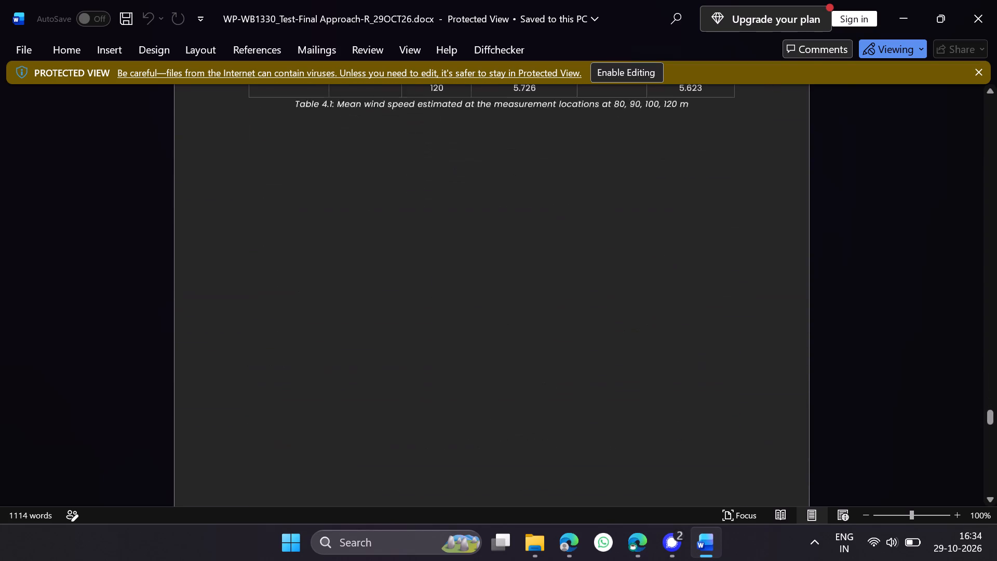
{"action": "left_click", "coordinate": [996, 0]}
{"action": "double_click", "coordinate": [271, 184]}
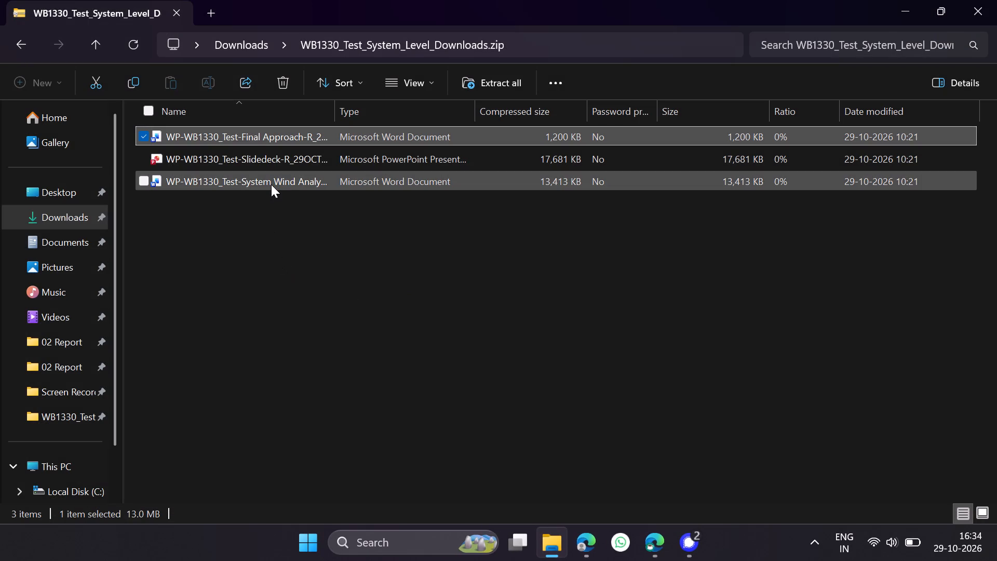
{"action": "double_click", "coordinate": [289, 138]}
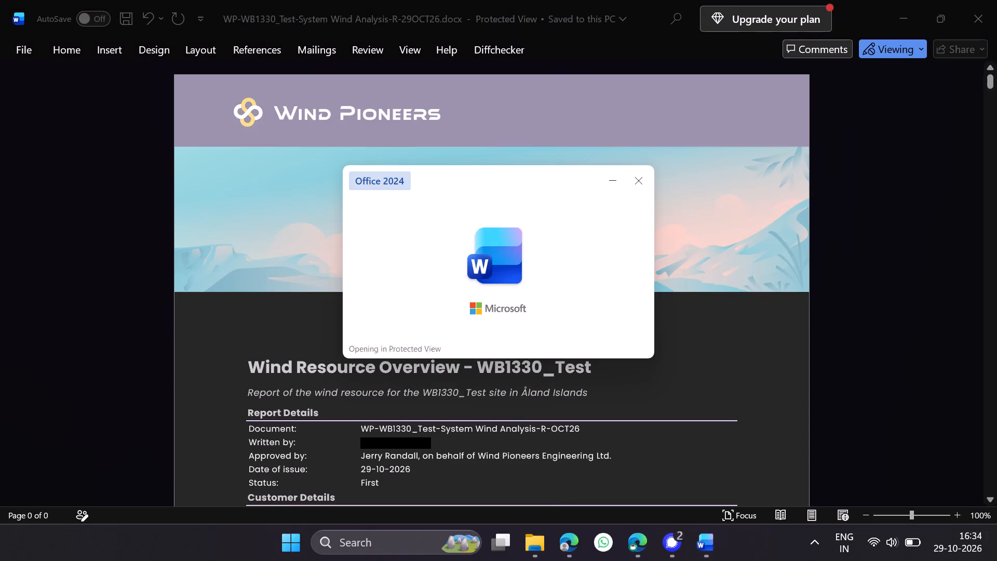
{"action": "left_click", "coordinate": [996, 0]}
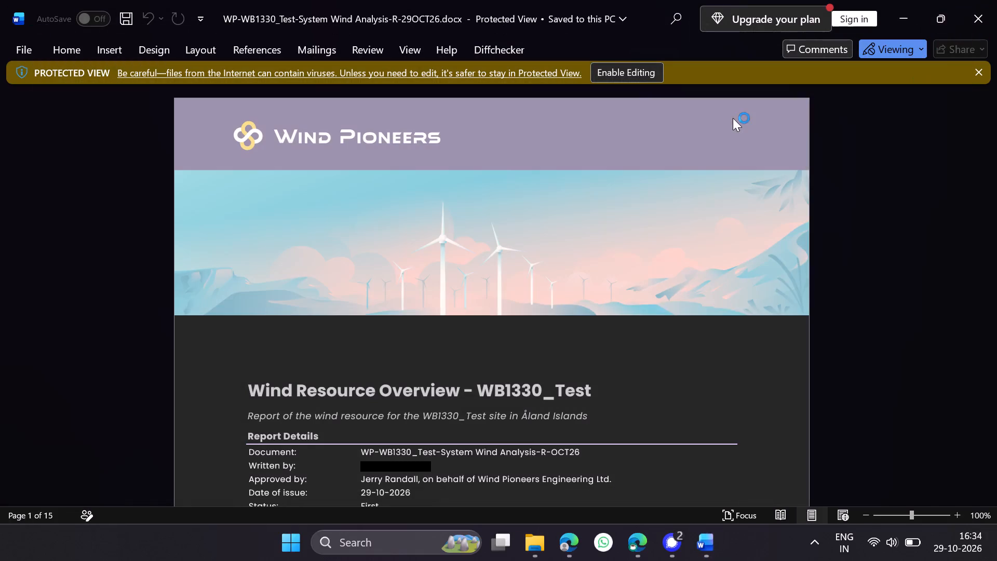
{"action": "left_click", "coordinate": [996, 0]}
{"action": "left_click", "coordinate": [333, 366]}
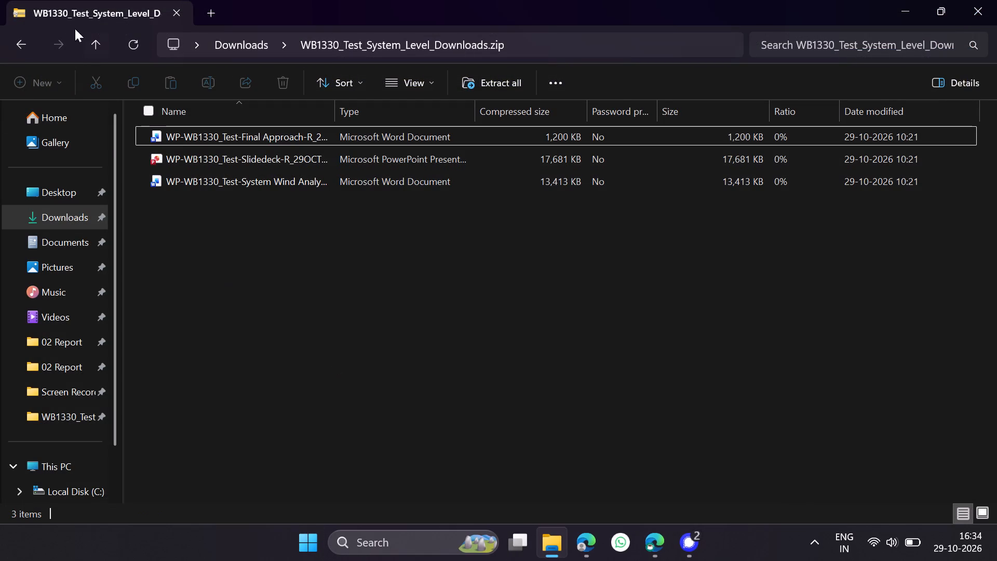
Leave the WB1330_Test_System_Level_Downloads.zip archive and return to the Downloads folder.
{"action": "left_click", "coordinate": [26, 43]}
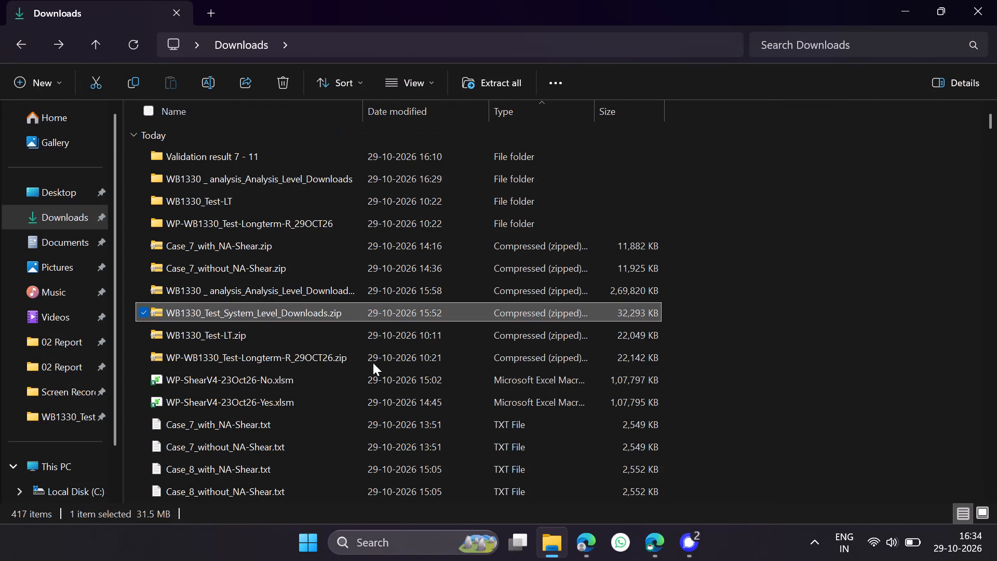
Switch to the YouTube window in Edge and play "Gale Lag Ja - 4K Video" from the Sharara mix playlist.
{"action": "left_click", "coordinate": [583, 552]}
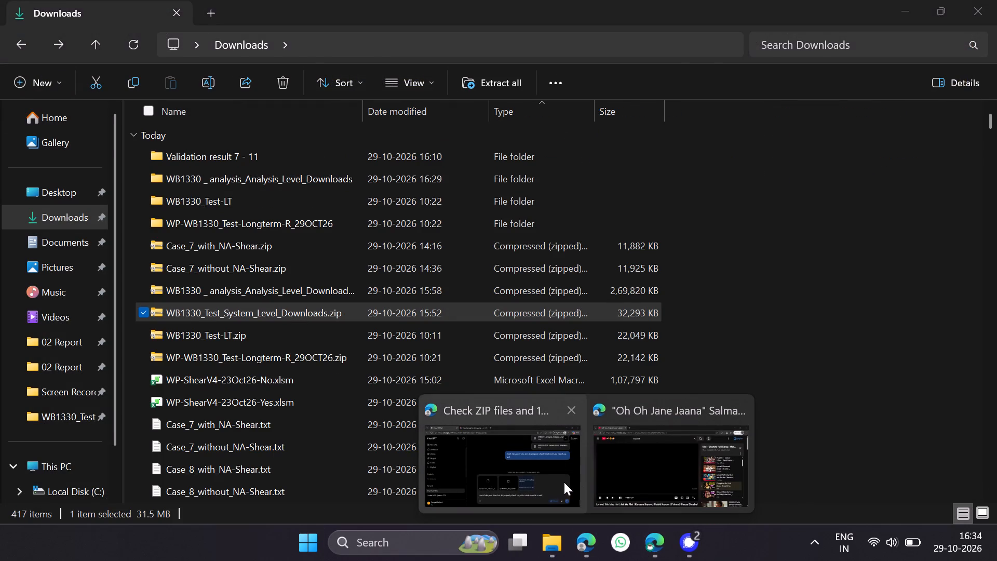
{"action": "left_click", "coordinate": [691, 461]}
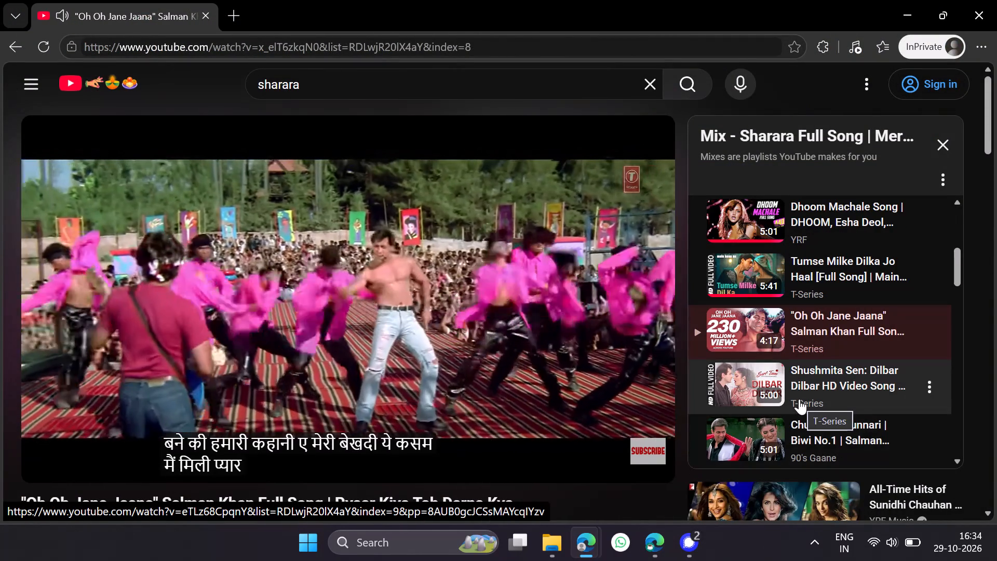
{"action": "scroll", "coordinate": [799, 399], "scroll_direction": "down", "scroll_amount": 1}
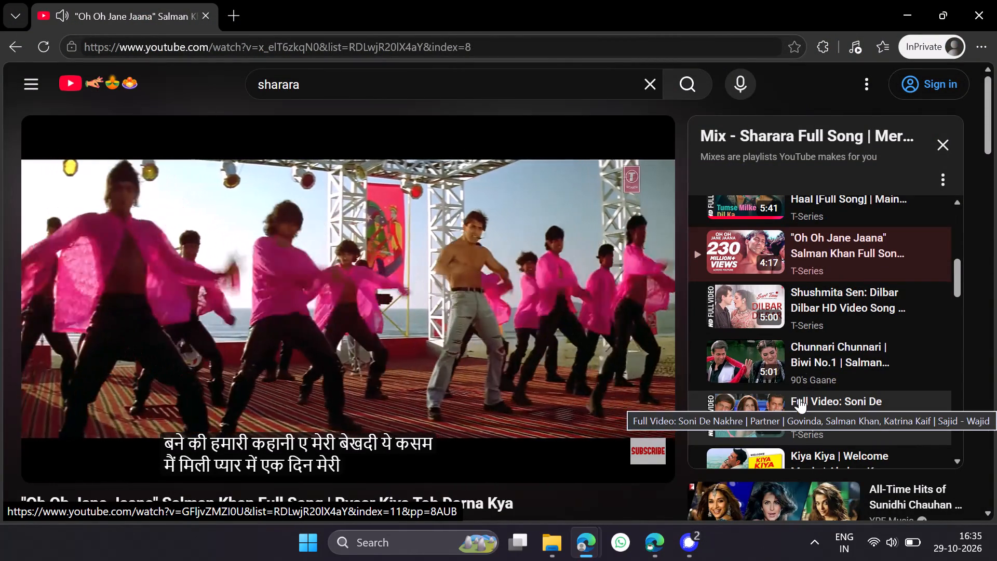
{"action": "scroll", "coordinate": [853, 399], "scroll_direction": "down", "scroll_amount": 4}
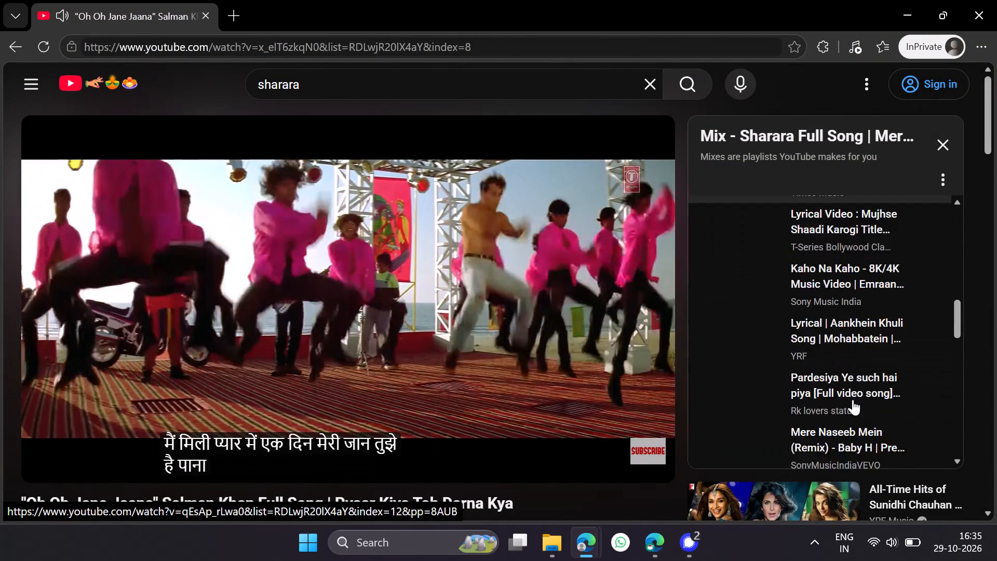
{"action": "scroll", "coordinate": [853, 399], "scroll_direction": "up", "scroll_amount": 2}
{"action": "scroll", "coordinate": [834, 355], "scroll_direction": "up", "scroll_amount": 2}
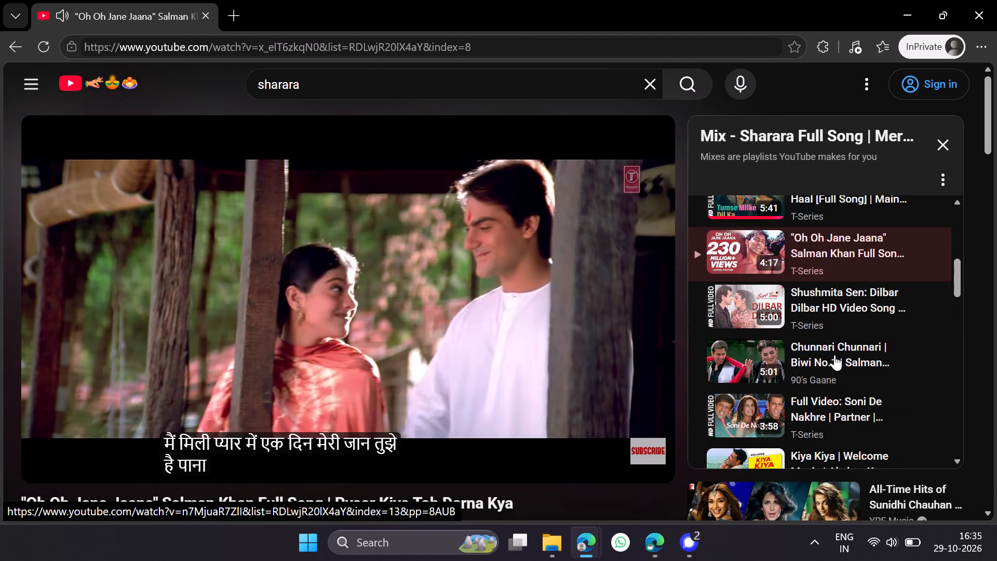
{"action": "scroll", "coordinate": [829, 394], "scroll_direction": "down", "scroll_amount": 3}
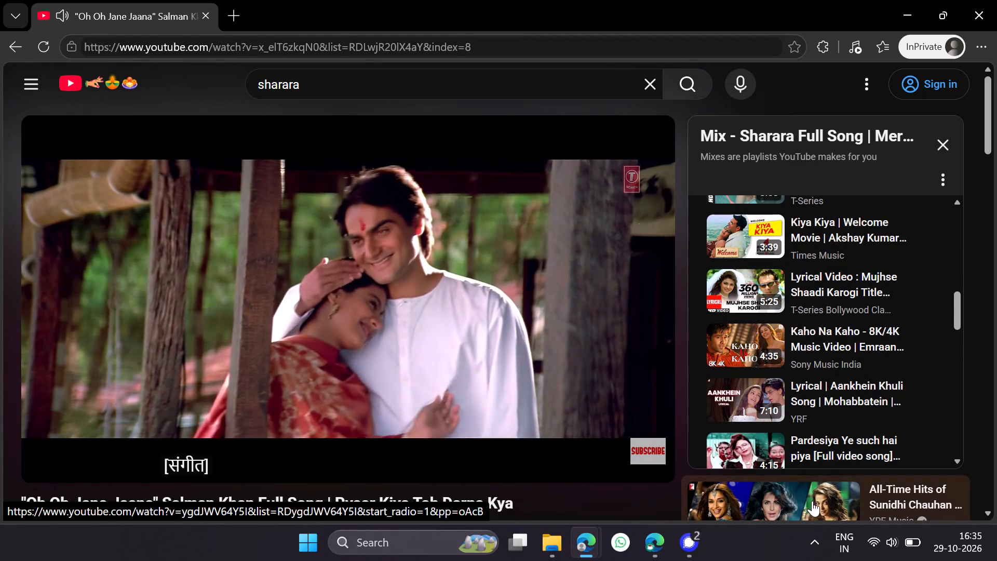
{"action": "scroll", "coordinate": [811, 421], "scroll_direction": "down", "scroll_amount": 3}
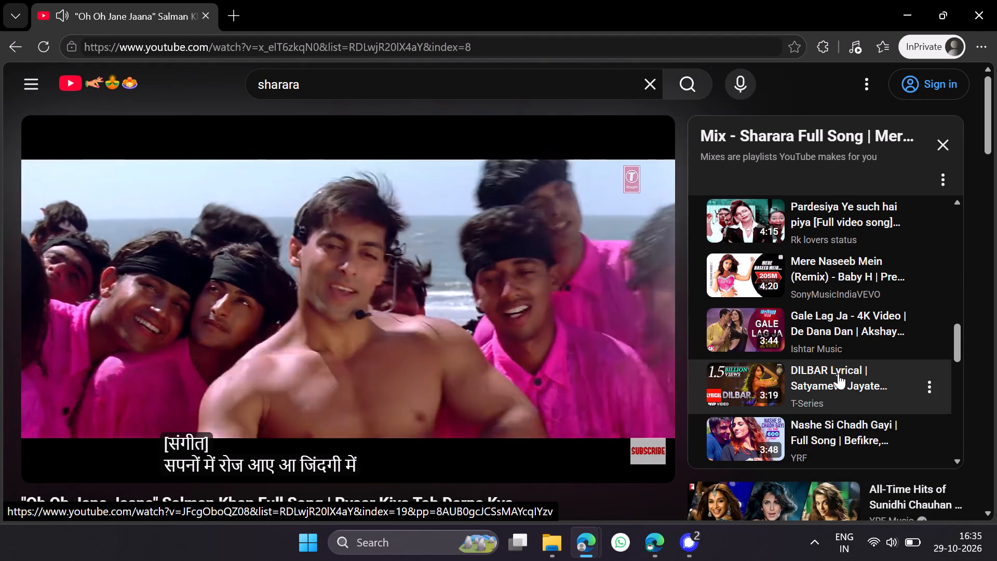
{"action": "scroll", "coordinate": [838, 373], "scroll_direction": "down", "scroll_amount": 3}
{"action": "scroll", "coordinate": [838, 373], "scroll_direction": "up", "scroll_amount": 3}
{"action": "left_click", "coordinate": [832, 331]}
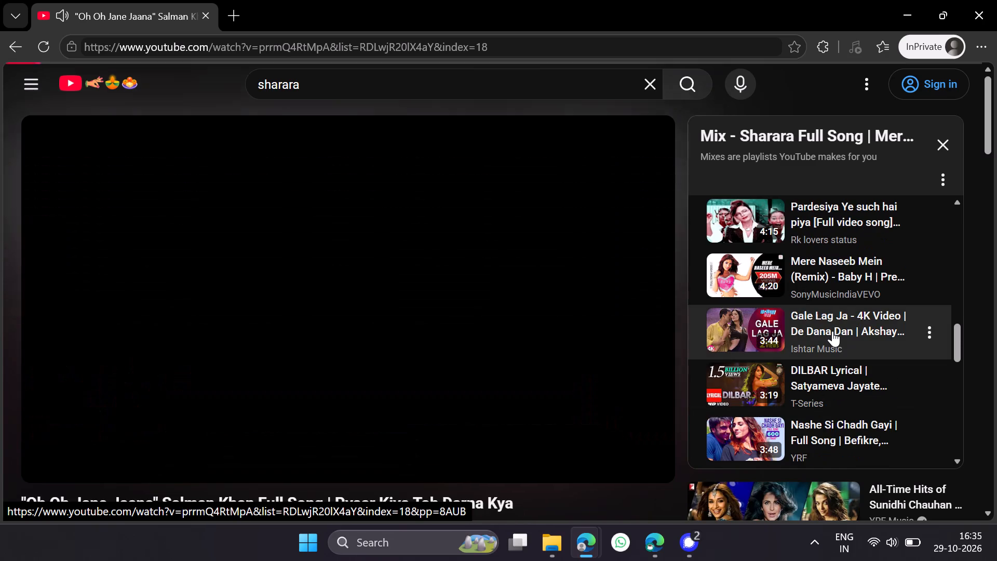
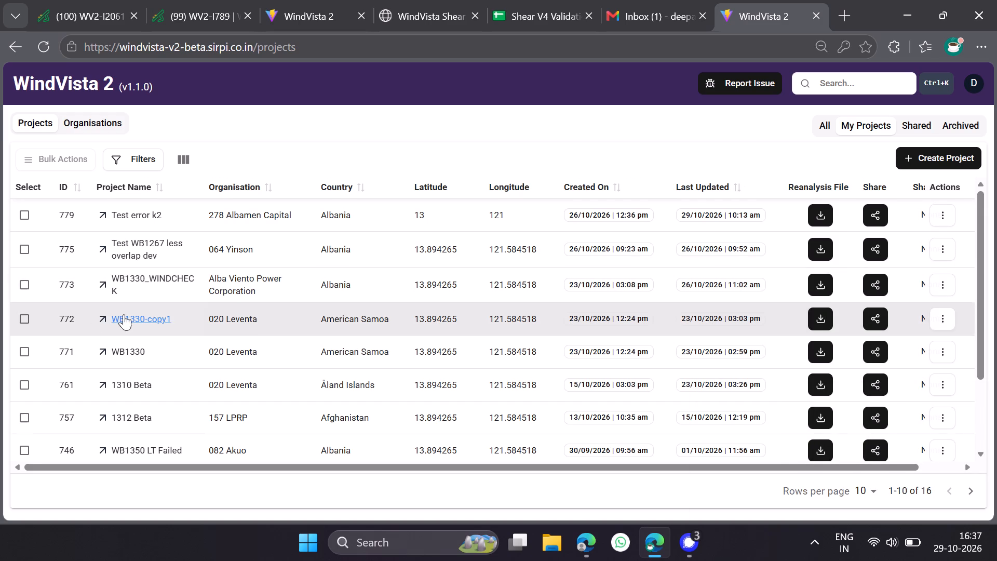
Open the WB1330 mast system (ID 4979) in the WB1330 analysis of project 771.
{"action": "left_click", "coordinate": [129, 356]}
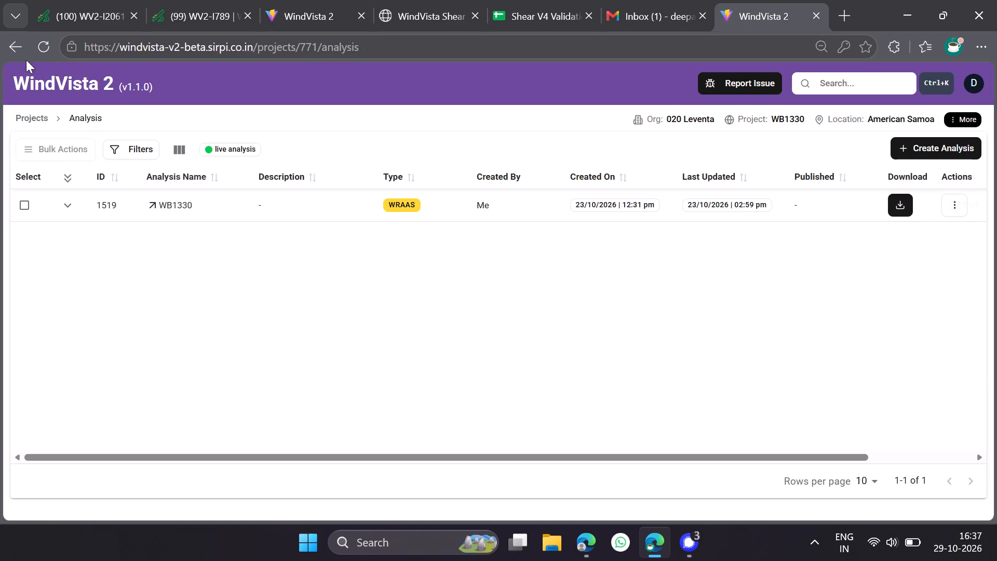
{"action": "left_click", "coordinate": [4, 42]}
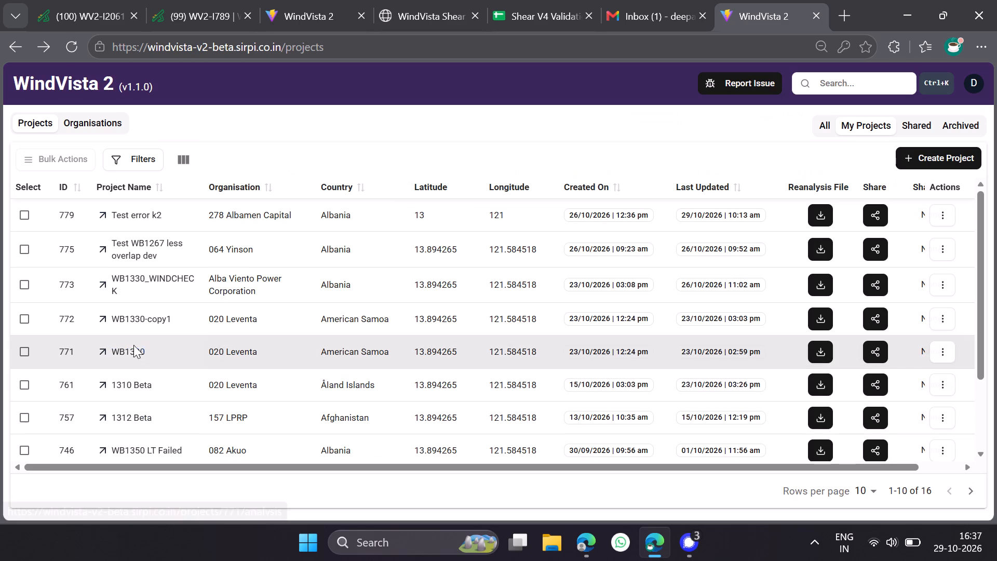
{"action": "left_click", "coordinate": [131, 356]}
{"action": "left_click", "coordinate": [189, 209]}
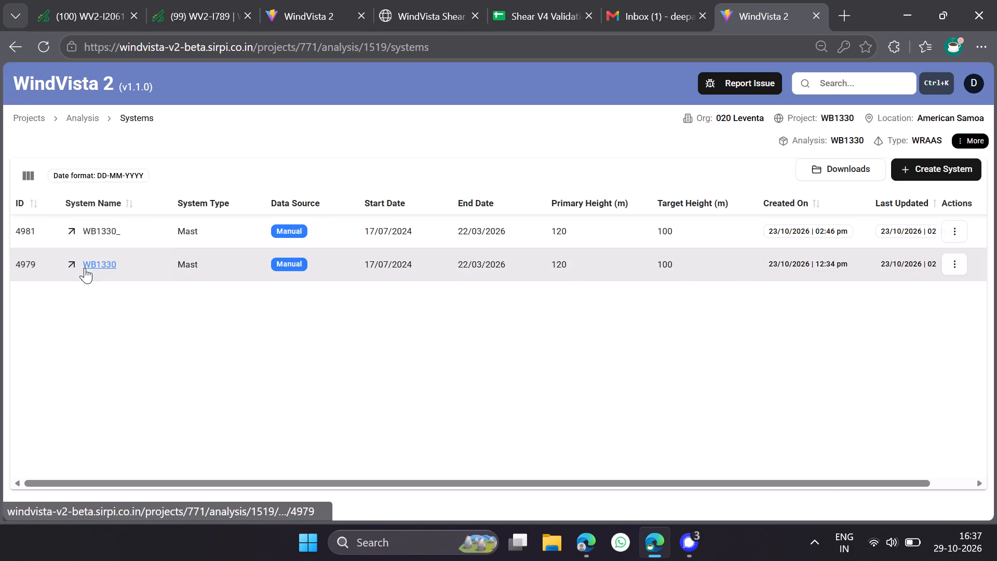
{"action": "left_click", "coordinate": [109, 262]}
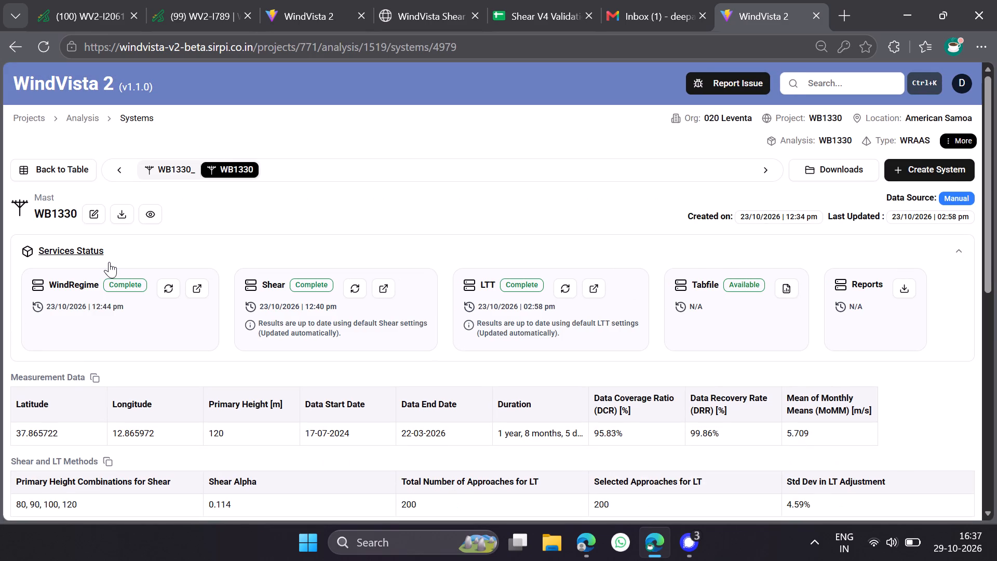
Edit the WB1330 system to add shear height combination B with 80m and 120m, keeping the existing measurement file, and submit the edit.
{"action": "left_click", "coordinate": [96, 216]}
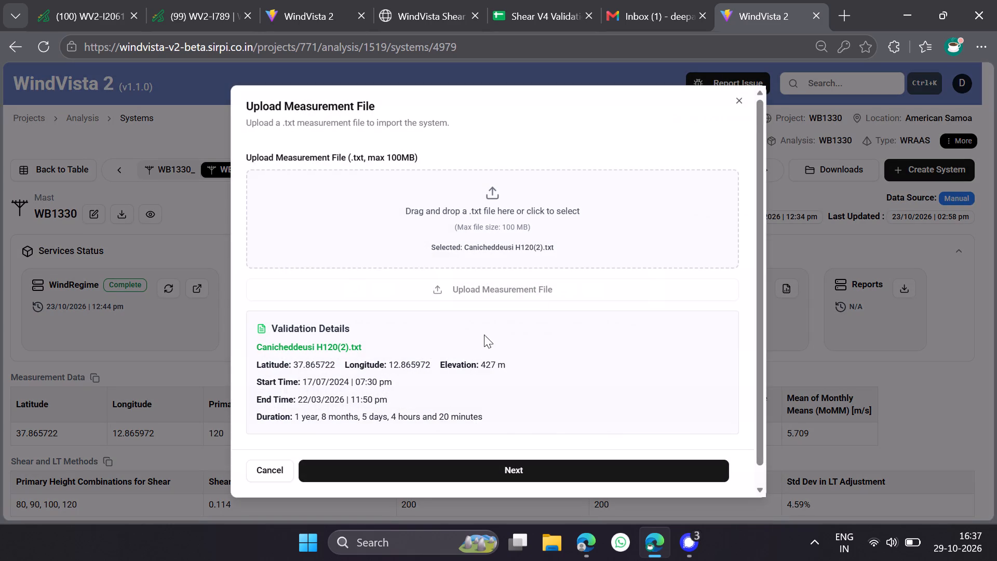
{"action": "left_click", "coordinate": [450, 471]}
{"action": "scroll", "coordinate": [402, 349], "scroll_direction": "down", "scroll_amount": 5}
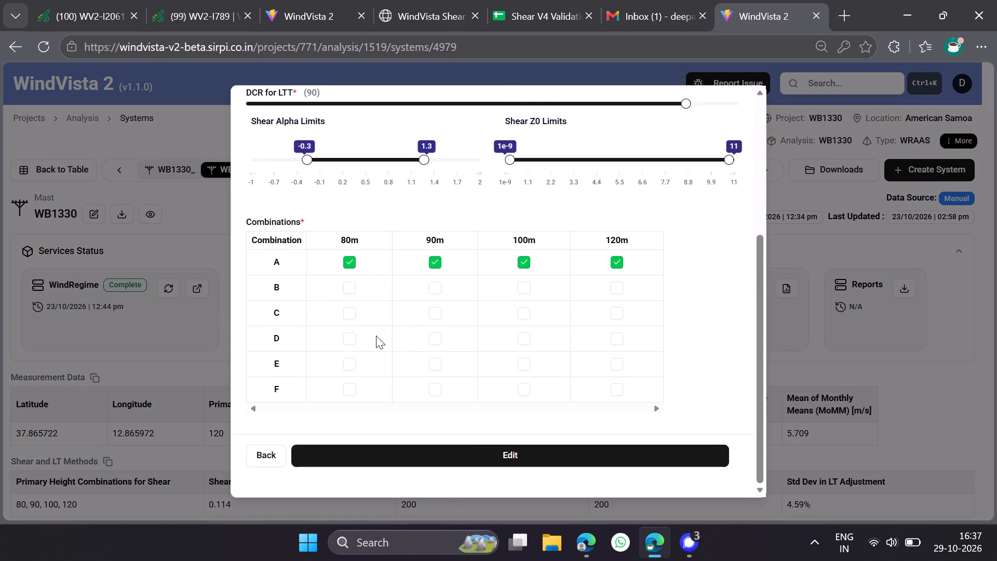
{"action": "left_click", "coordinate": [352, 292]}
{"action": "scroll", "coordinate": [433, 431], "scroll_direction": "down", "scroll_amount": 3}
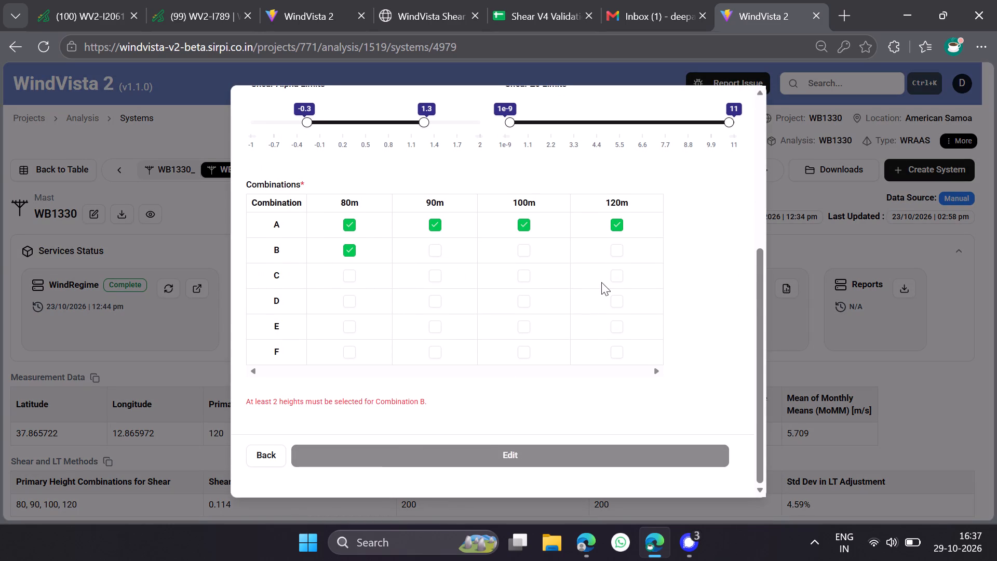
{"action": "left_click", "coordinate": [616, 246]}
{"action": "left_click", "coordinate": [595, 464]}
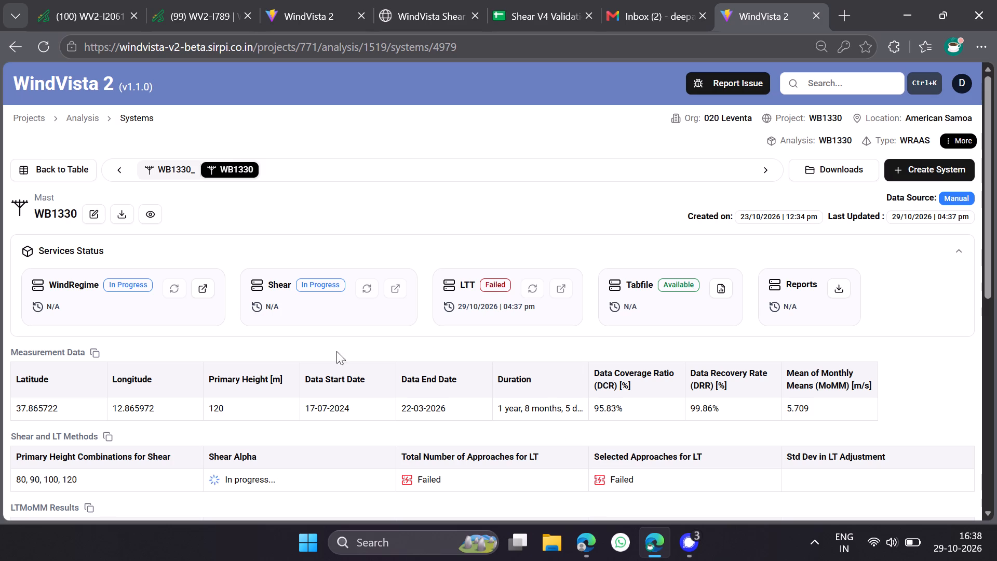
Leave the WB1330 system, return to the projects list and open the Test error k2 project.
{"action": "left_click", "coordinate": [56, 177]}
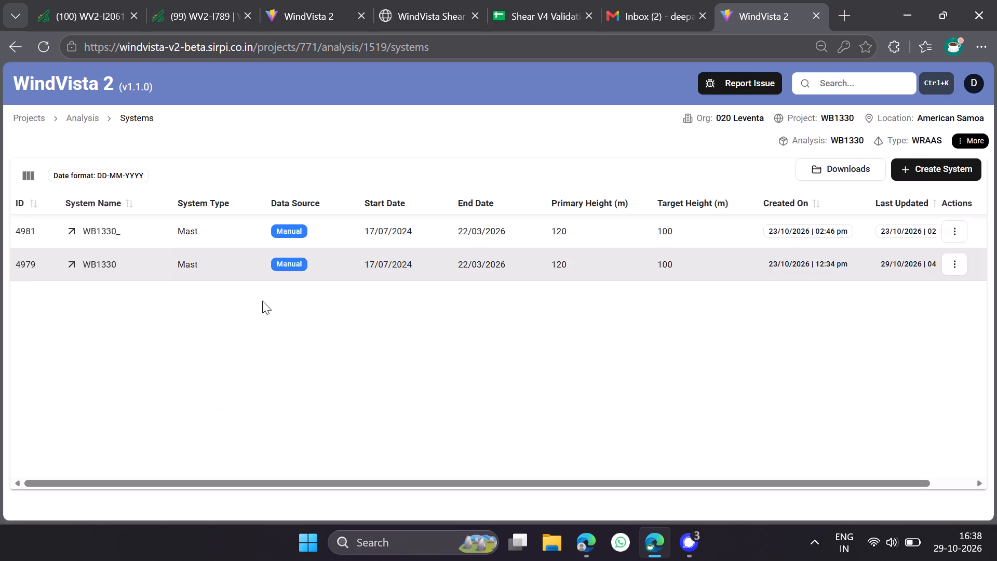
{"action": "left_click", "coordinate": [88, 116]}
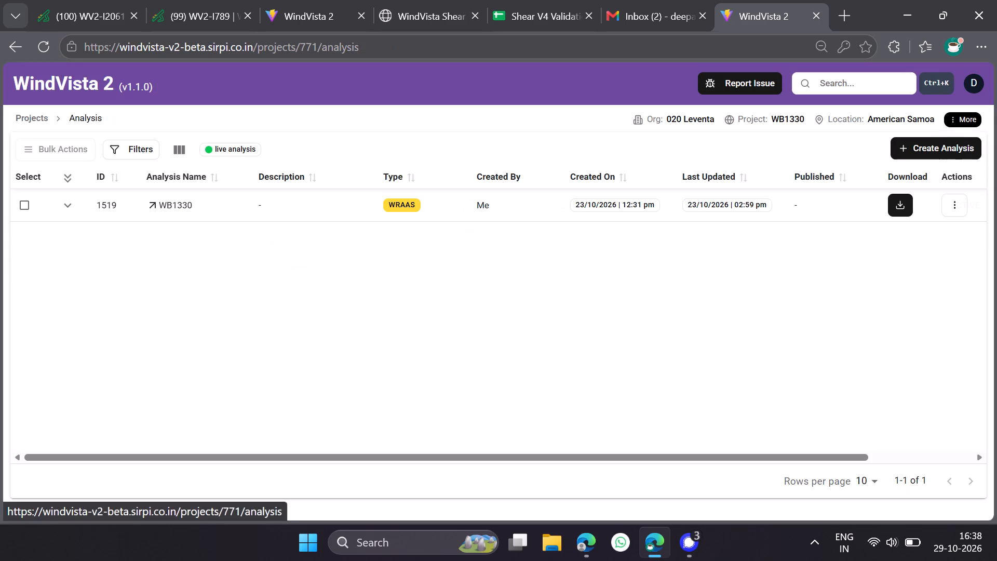
{"action": "left_click", "coordinate": [30, 115]}
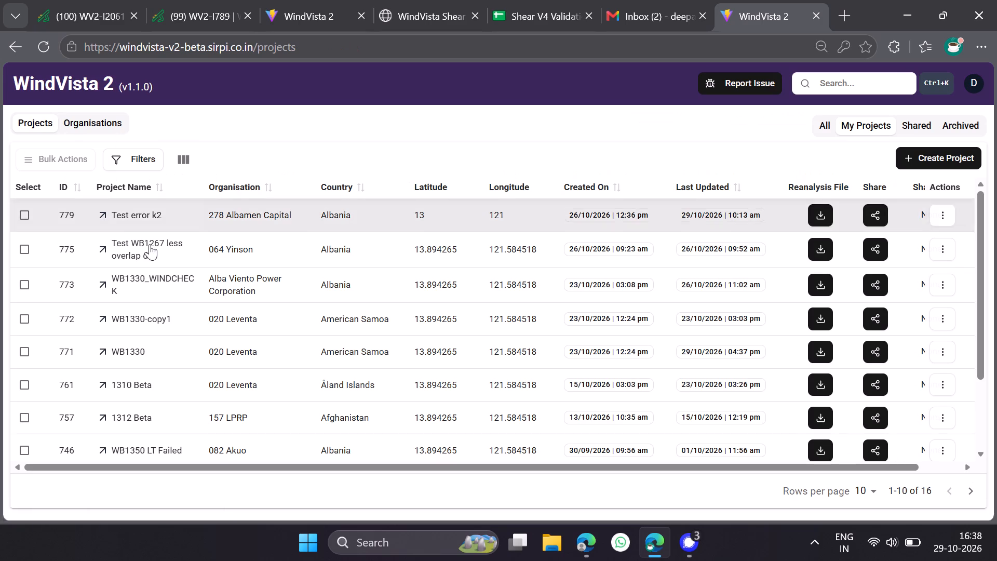
{"action": "left_click", "coordinate": [143, 210]}
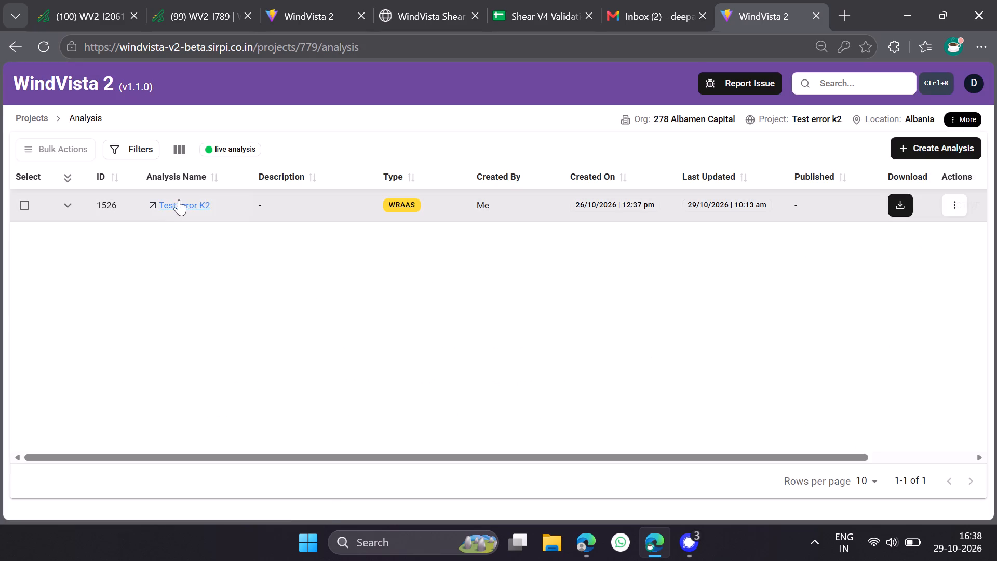
Open the Test error K2 mast system (ID 5001) in the Test error K2 analysis.
{"action": "left_click", "coordinate": [179, 199]}
{"action": "left_click", "coordinate": [96, 235]}
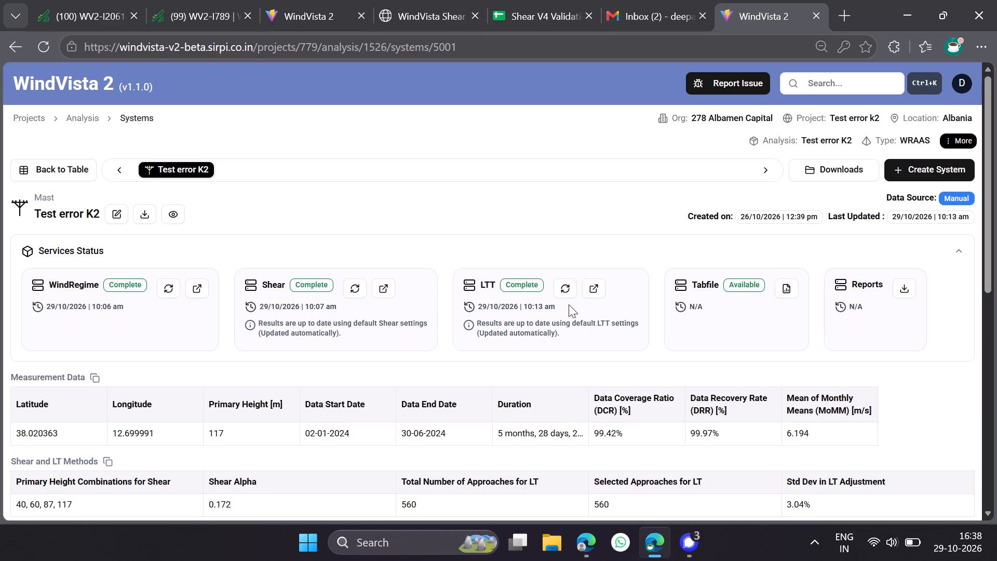
{"action": "left_click", "coordinate": [114, 206]}
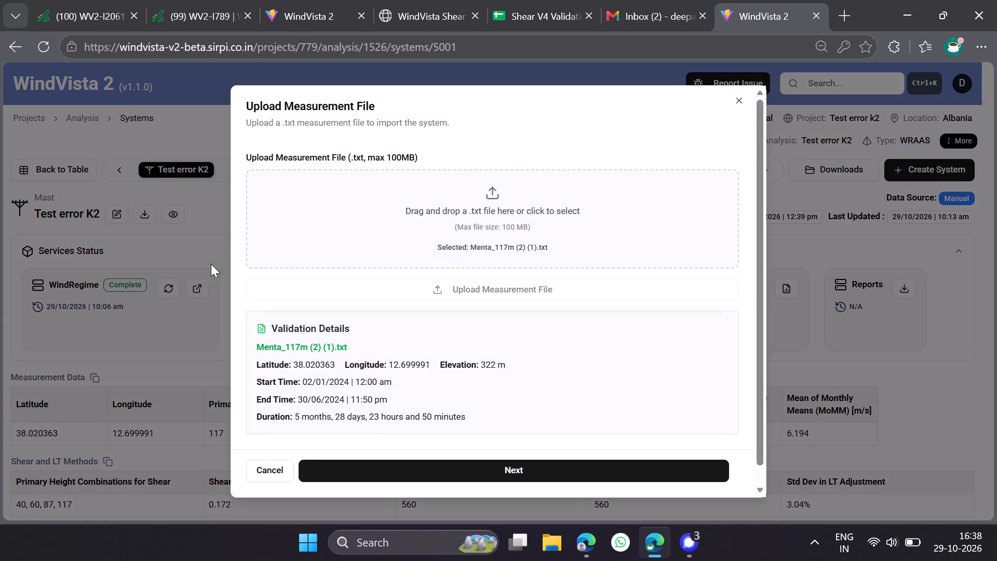
{"action": "left_click", "coordinate": [383, 472]}
{"action": "scroll", "coordinate": [452, 354], "scroll_direction": "down", "scroll_amount": 7}
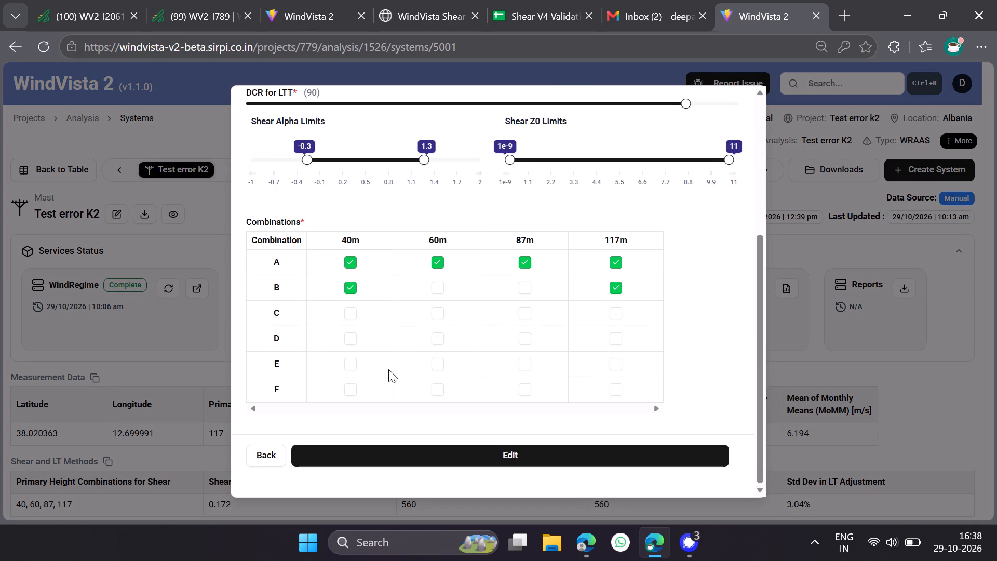
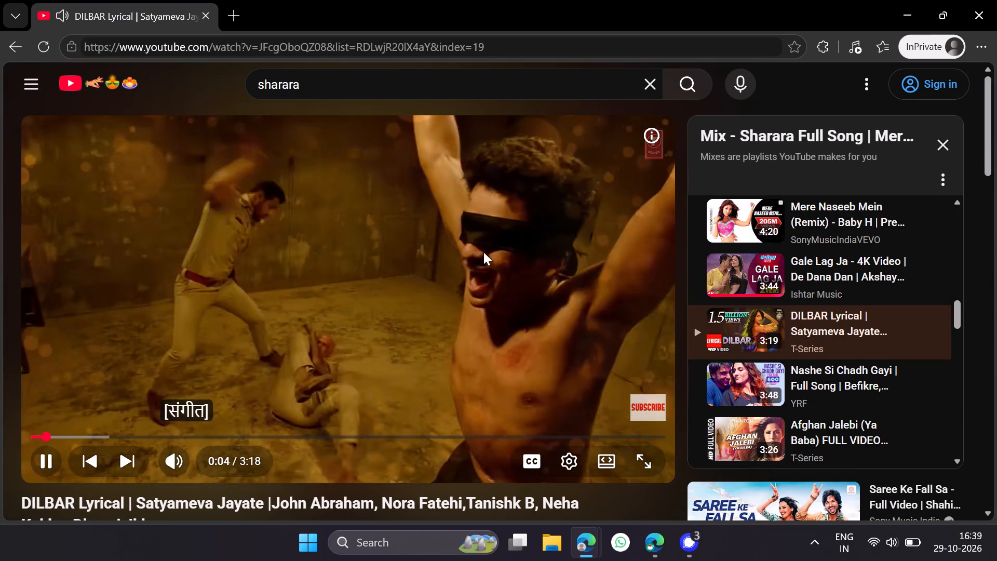
Play "Full Video: Akh Lad Jaave" from the Sharara mix playlist and minimize the YouTube window to return to the Shear V4 Validation DEV sheet.
{"action": "scroll", "coordinate": [786, 376], "scroll_direction": "down", "scroll_amount": 2}
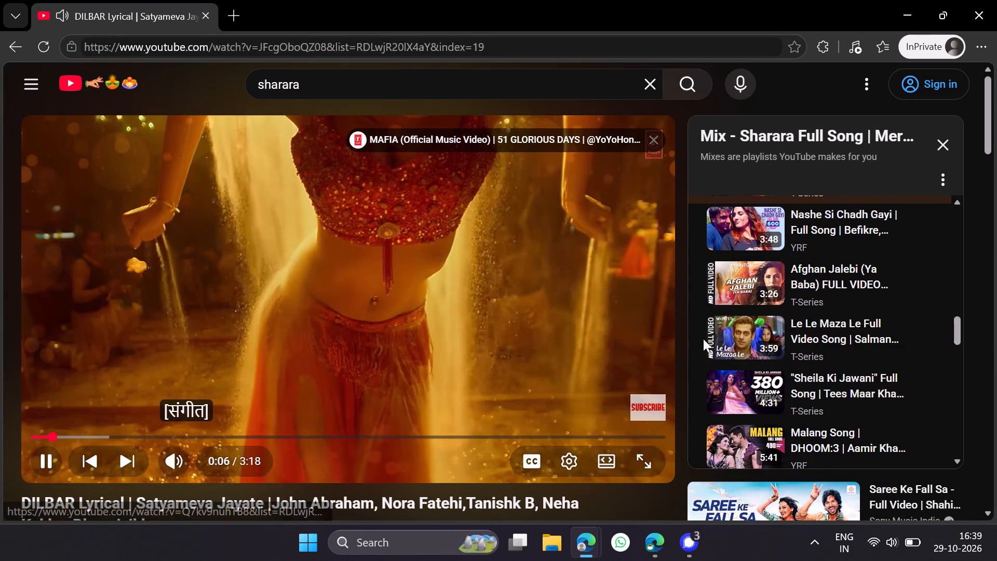
{"action": "scroll", "coordinate": [832, 342], "scroll_direction": "down", "scroll_amount": 3}
{"action": "scroll", "coordinate": [832, 342], "scroll_direction": "up", "scroll_amount": 2}
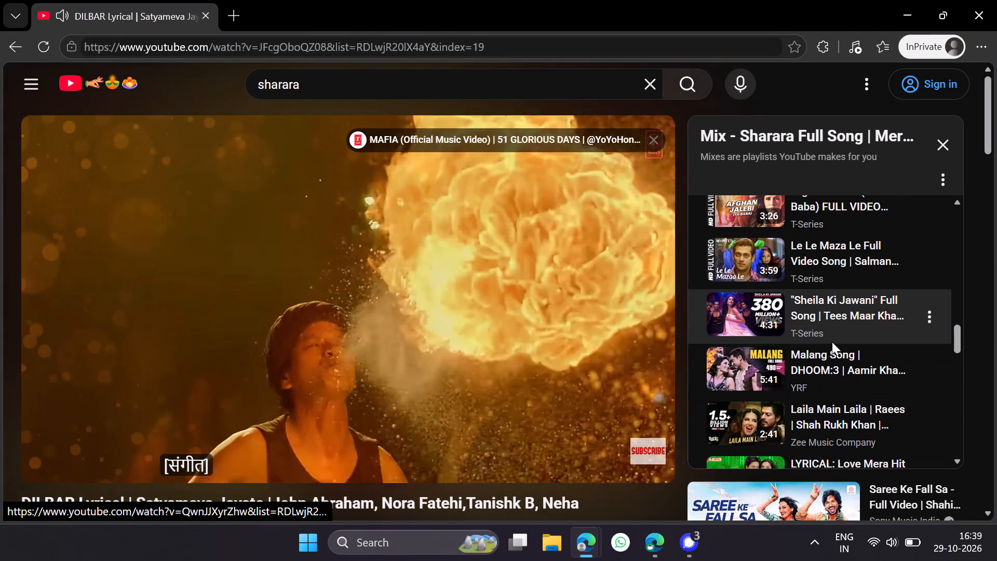
{"action": "scroll", "coordinate": [832, 342], "scroll_direction": "down", "scroll_amount": 2}
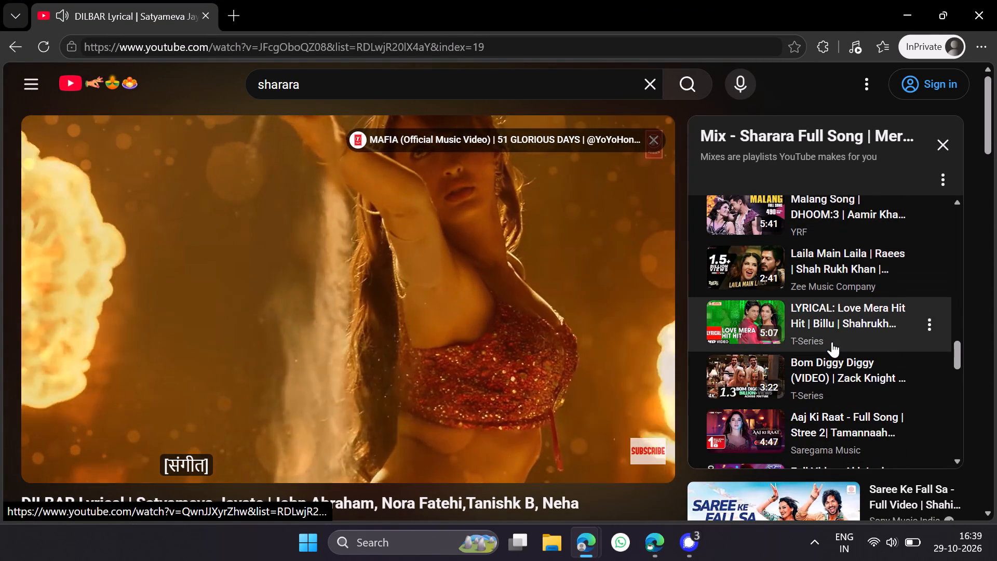
{"action": "scroll", "coordinate": [832, 342], "scroll_direction": "down", "scroll_amount": 1}
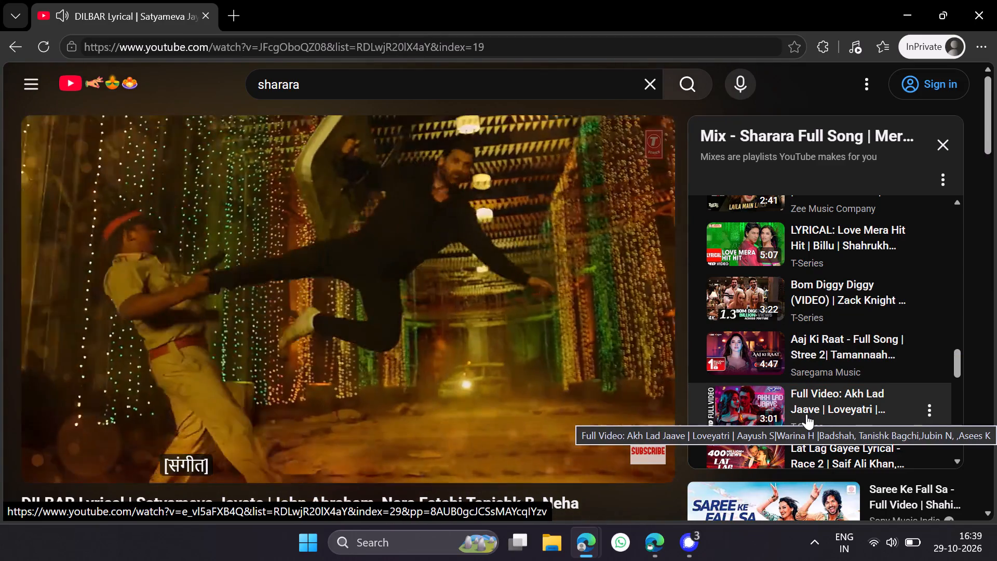
{"action": "left_click", "coordinate": [806, 414]}
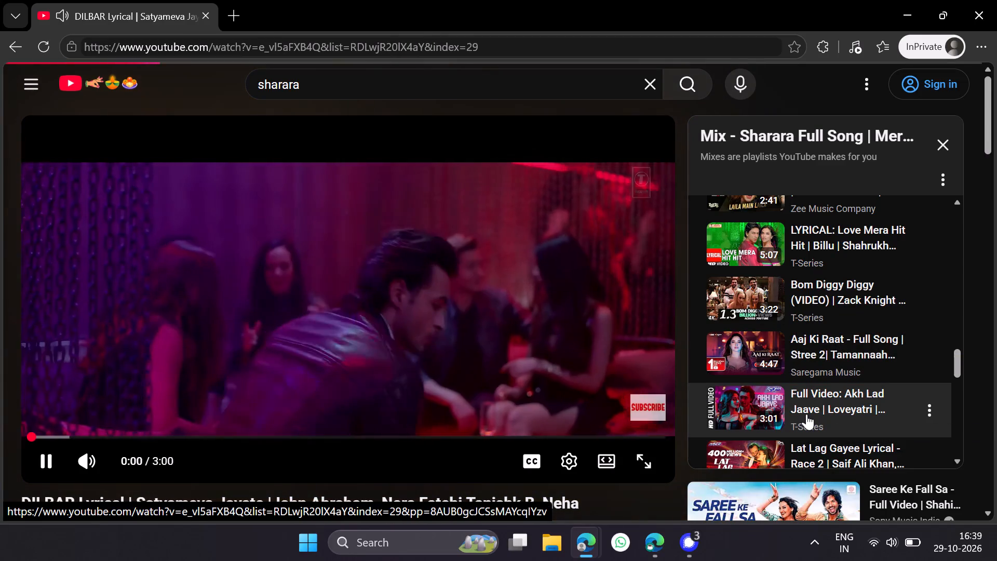
{"action": "left_click", "coordinate": [906, 23]}
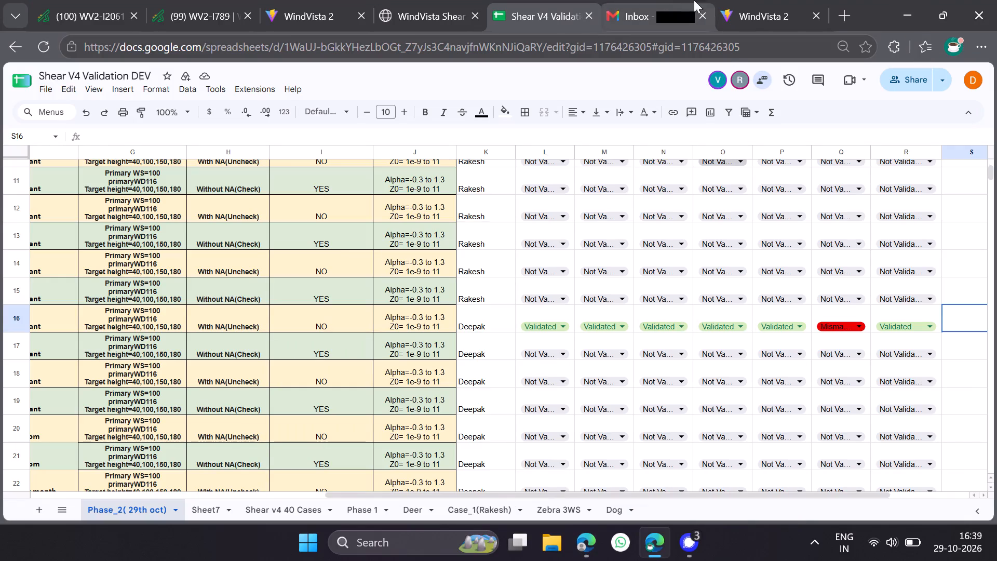
Check the Test error K2 system's service status, then review the Case_7_without_NA comparison's progress and loaded files in WindVista Shear Checker.
{"action": "left_click", "coordinate": [772, 0]}
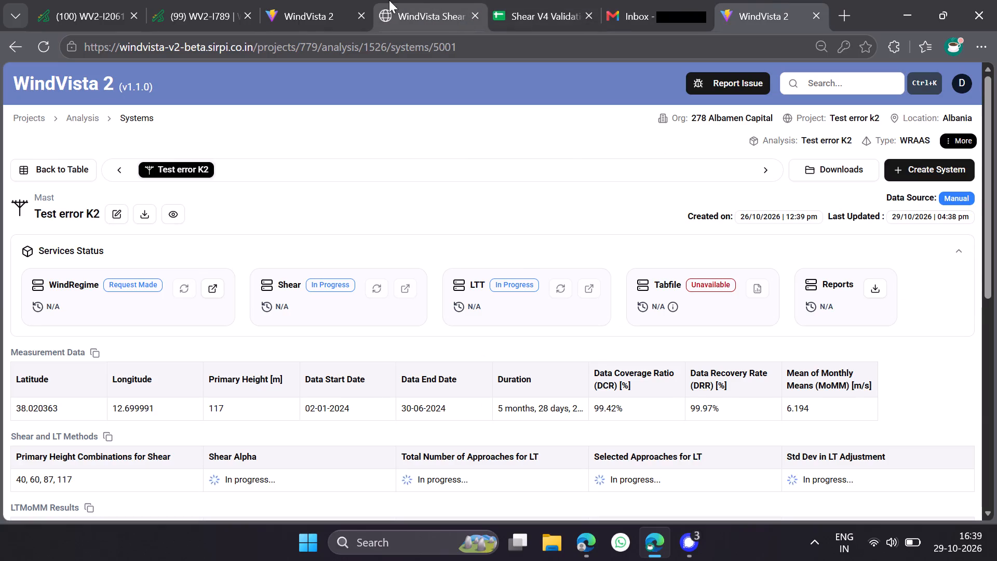
{"action": "left_click", "coordinate": [268, 0]}
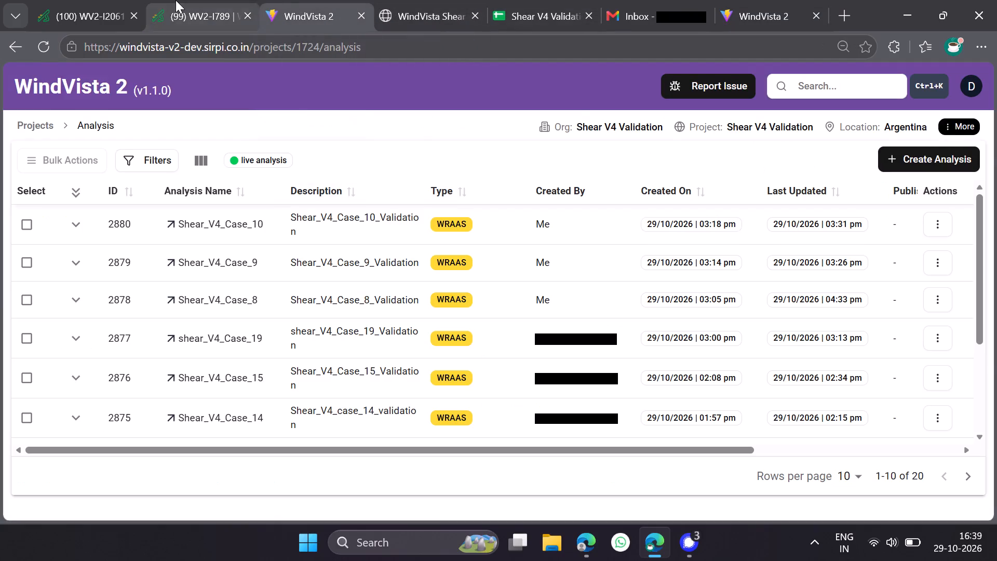
{"action": "left_click", "coordinate": [173, 0]}
{"action": "left_click", "coordinate": [437, 0]}
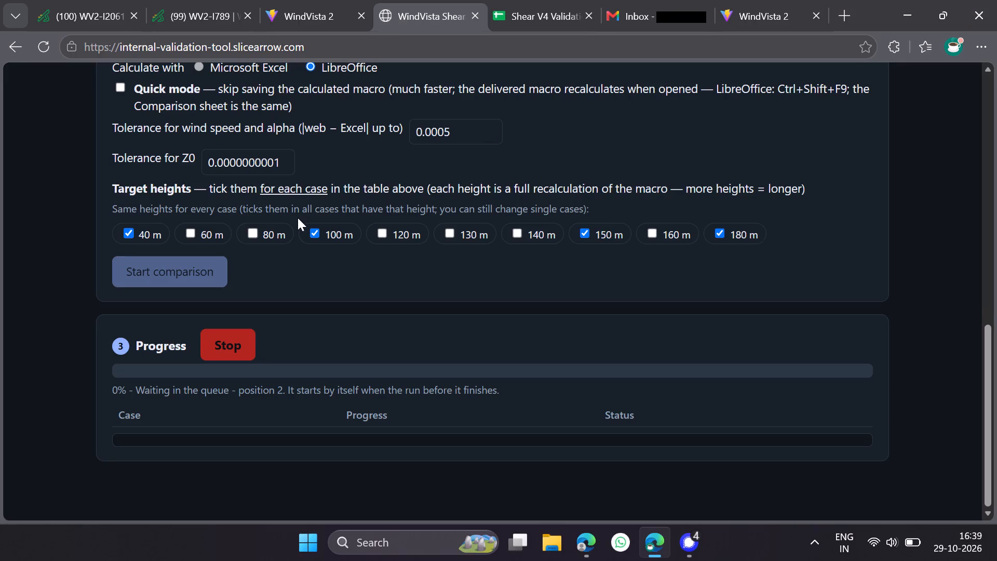
{"action": "scroll", "coordinate": [298, 218], "scroll_direction": "down", "scroll_amount": 2}
{"action": "scroll", "coordinate": [298, 218], "scroll_direction": "up", "scroll_amount": 13}
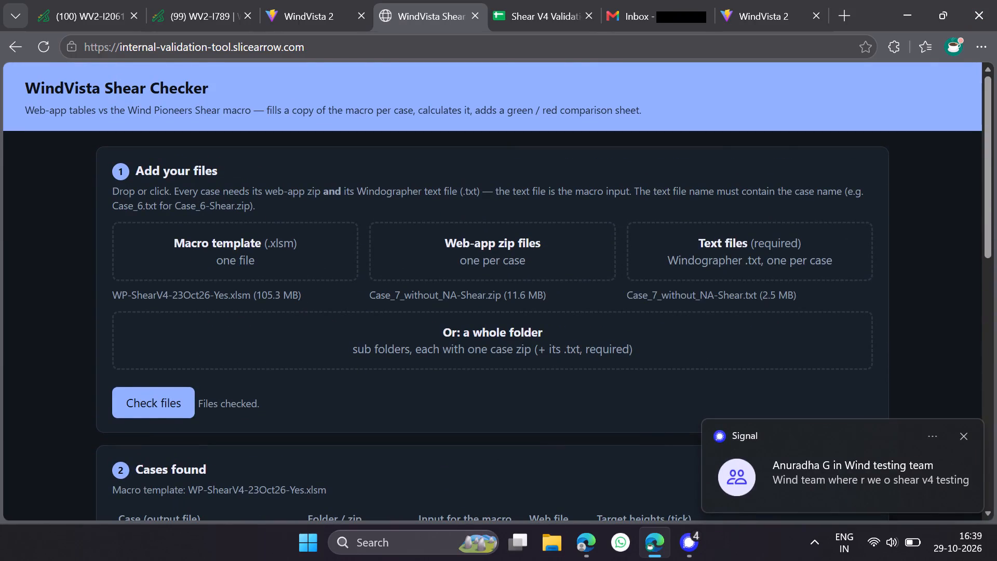
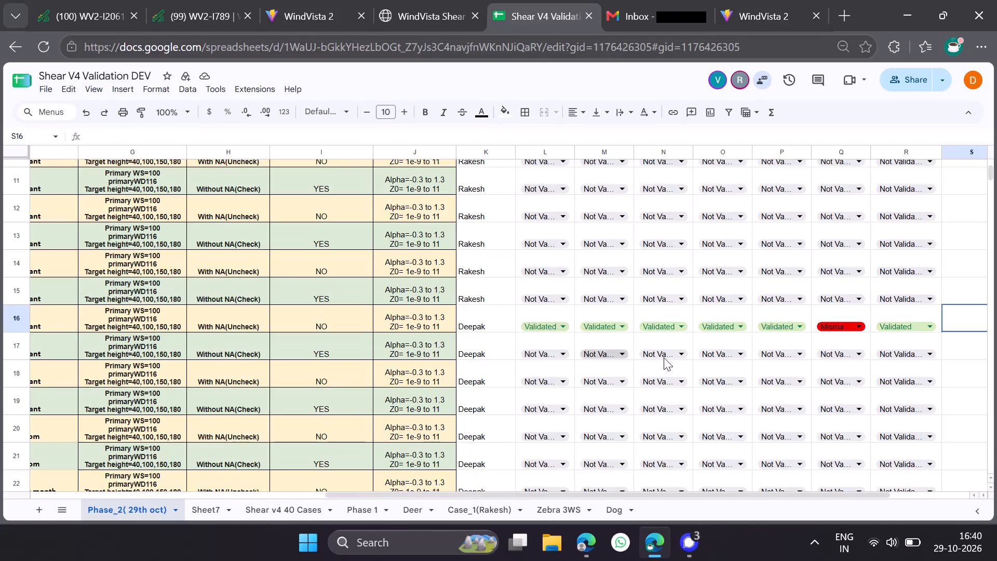
Review the case settings, assignees and per-method validation statuses on the Phase_2( 29th oct) sheet of Shear V4 Validation DEV.
{"action": "scroll", "coordinate": [804, 355], "scroll_direction": "down", "scroll_amount": 13}
{"action": "scroll", "coordinate": [804, 355], "scroll_direction": "up", "scroll_amount": 2}
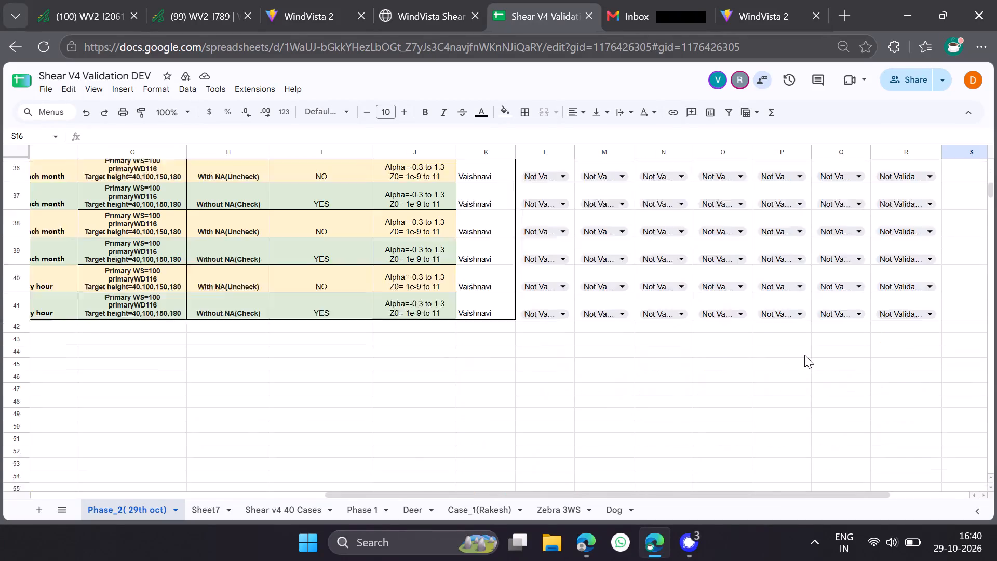
{"action": "scroll", "coordinate": [804, 355], "scroll_direction": "up", "scroll_amount": 15}
{"action": "scroll", "coordinate": [804, 355], "scroll_direction": "down", "scroll_amount": 2}
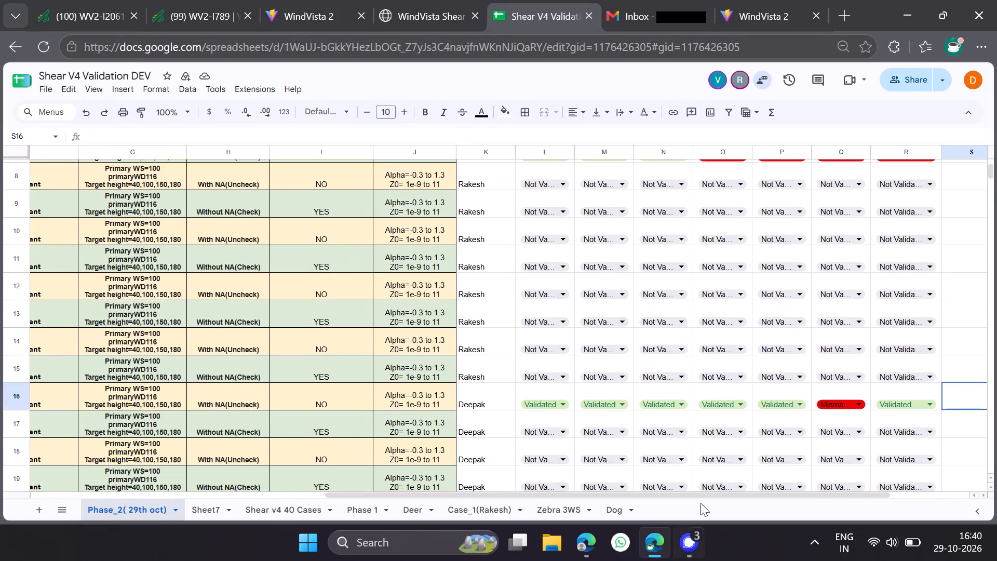
{"action": "scroll", "coordinate": [730, 409], "scroll_direction": "down", "scroll_amount": 4}
{"action": "scroll", "coordinate": [695, 436], "scroll_direction": "up", "scroll_amount": 5}
{"action": "scroll", "coordinate": [695, 436], "scroll_direction": "down", "scroll_amount": 2}
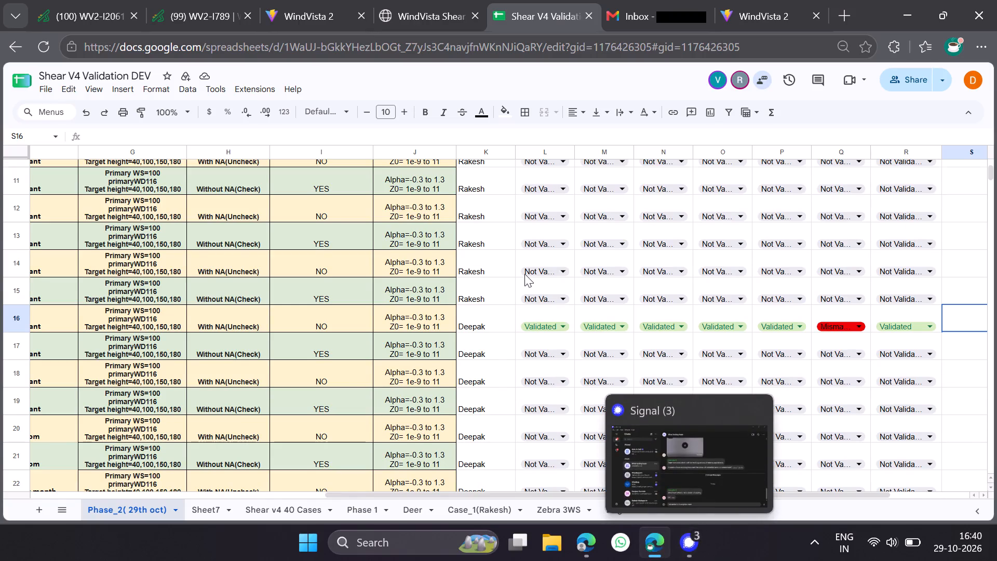
{"action": "scroll", "coordinate": [524, 274], "scroll_direction": "up", "scroll_amount": 5}
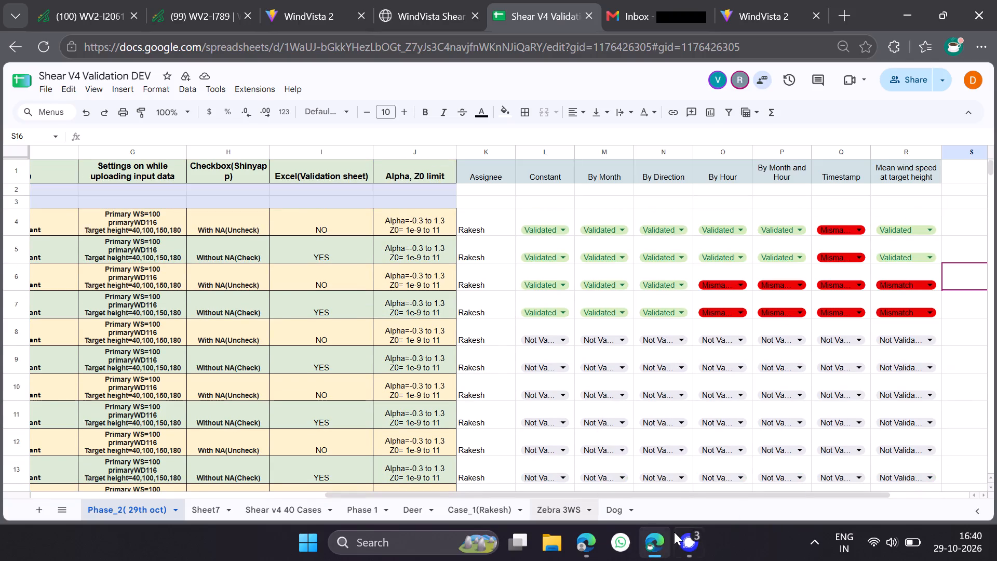
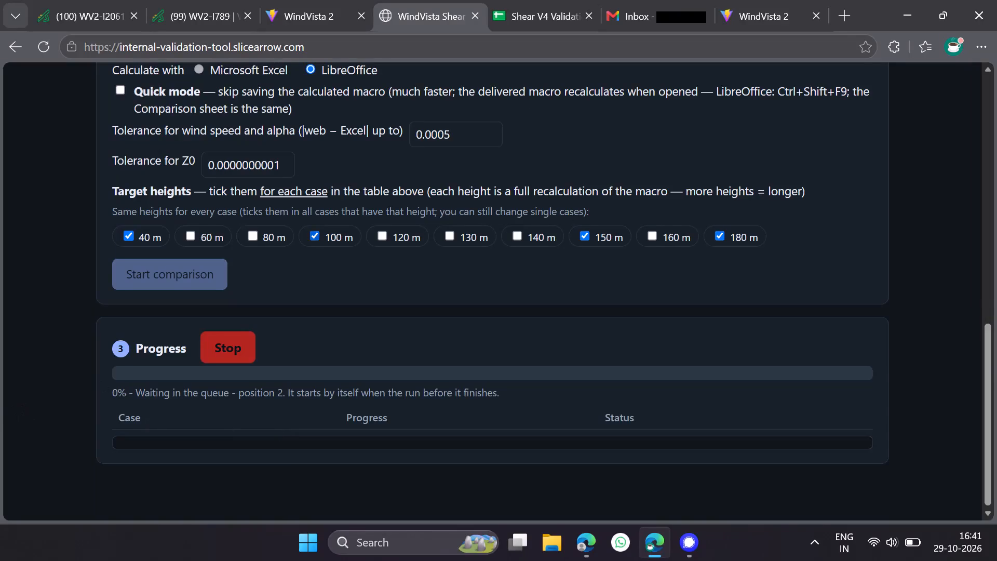
Open a new browser tab and enter "valid" in its address field to find the validation page.
{"action": "left_click", "coordinate": [773, 0]}
{"action": "left_click", "coordinate": [838, 7]}
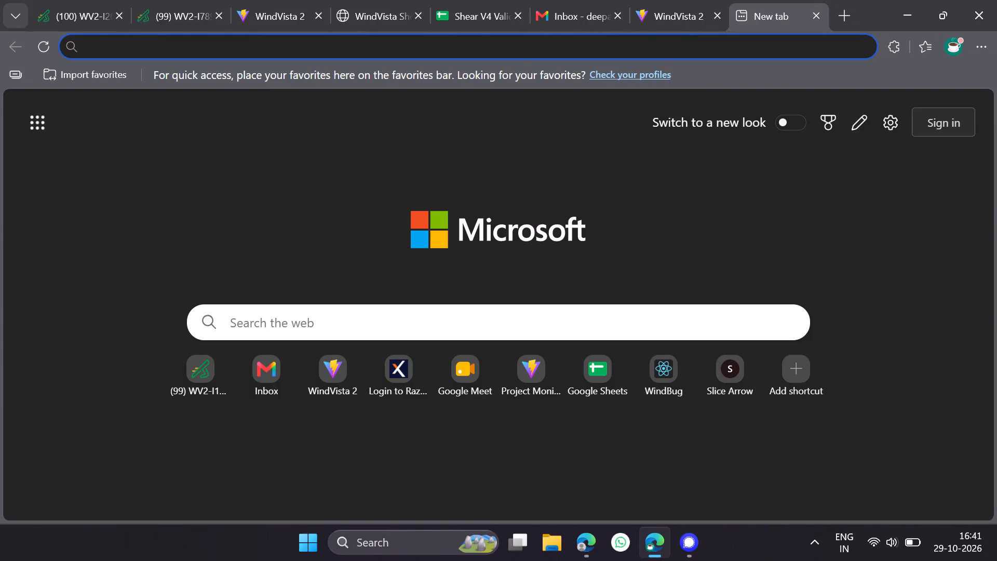
{"action": "left_click", "coordinate": [523, 45]}
{"action": "type", "text": "valid"}
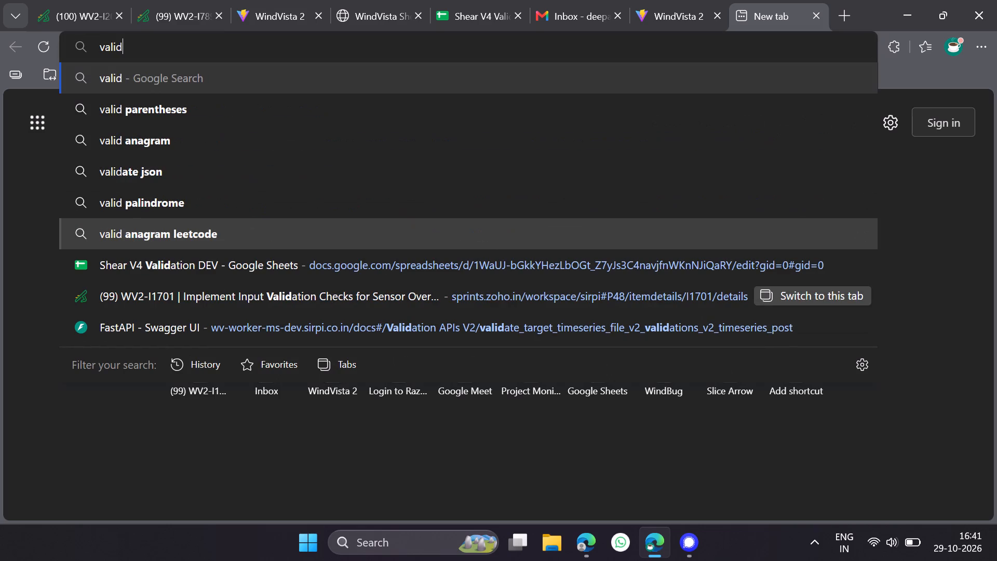
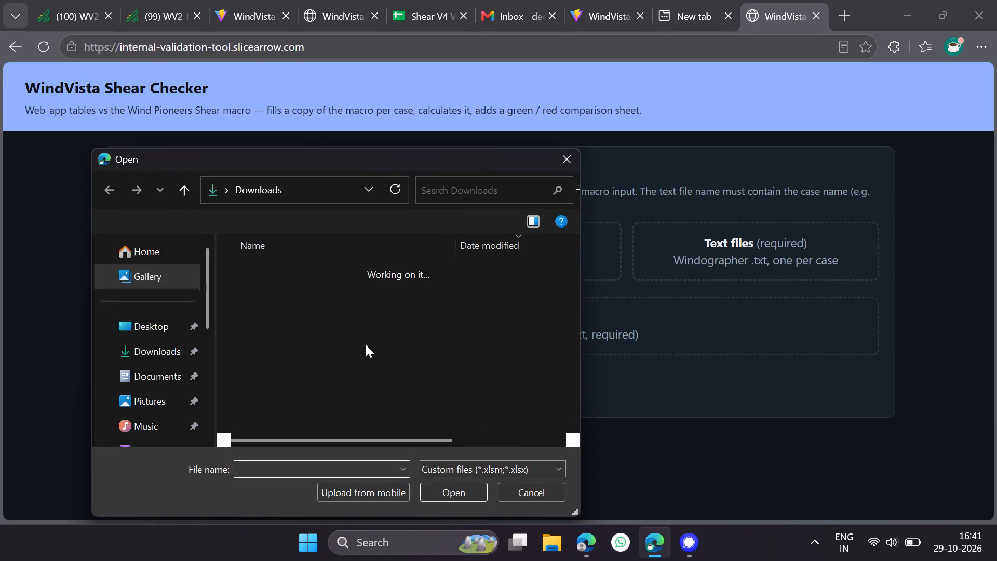
Load the Shear macro workbook WP-ShearV4-23Oct26-No.xlsm from Downloads into the WindVista Shear Checker.
{"action": "left_click", "coordinate": [320, 295]}
{"action": "left_click", "coordinate": [441, 489]}
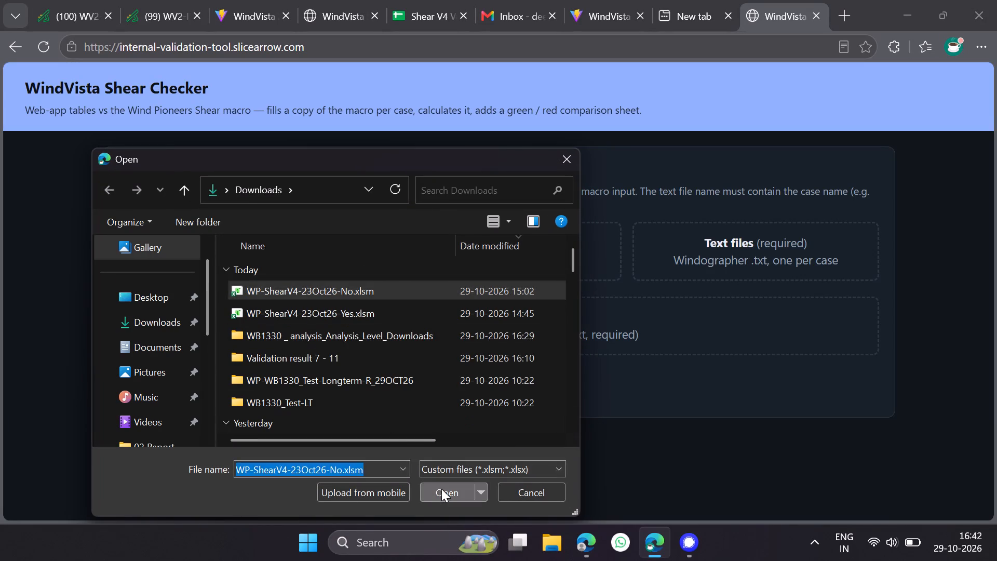
Switch to the WindVista 2 analysis list and open the Case_8_with_NA system of the Shear_V4_Case_8 analysis.
{"action": "left_click", "coordinate": [237, 0]}
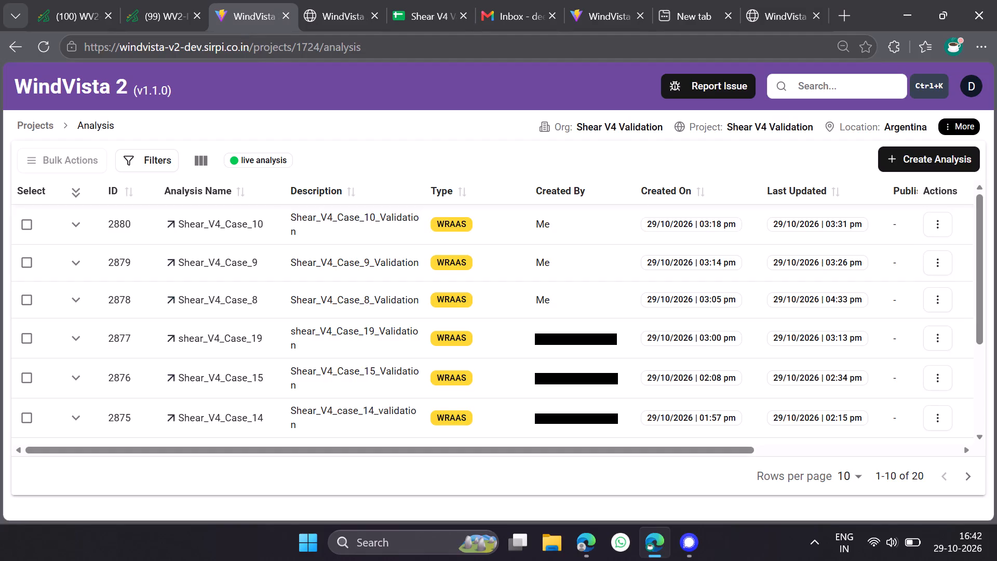
{"action": "left_click", "coordinate": [210, 300]}
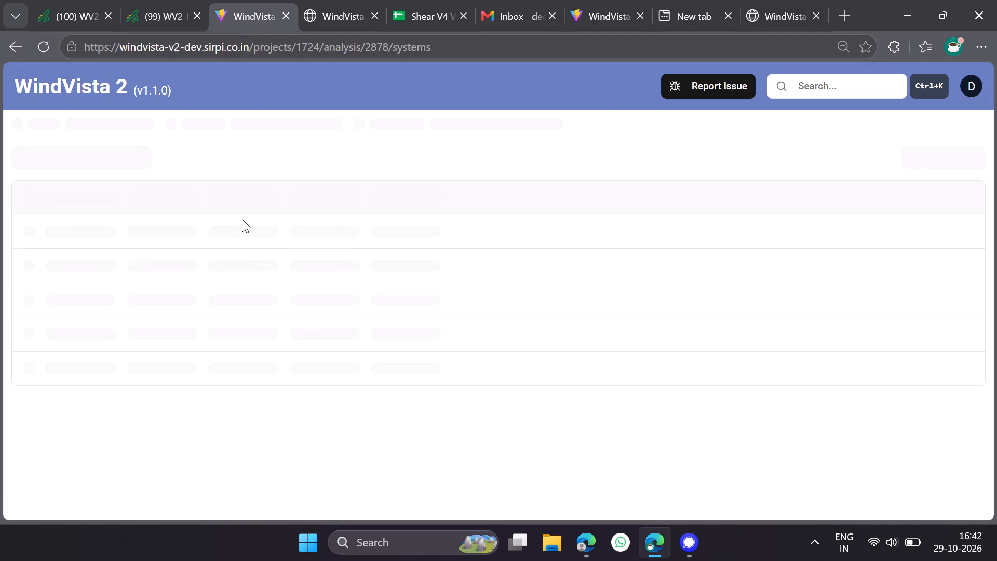
{"action": "left_click", "coordinate": [131, 285]}
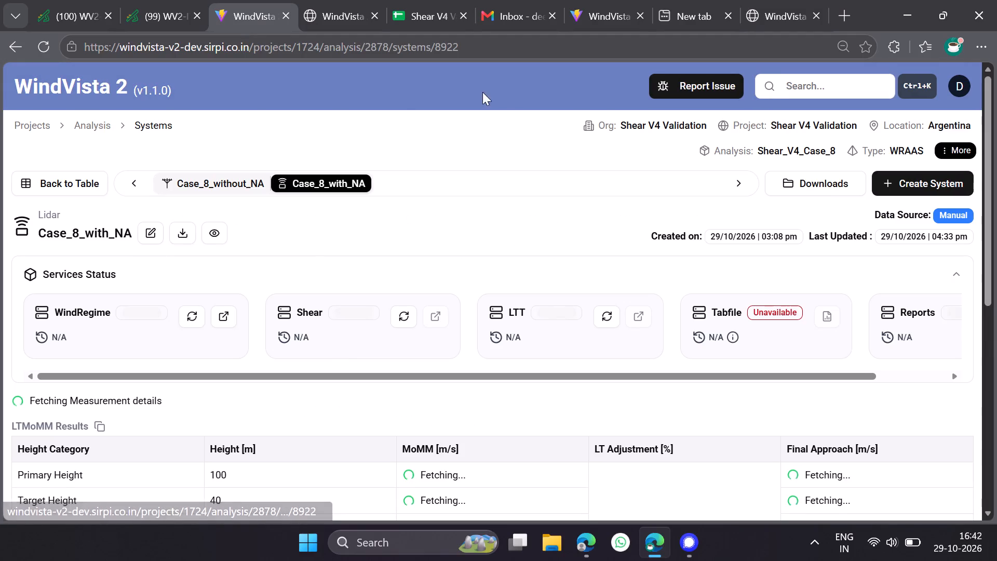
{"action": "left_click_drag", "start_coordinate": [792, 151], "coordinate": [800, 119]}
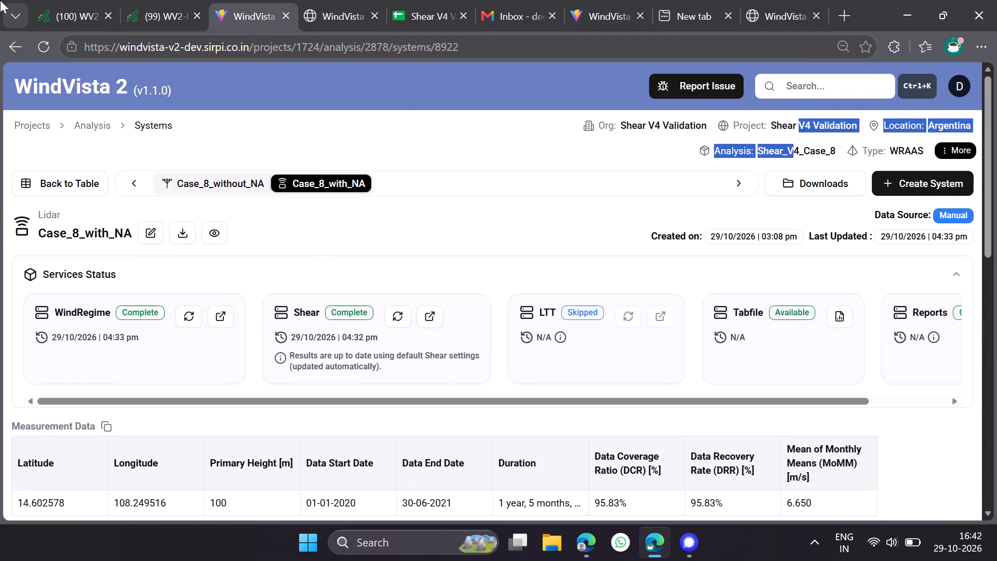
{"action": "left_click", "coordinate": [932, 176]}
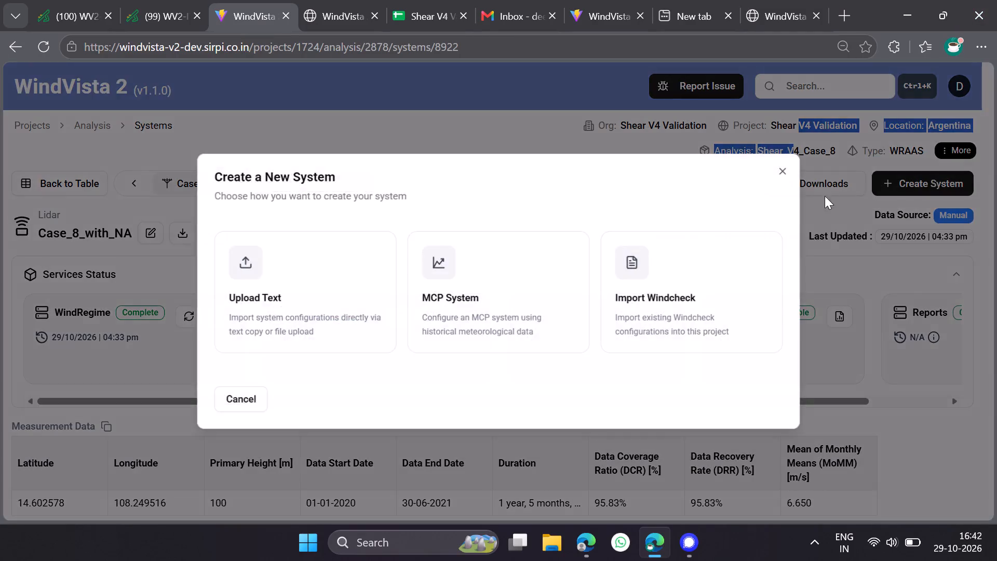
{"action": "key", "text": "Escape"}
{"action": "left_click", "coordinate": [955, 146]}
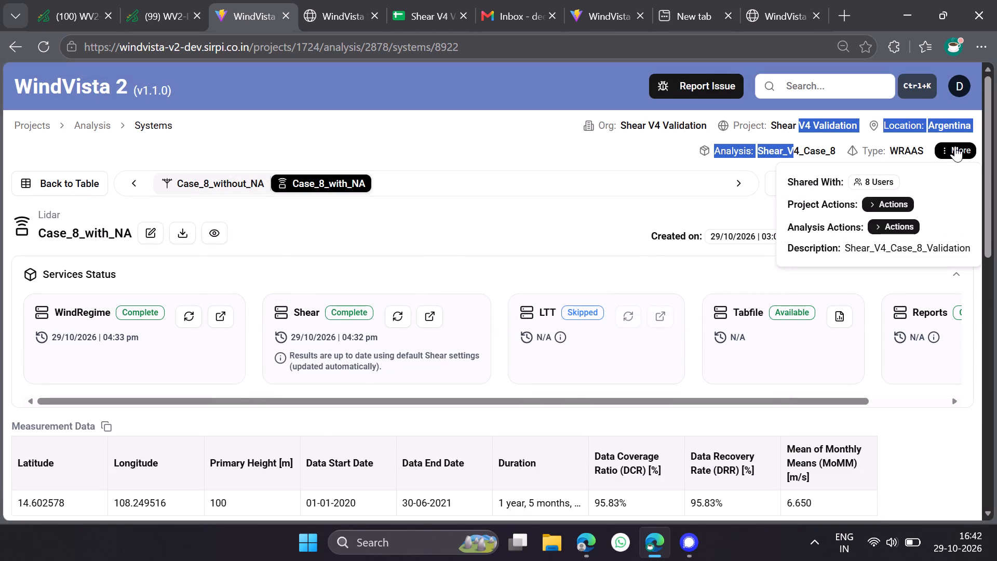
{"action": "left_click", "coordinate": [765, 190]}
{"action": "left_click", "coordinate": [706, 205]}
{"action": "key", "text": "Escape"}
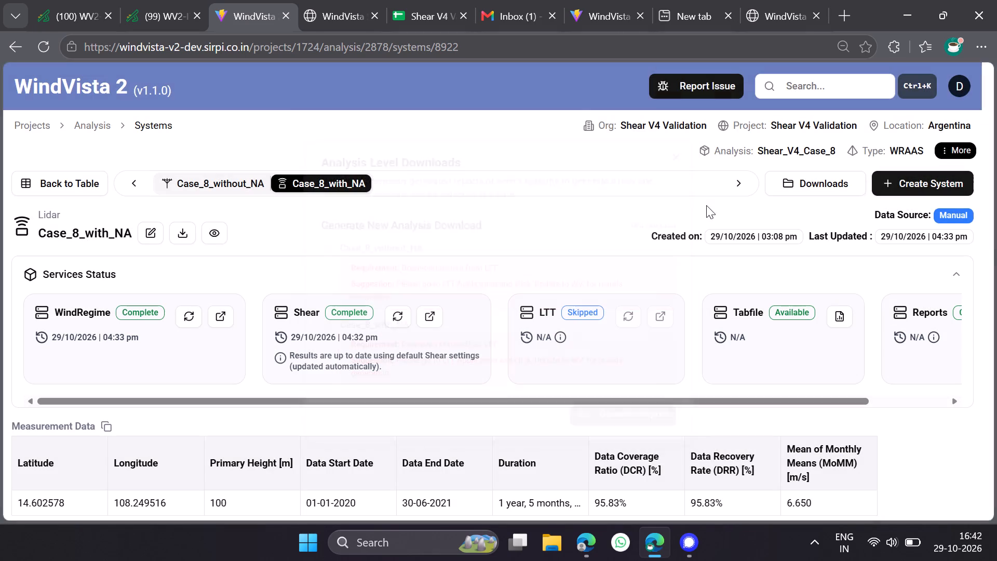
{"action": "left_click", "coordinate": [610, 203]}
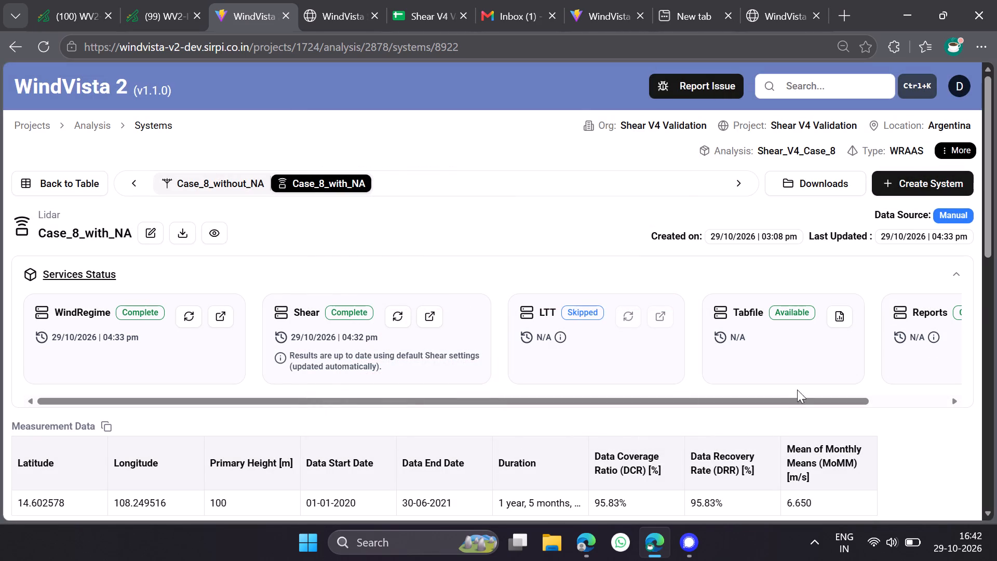
Download only the Shear Report from the system-level reports of Case_8_with_NA and close the download dialog.
{"action": "left_click_drag", "start_coordinate": [788, 396], "coordinate": [893, 394]}
{"action": "left_click", "coordinate": [940, 313]}
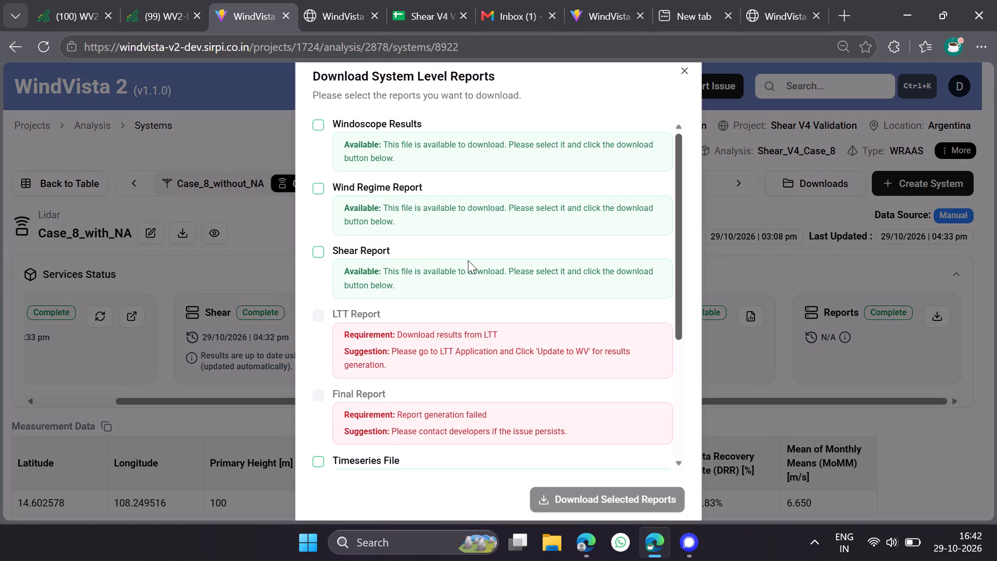
{"action": "left_click", "coordinate": [357, 247]}
{"action": "left_click", "coordinate": [637, 492]}
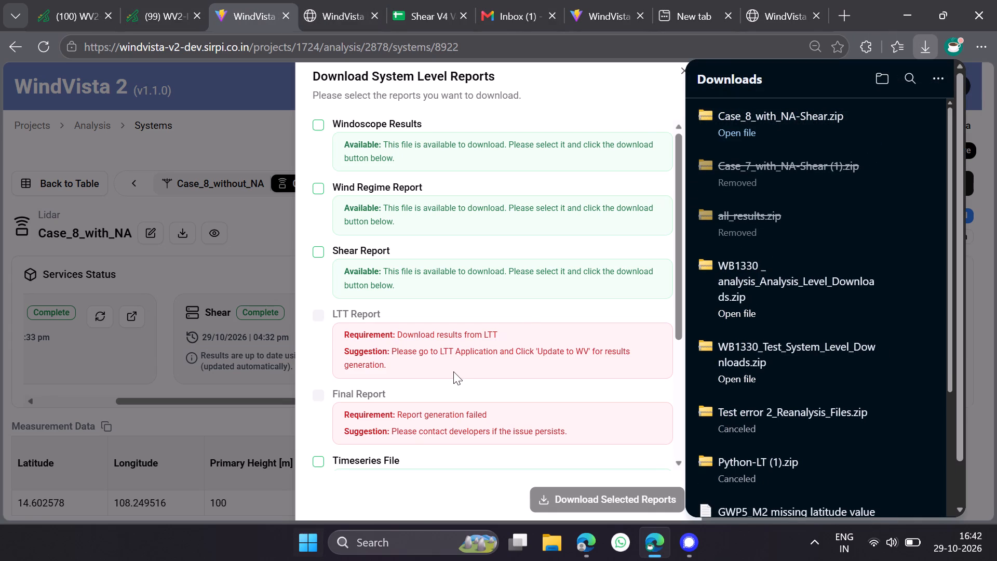
{"action": "key", "text": "Escape"}
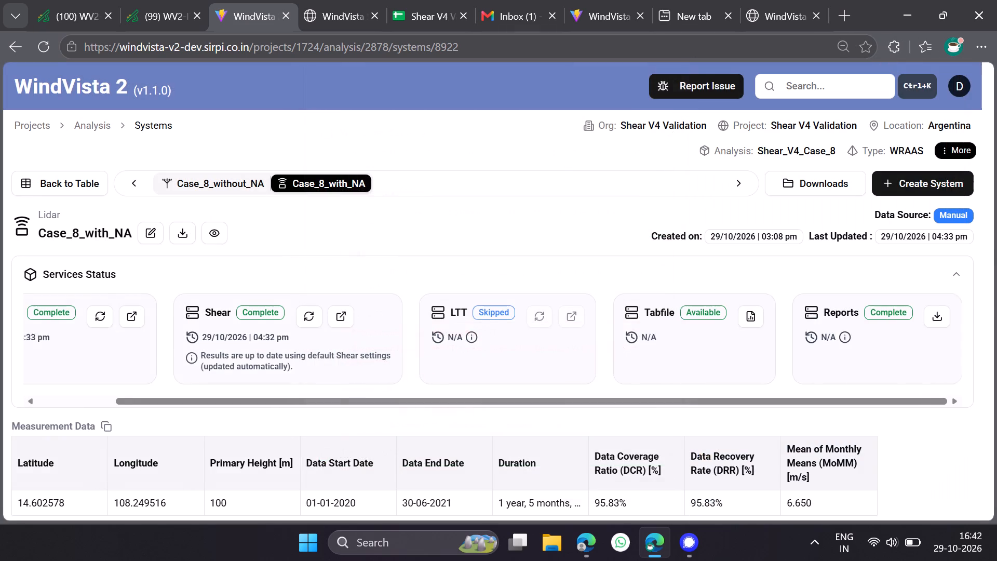
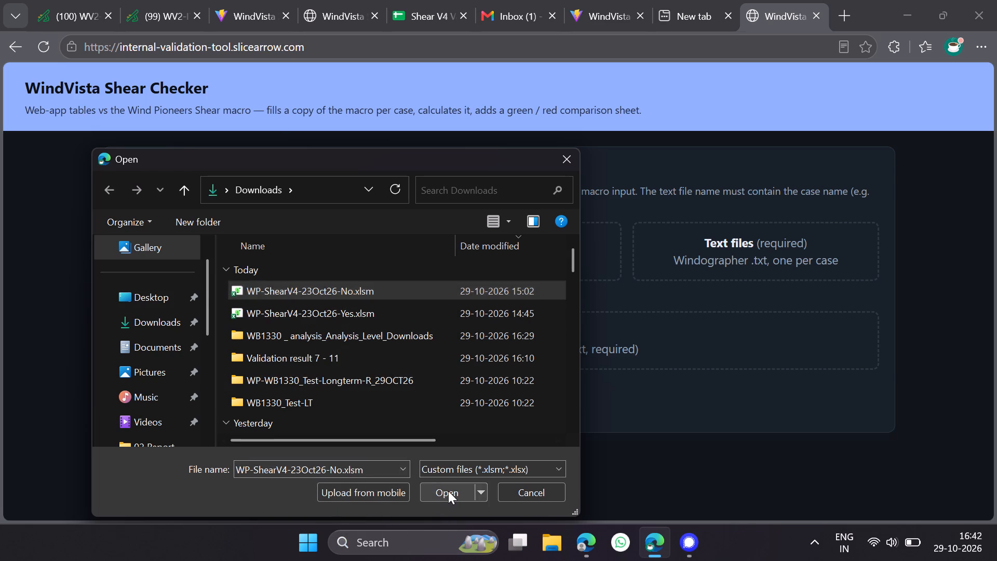
Return to the Shear Checker setup with the macro loaded and add Case_8_with_NA-Shear.zip from Downloads as the web-app zip file.
{"action": "left_click", "coordinate": [336, 0]}
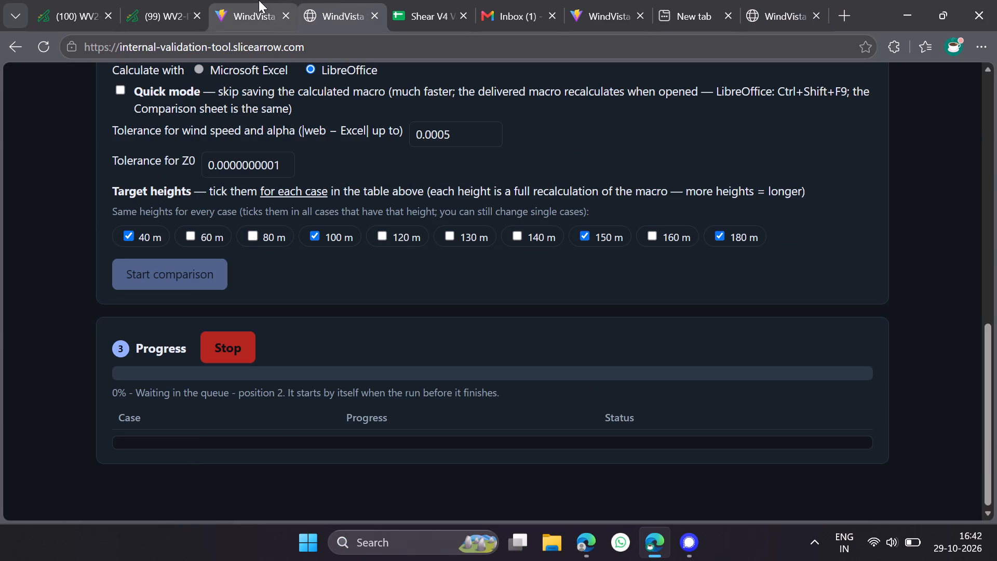
{"action": "left_click", "coordinate": [259, 0]}
{"action": "left_click", "coordinate": [755, 0]}
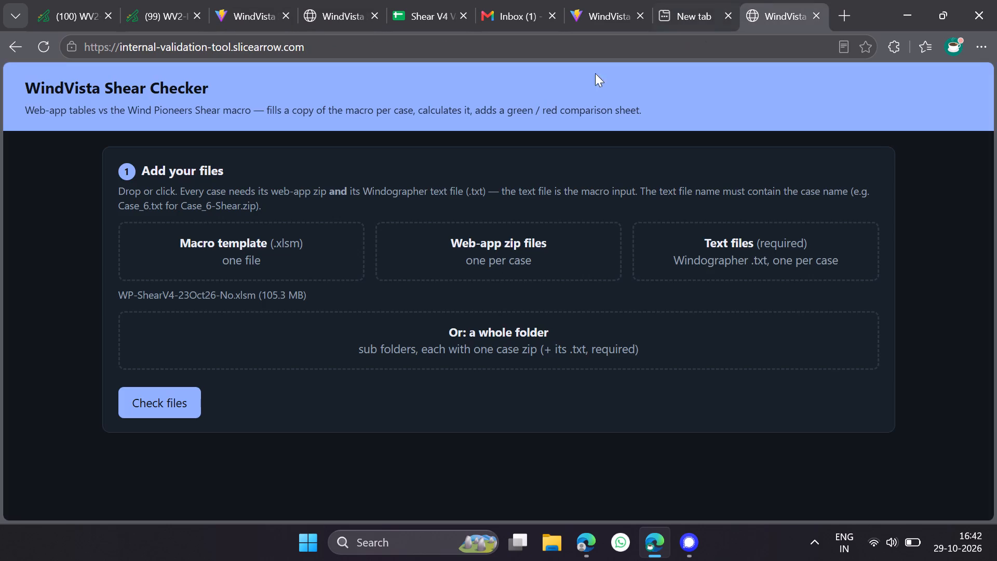
{"action": "left_click", "coordinate": [433, 252]}
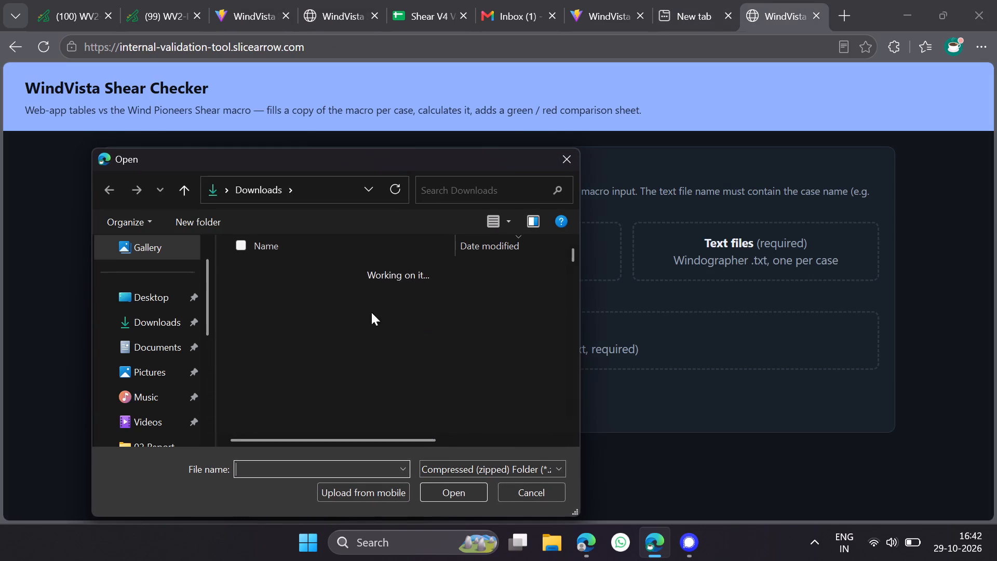
{"action": "left_click", "coordinate": [328, 295]}
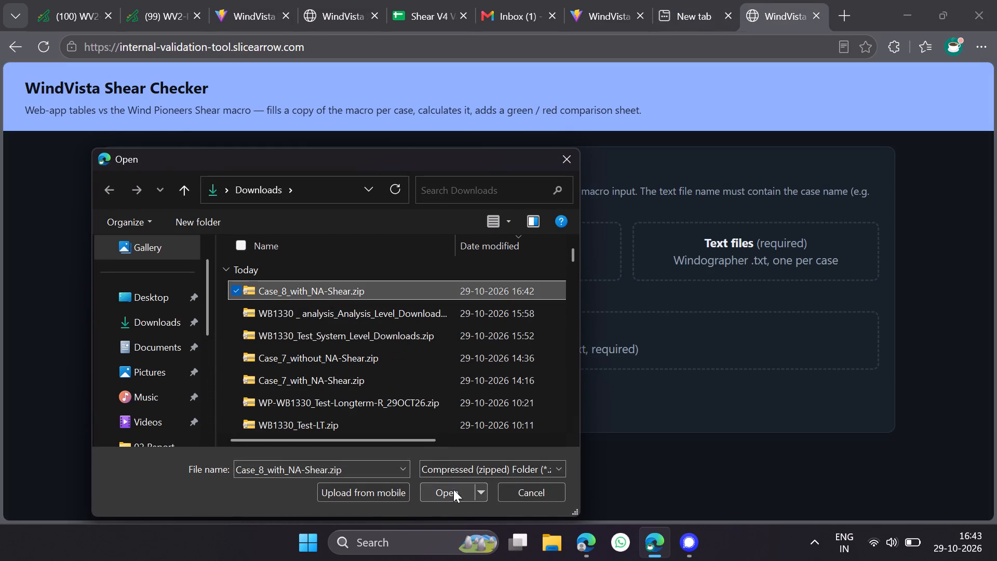
{"action": "left_click", "coordinate": [453, 489]}
Add Case_8_with_NA-Shear.txt from Downloads as the Windographer text file for the case.
{"action": "left_click", "coordinate": [718, 249]}
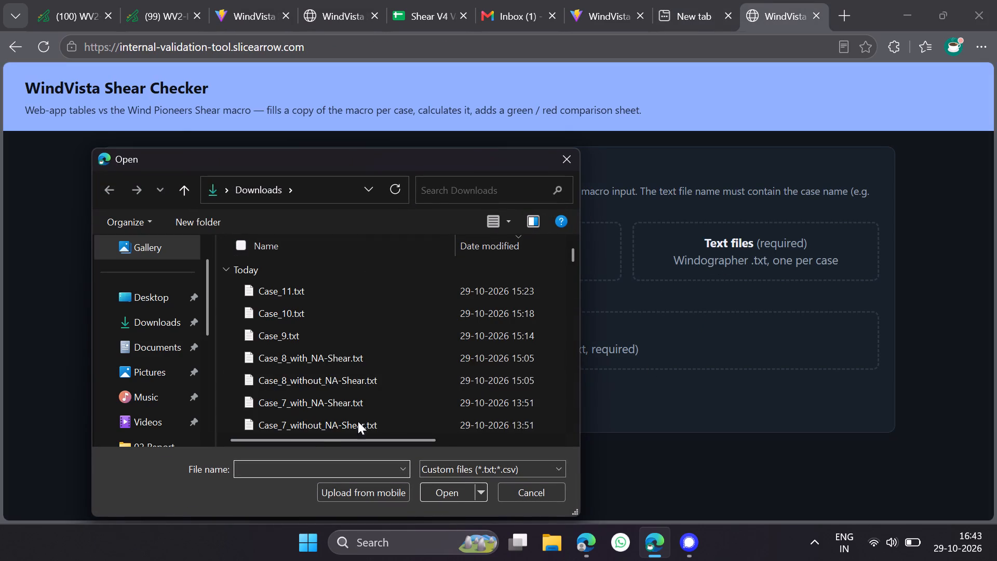
{"action": "left_click", "coordinate": [348, 352]}
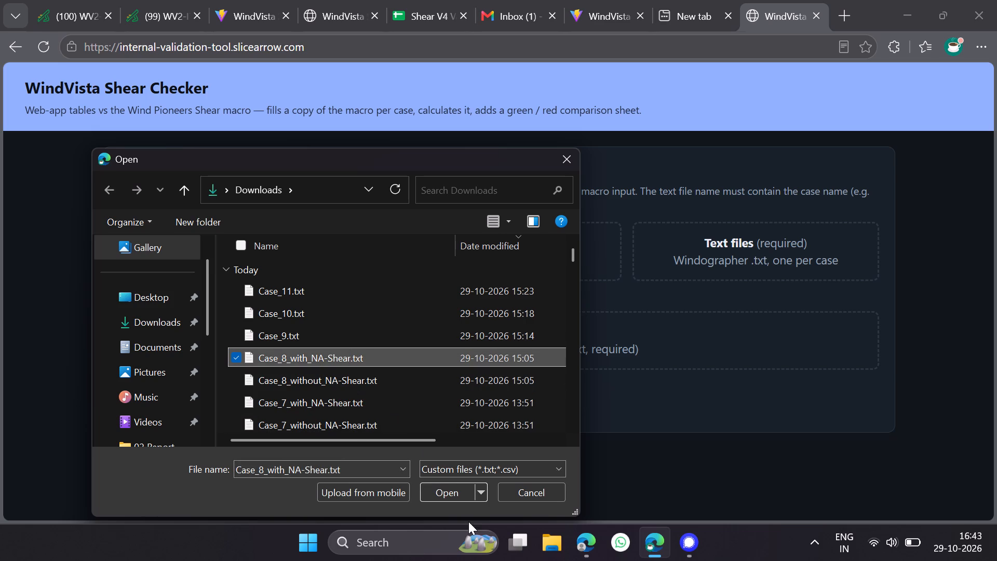
Load the selected Case_8_with_NA-Shear.txt as the Windographer text file and start the check of the added files.
{"action": "left_click", "coordinate": [454, 495]}
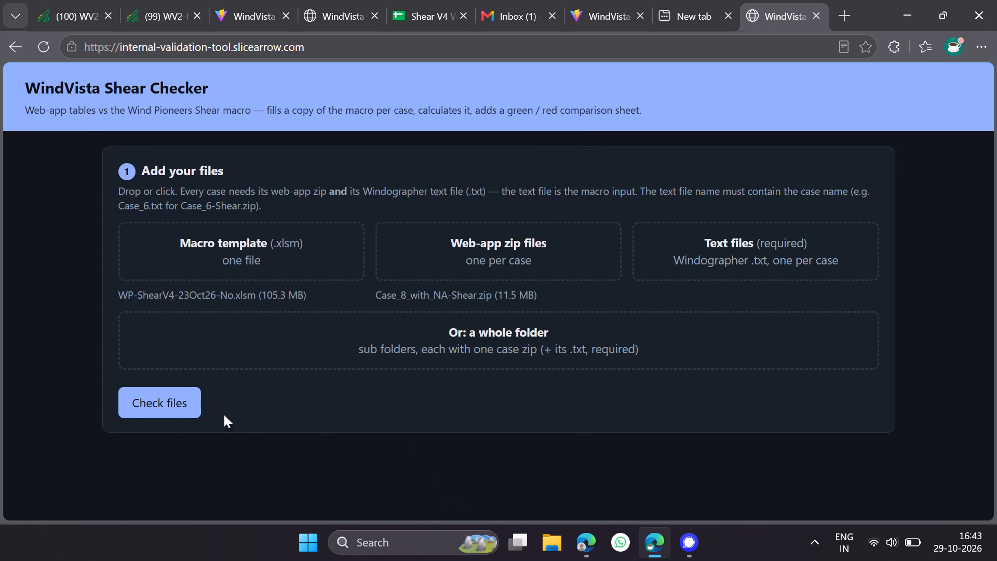
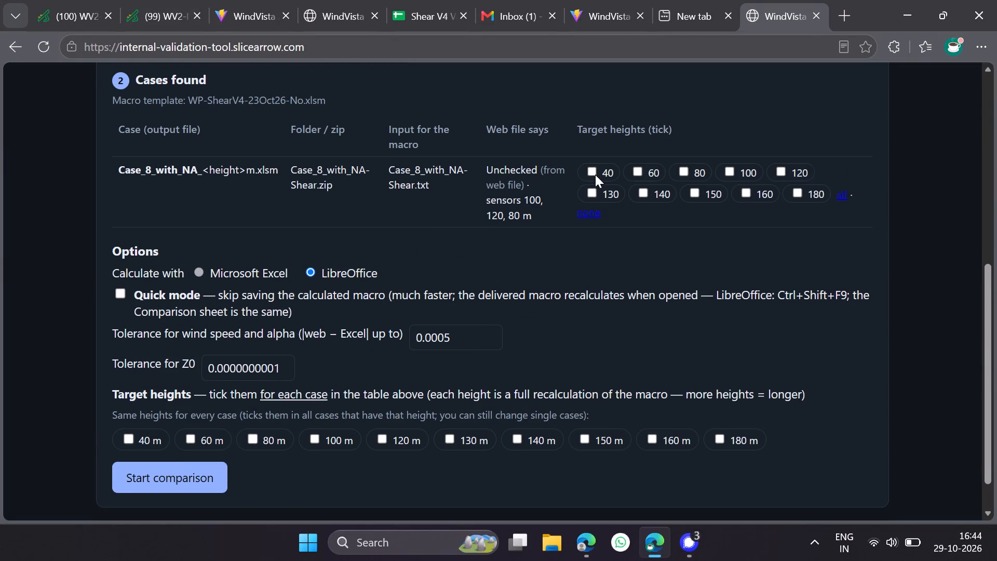
Select target heights 40, 100, 150 and 180 m for Case_8_with_NA, both in its case row and in the same-heights-for-every-case options.
{"action": "left_click", "coordinate": [592, 165]}
{"action": "left_click", "coordinate": [731, 173]}
{"action": "left_click", "coordinate": [702, 197]}
{"action": "left_click", "coordinate": [794, 192]}
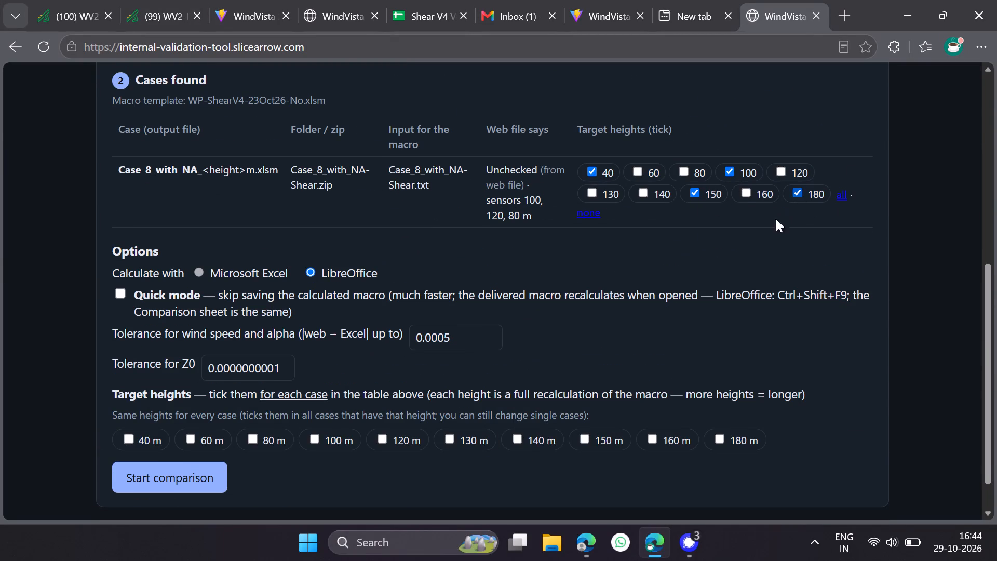
{"action": "scroll", "coordinate": [456, 317], "scroll_direction": "down", "scroll_amount": 4}
{"action": "left_click", "coordinate": [129, 392]}
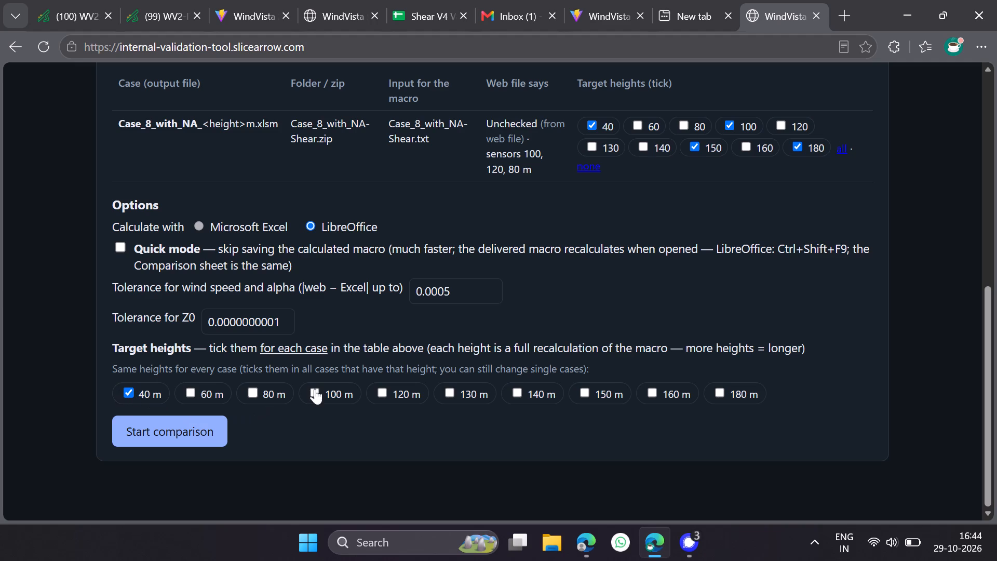
{"action": "left_click", "coordinate": [319, 387]}
{"action": "left_click", "coordinate": [591, 394]}
{"action": "left_click", "coordinate": [730, 383]}
Start the Case_8_with_NA comparison with LibreOffice after checking the added files and the other Shear Checker run's progress.
{"action": "scroll", "coordinate": [458, 306], "scroll_direction": "up", "scroll_amount": 7}
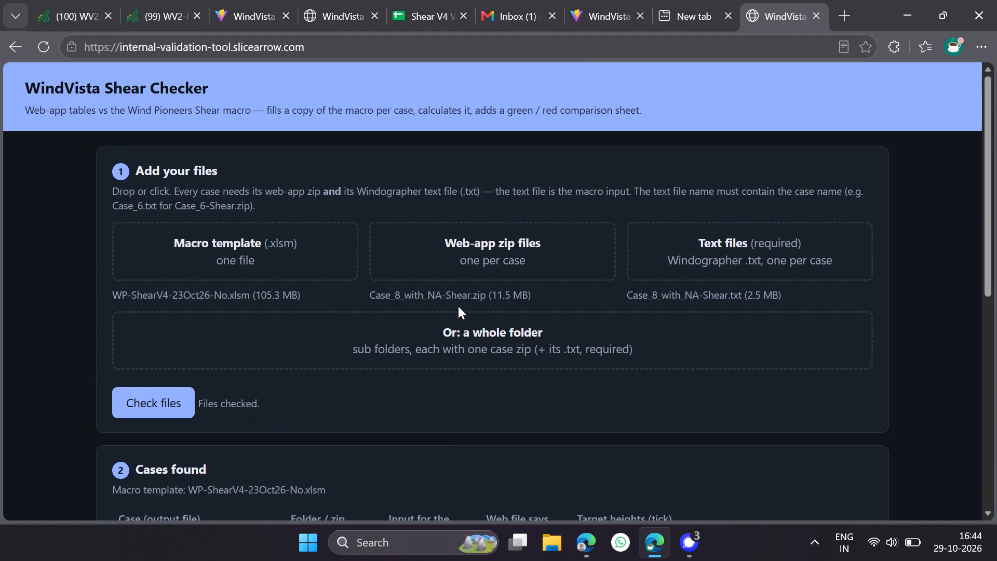
{"action": "scroll", "coordinate": [375, 232], "scroll_direction": "down", "scroll_amount": 7}
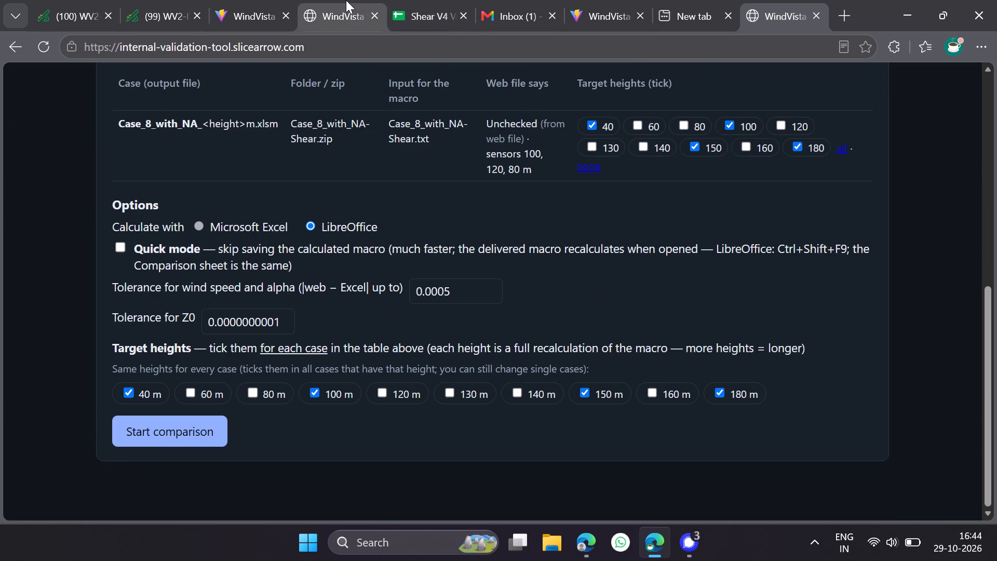
{"action": "left_click", "coordinate": [346, 0]}
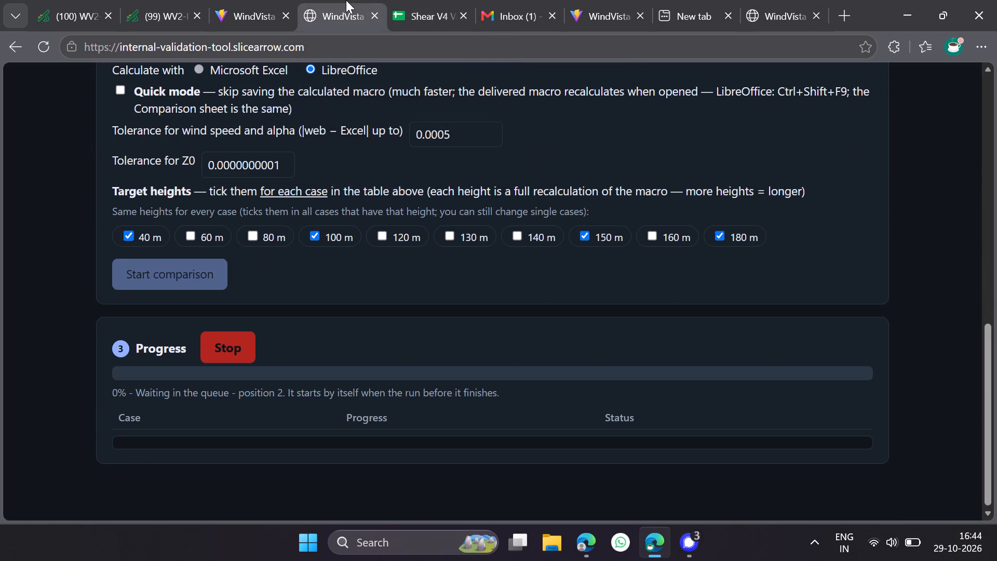
{"action": "left_click", "coordinate": [785, 0]}
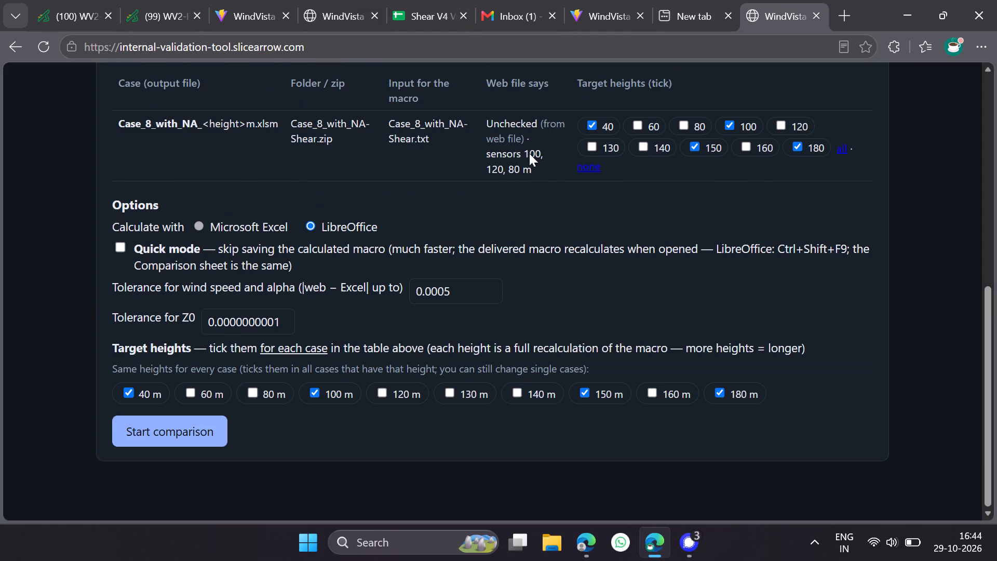
{"action": "left_click", "coordinate": [140, 436]}
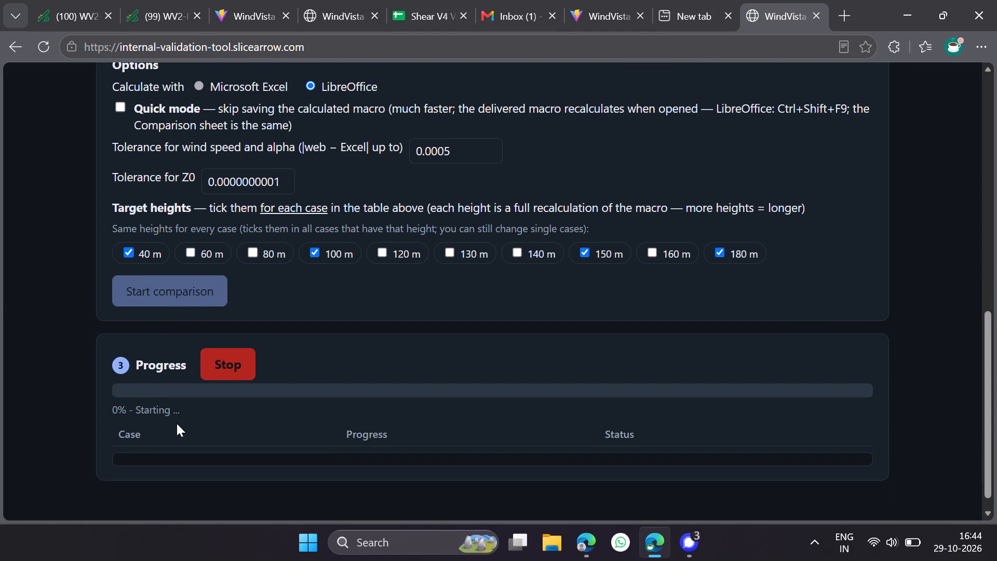
Check the progress of the other Shear Checker run, then return to the Case_8_with_NA comparison's progress.
{"action": "left_click", "coordinate": [310, 0]}
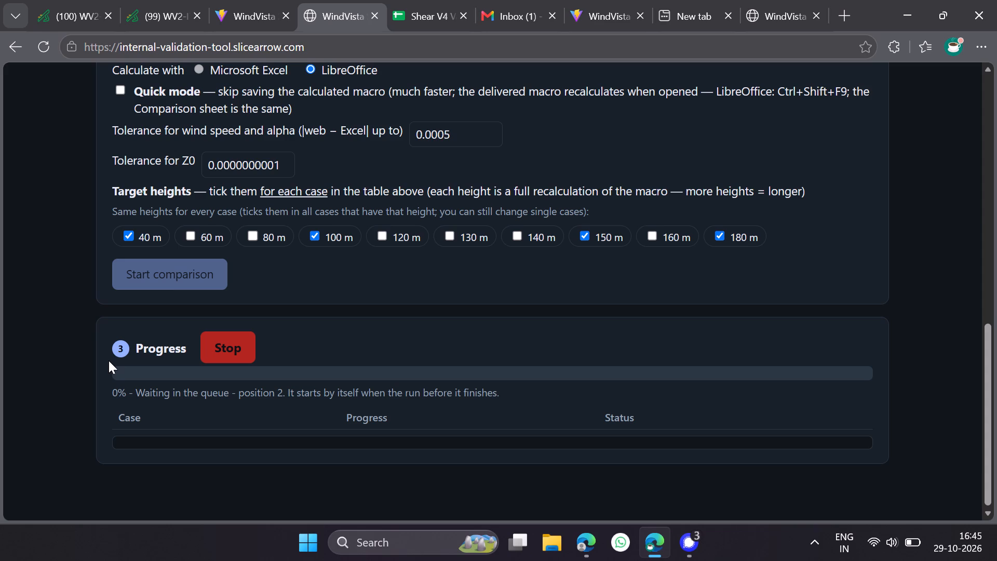
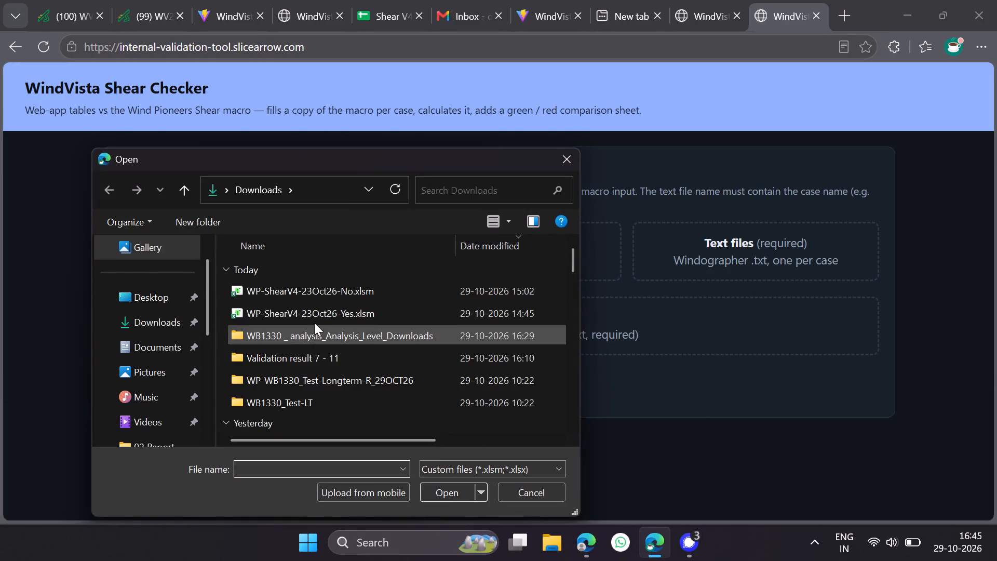
{"action": "left_click", "coordinate": [317, 305]}
{"action": "left_click", "coordinate": [465, 486]}
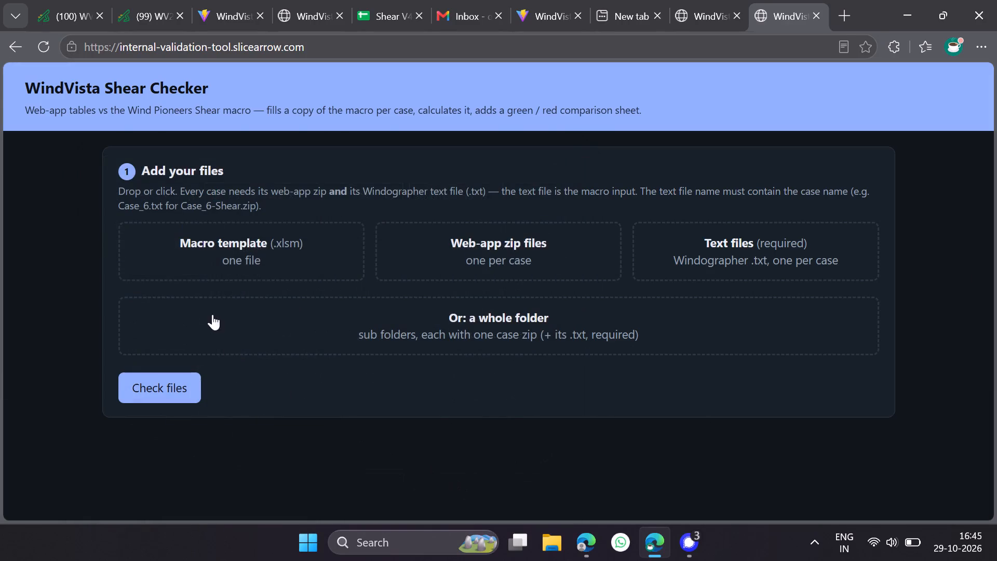
Switch to the Case_8_without_NA system in WindVista and open its system-level report download options.
{"action": "left_click", "coordinate": [211, 0]}
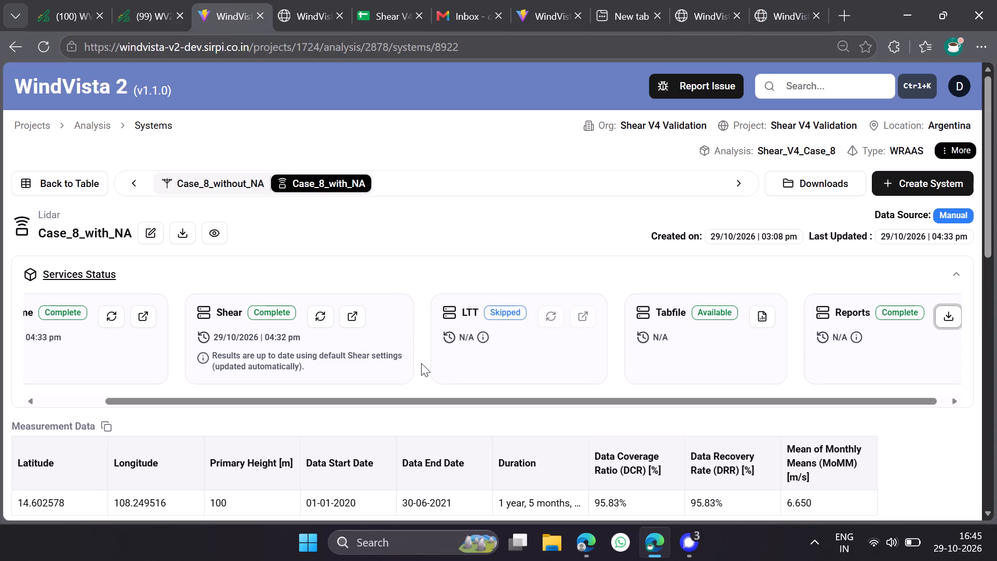
{"action": "left_click", "coordinate": [206, 184]}
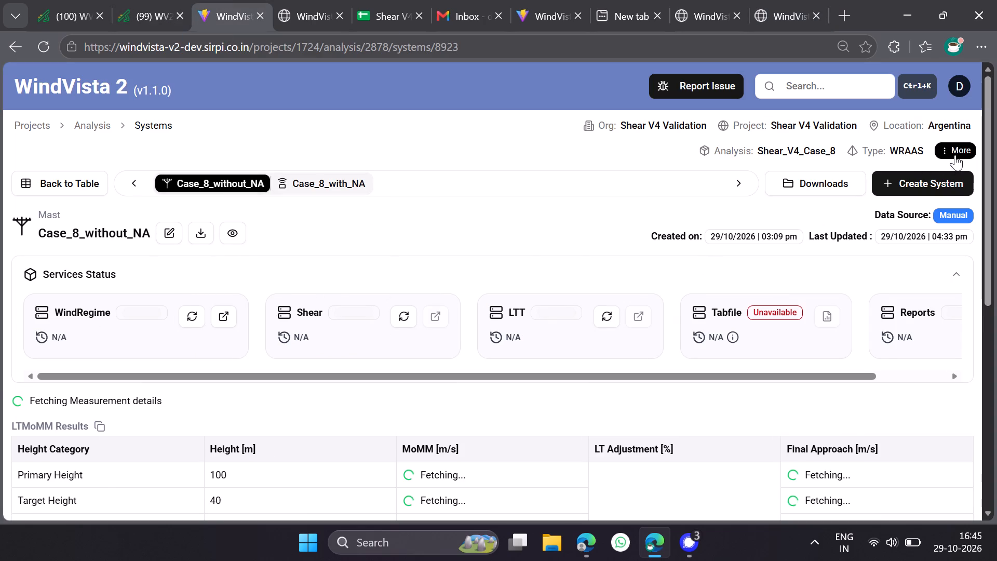
{"action": "left_click_drag", "start_coordinate": [741, 397], "coordinate": [878, 383]}
{"action": "left_click", "coordinate": [934, 313]}
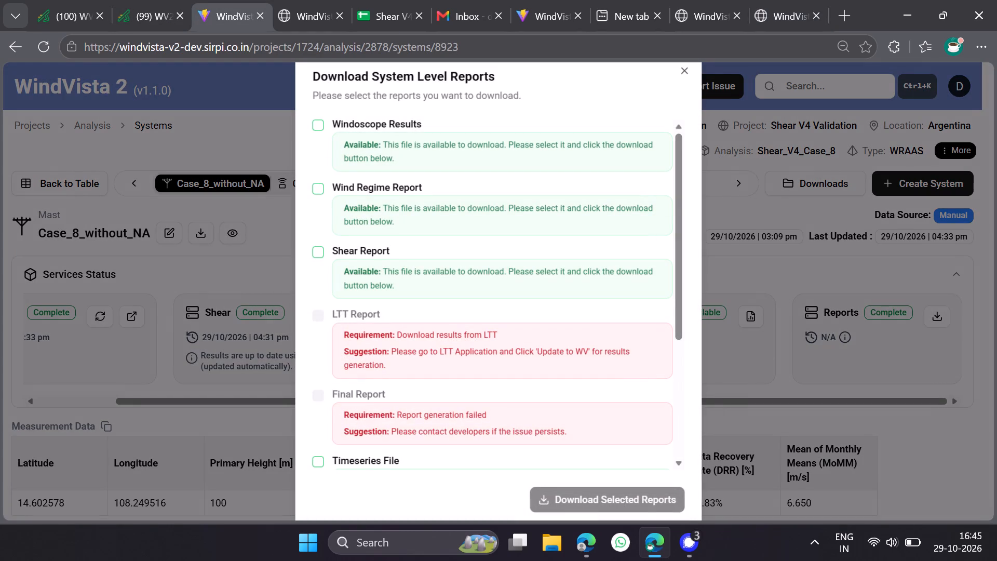
Download only the Shear Report for the Case_8_without_NA system.
{"action": "left_click", "coordinate": [370, 250]}
{"action": "left_click", "coordinate": [603, 496]}
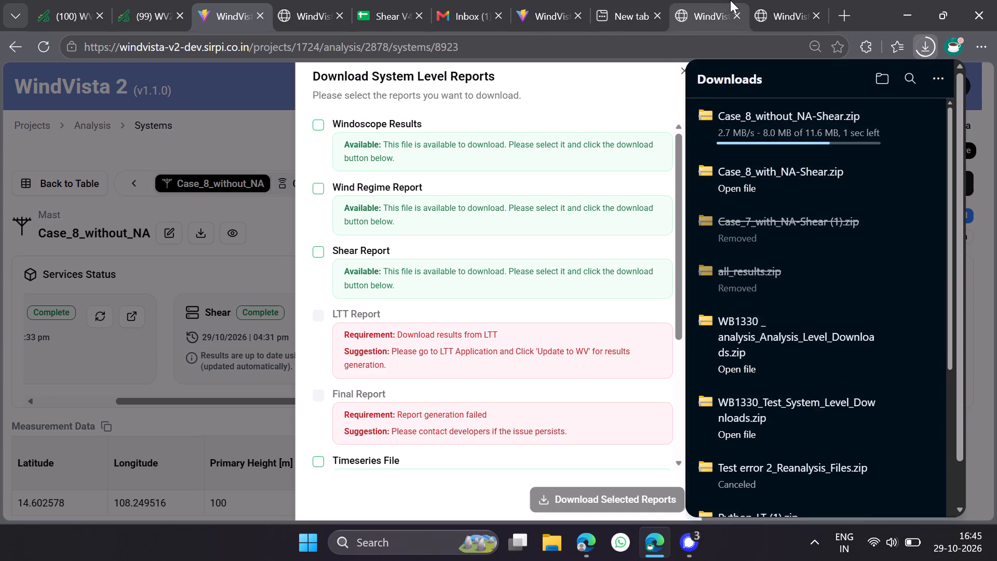
Add Case_8_without_NA-Shear.zip and Case_8_without_NA-Shear.txt to the Shear Checker run holding the WP-ShearV4-23Oct26-Yes.xlsm template, and check the files.
{"action": "left_click", "coordinate": [787, 0]}
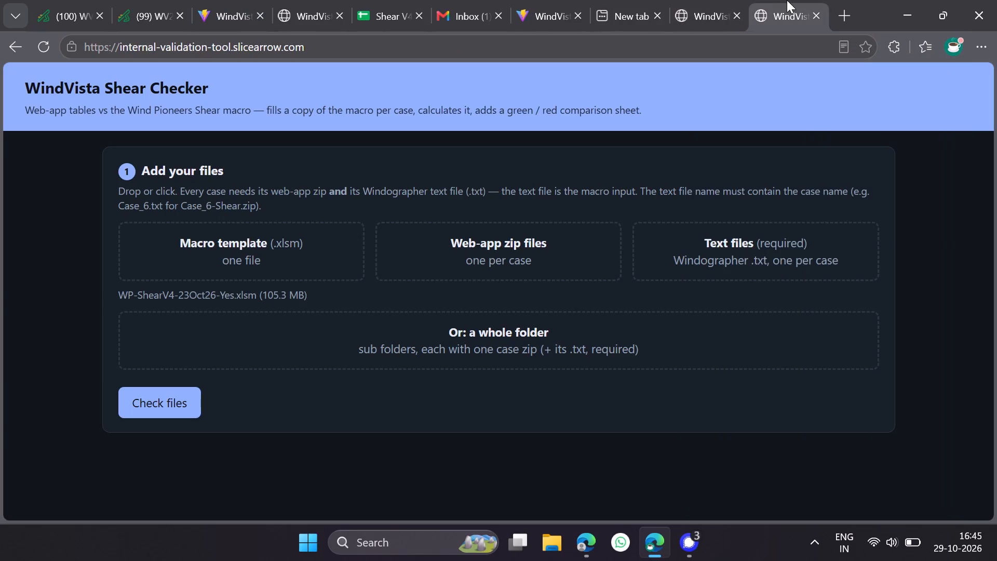
{"action": "left_click", "coordinate": [500, 240]}
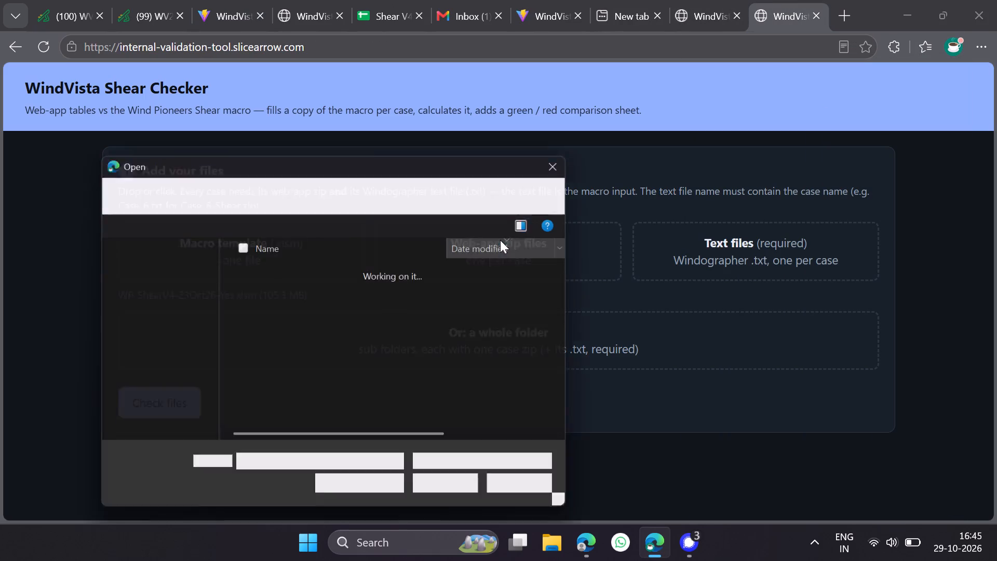
{"action": "left_click", "coordinate": [353, 281]}
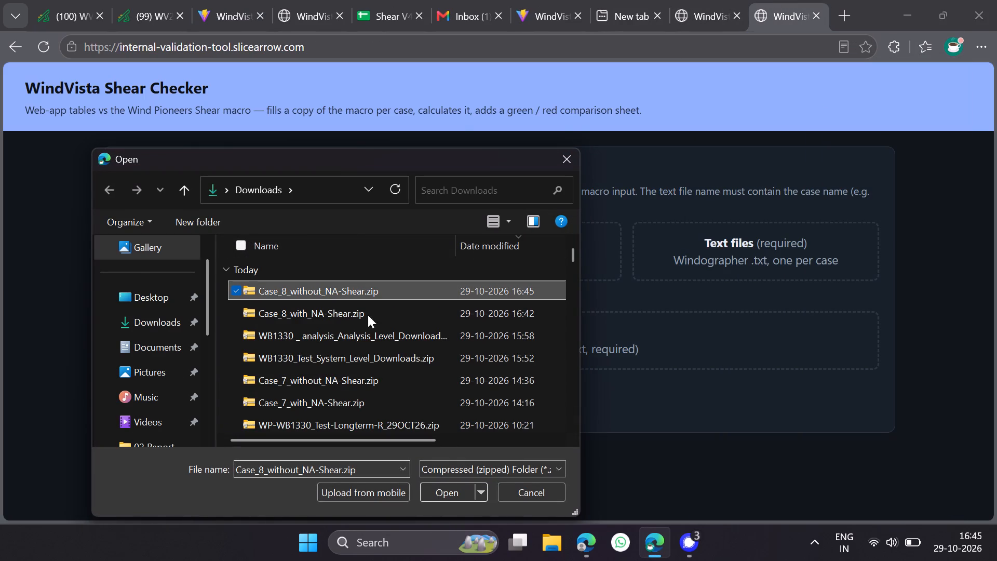
{"action": "left_click", "coordinate": [455, 491]}
{"action": "left_click", "coordinate": [726, 256]}
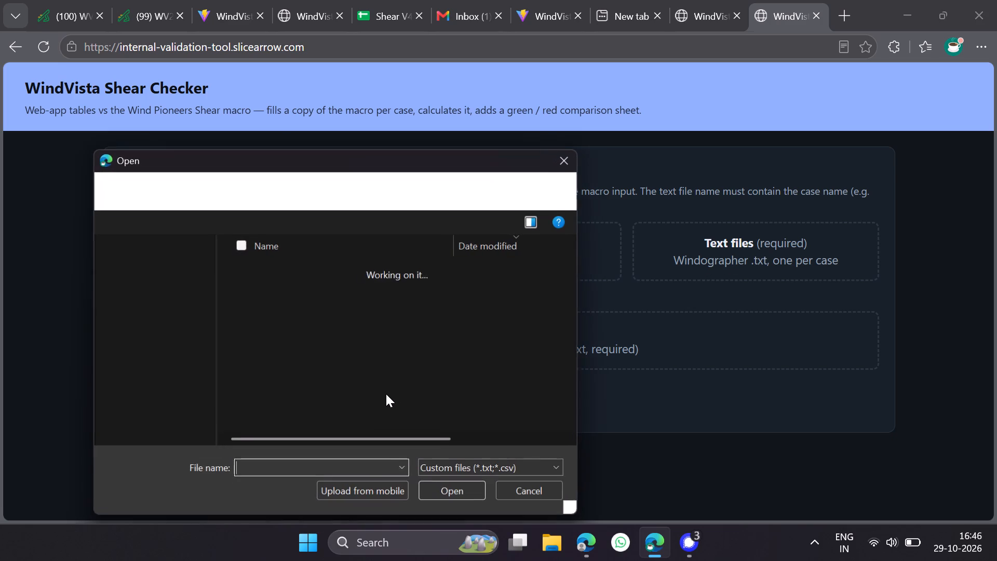
{"action": "scroll", "coordinate": [386, 422], "scroll_direction": "down", "scroll_amount": 1}
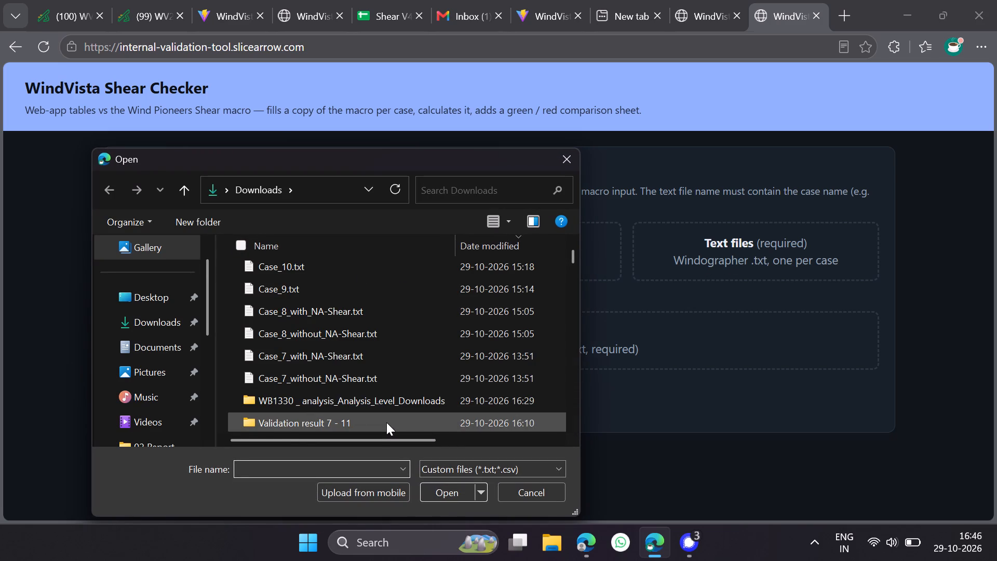
{"action": "left_click", "coordinate": [320, 332]}
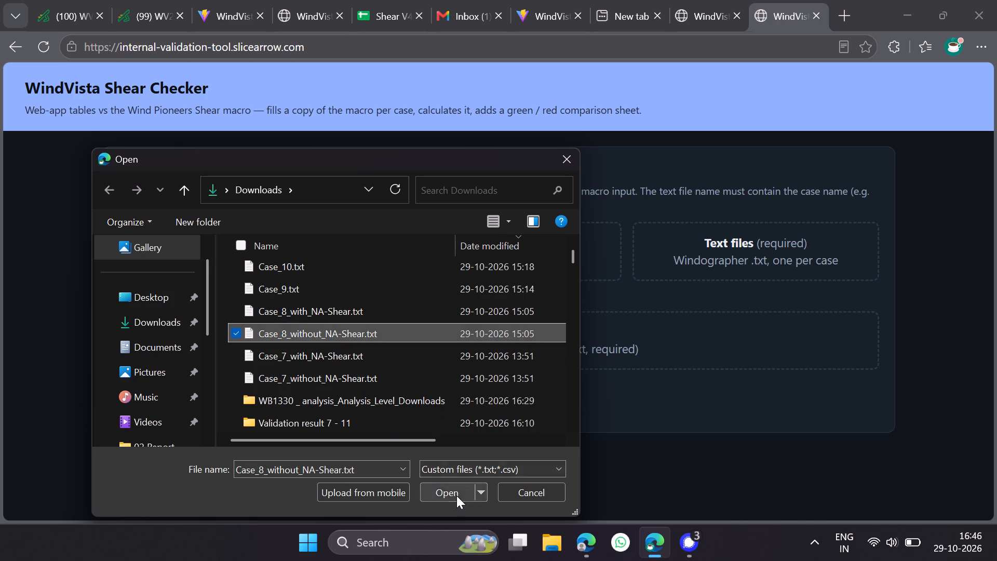
{"action": "left_click", "coordinate": [456, 496]}
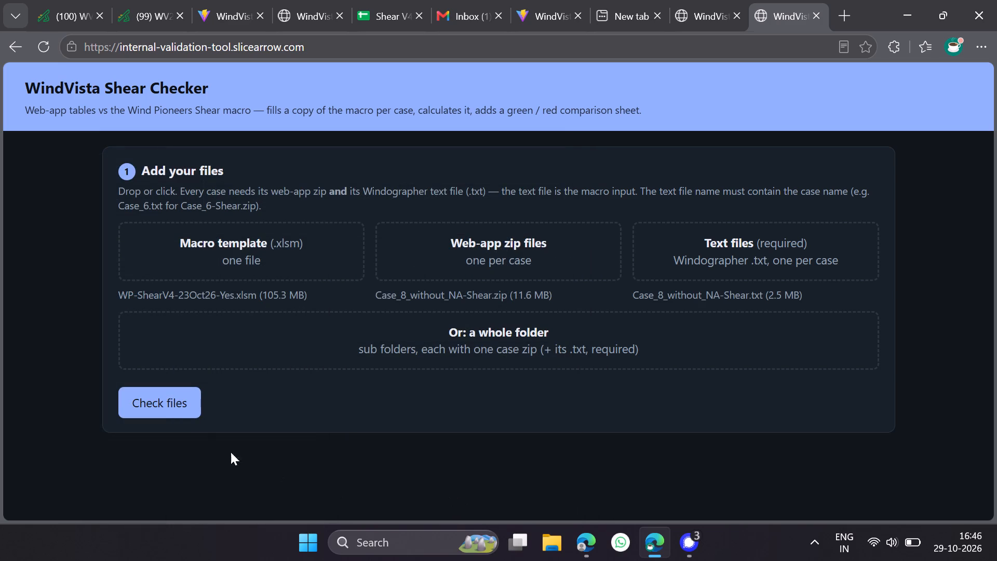
{"action": "left_click", "coordinate": [170, 400]}
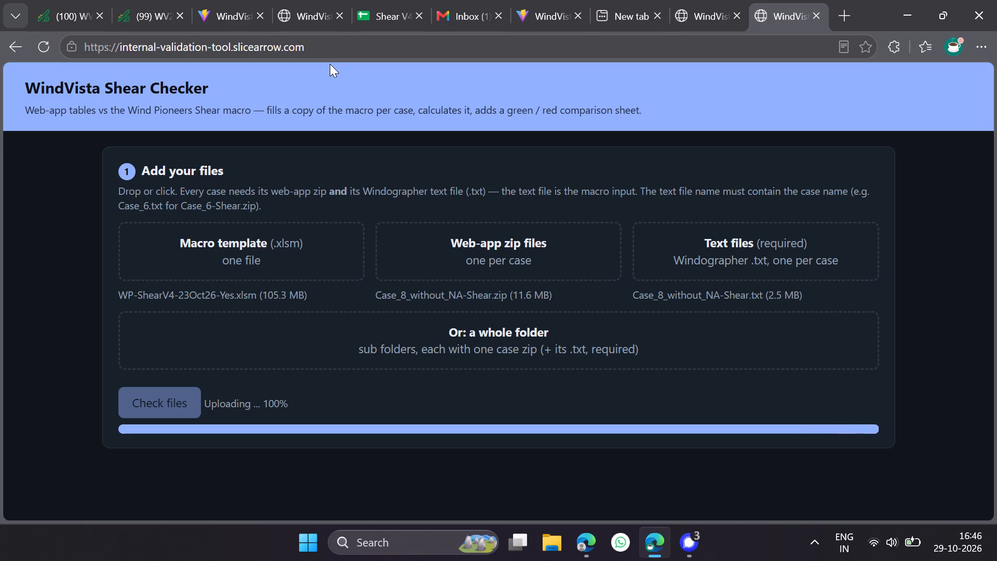
Review the validation statuses of all assignees' cases in the Phase_2( 29th oct) sheet, and return to the Case_8_without_NA file check.
{"action": "left_click", "coordinate": [386, 0]}
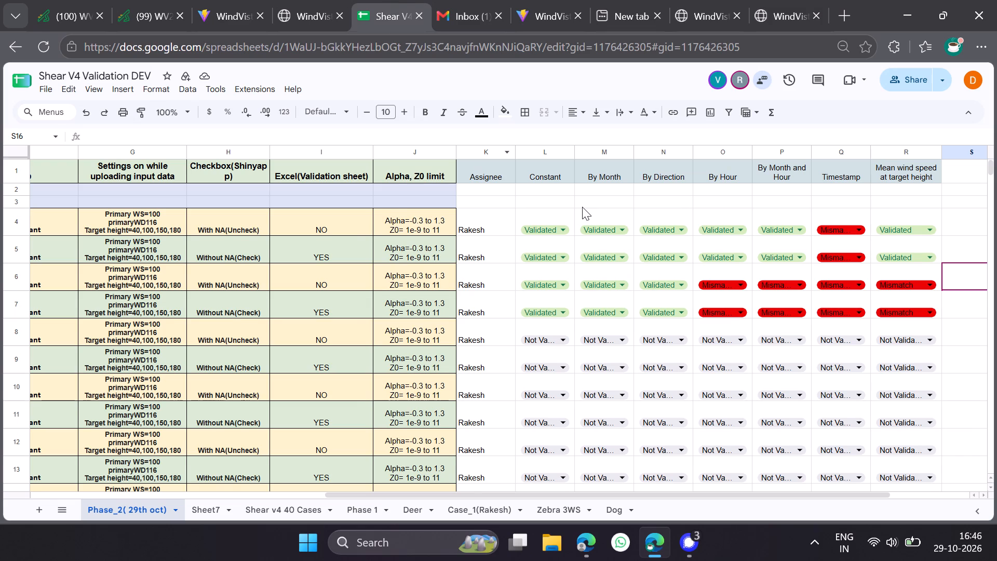
{"action": "scroll", "coordinate": [582, 207], "scroll_direction": "down", "scroll_amount": 2}
{"action": "scroll", "coordinate": [582, 207], "scroll_direction": "up", "scroll_amount": 2}
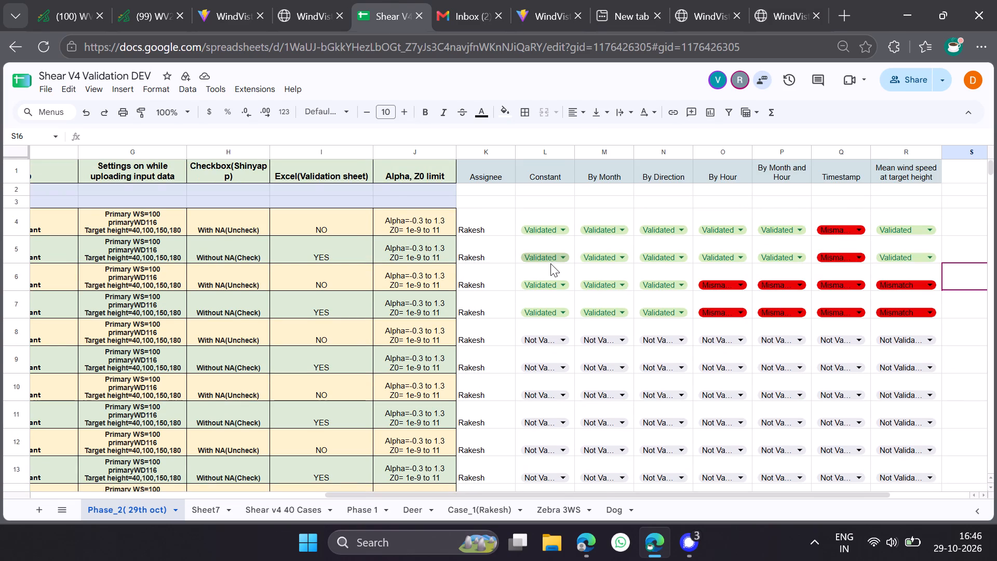
{"action": "scroll", "coordinate": [520, 328], "scroll_direction": "down", "scroll_amount": 7}
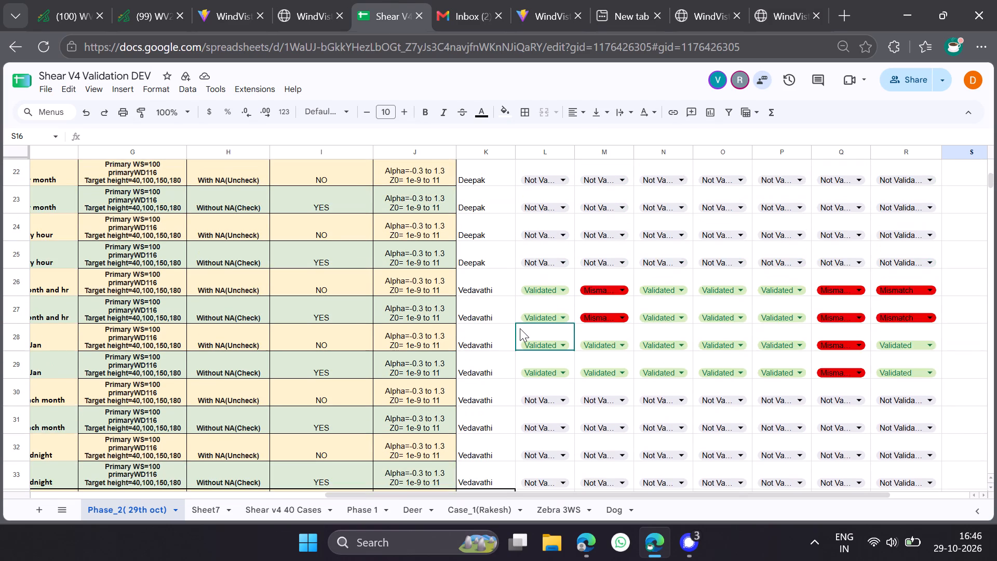
{"action": "scroll", "coordinate": [520, 328], "scroll_direction": "up", "scroll_amount": 3}
{"action": "scroll", "coordinate": [520, 328], "scroll_direction": "down", "scroll_amount": 3}
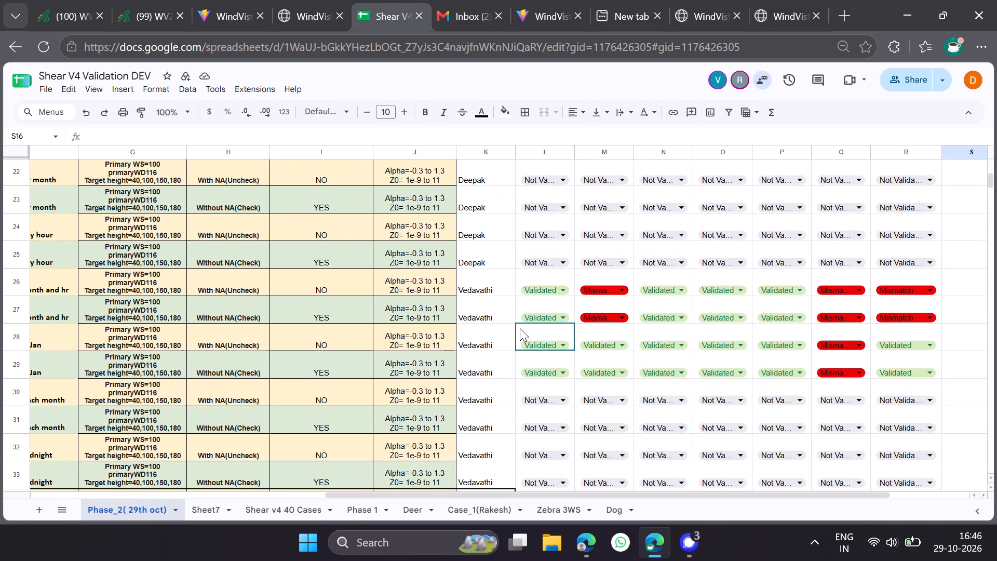
{"action": "scroll", "coordinate": [661, 206], "scroll_direction": "down", "scroll_amount": 6}
{"action": "scroll", "coordinate": [661, 206], "scroll_direction": "up", "scroll_amount": 6}
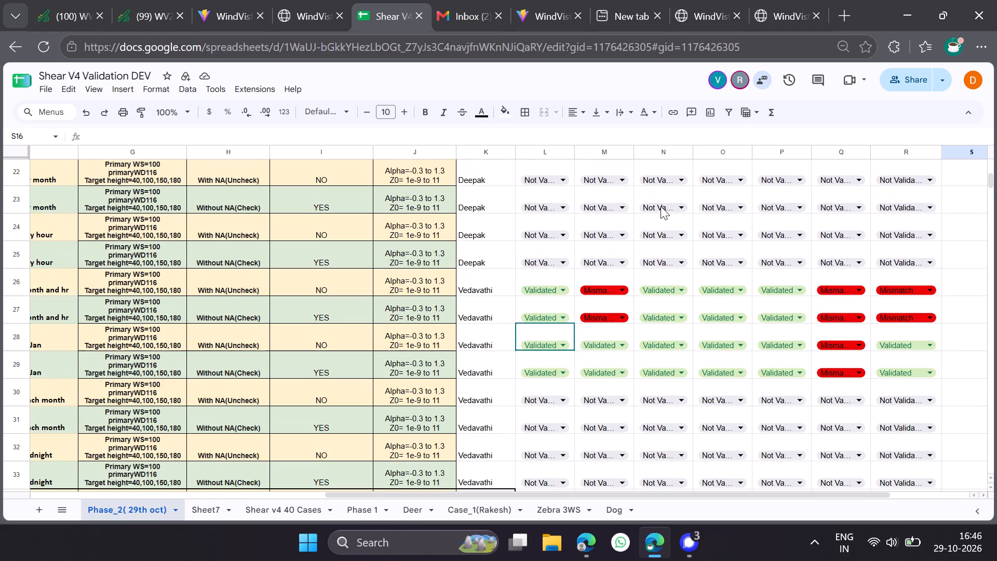
{"action": "scroll", "coordinate": [661, 206], "scroll_direction": "up", "scroll_amount": 1}
{"action": "scroll", "coordinate": [661, 206], "scroll_direction": "down", "scroll_amount": 2}
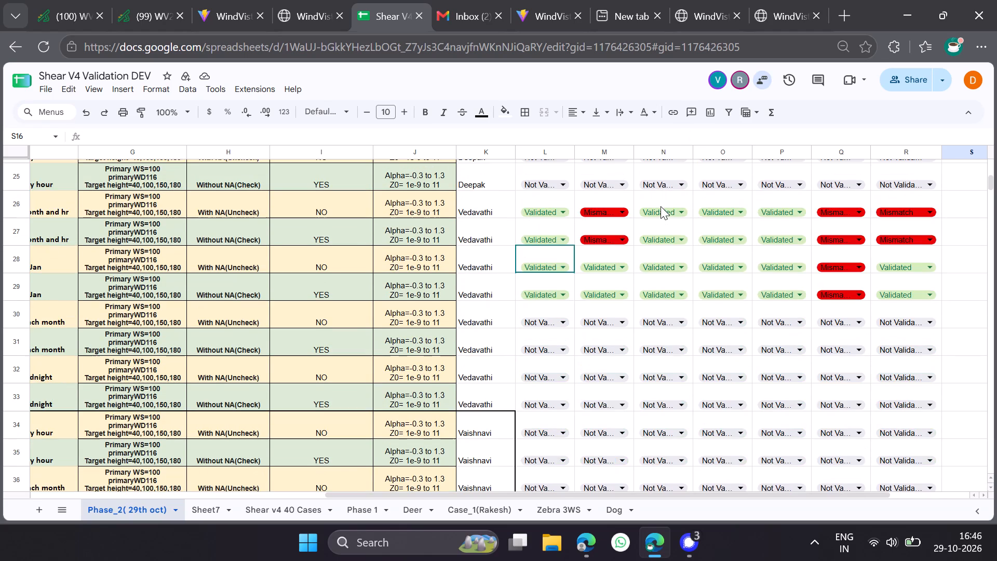
{"action": "scroll", "coordinate": [661, 206], "scroll_direction": "down", "scroll_amount": 3}
{"action": "scroll", "coordinate": [661, 206], "scroll_direction": "up", "scroll_amount": 5}
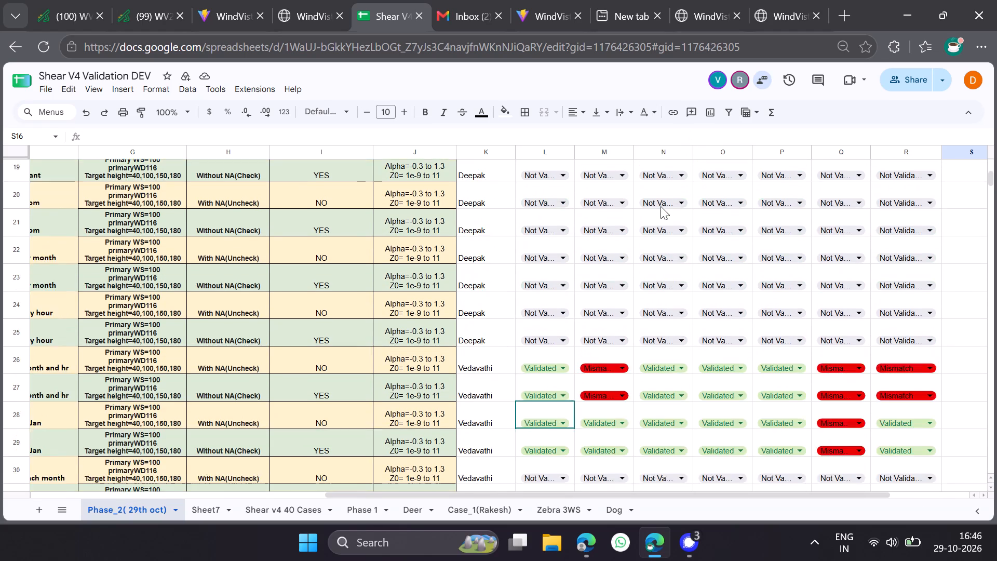
{"action": "scroll", "coordinate": [661, 206], "scroll_direction": "up", "scroll_amount": 9}
{"action": "left_click", "coordinate": [774, 0]}
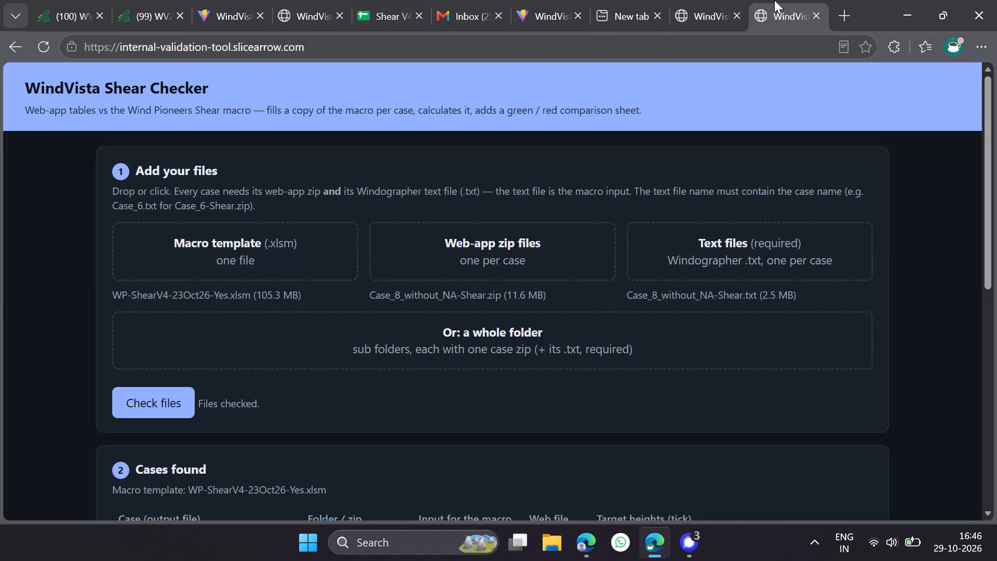
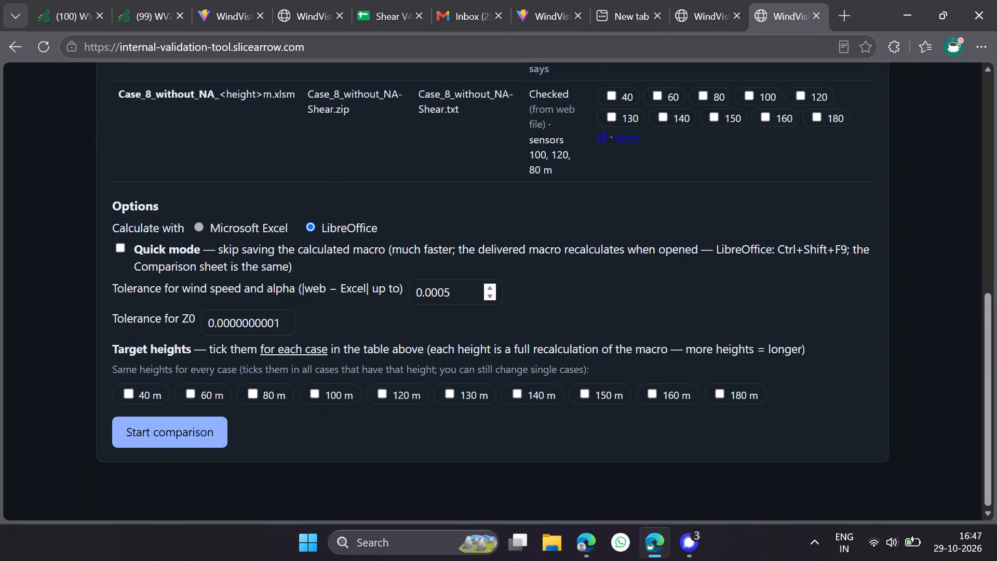
Select target heights 40, 100, 150 and 180 m for the Case_8_without_NA comparison.
{"action": "left_click", "coordinate": [614, 255]}
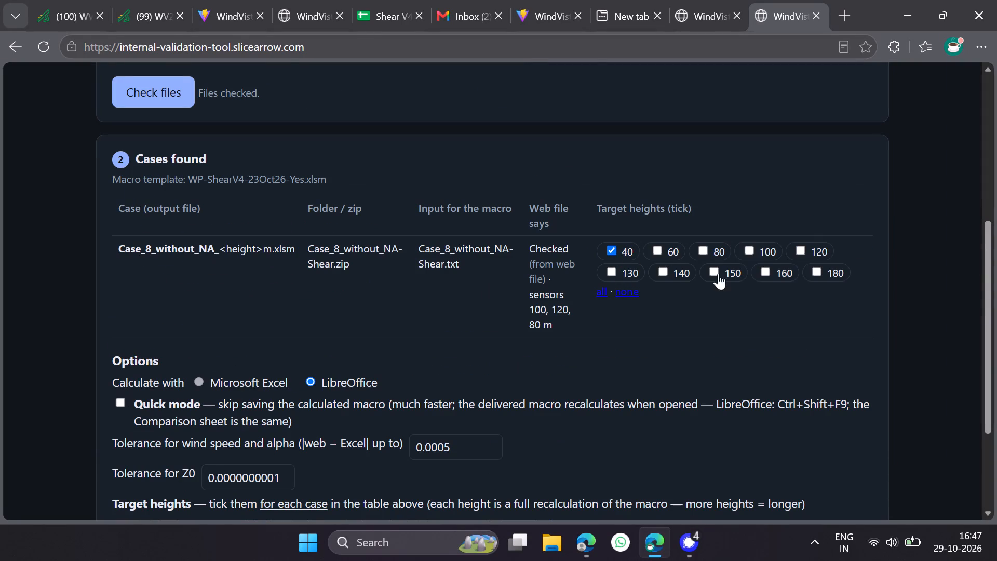
{"action": "left_click", "coordinate": [756, 248]}
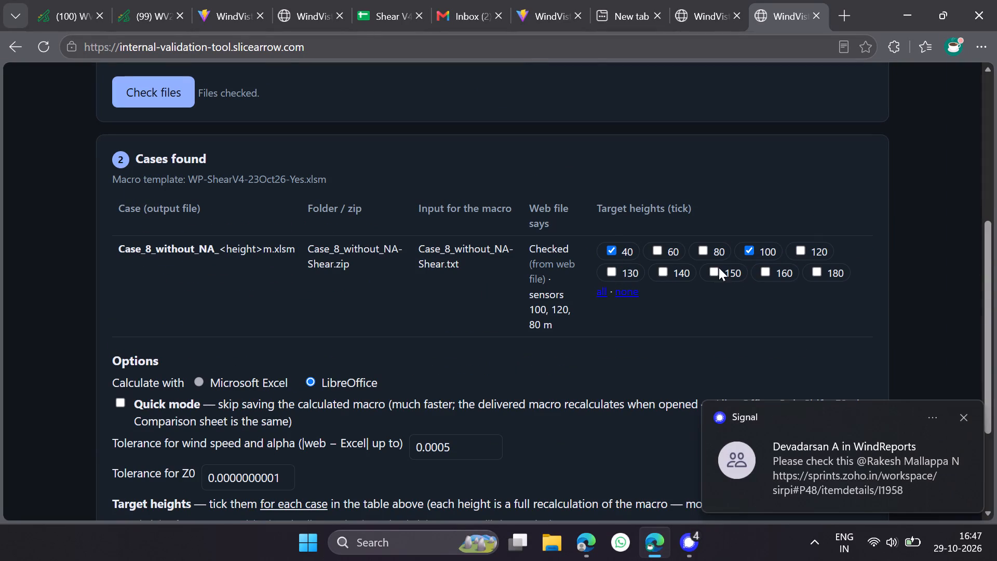
{"action": "left_click", "coordinate": [717, 272]}
{"action": "left_click", "coordinate": [812, 271]}
{"action": "scroll", "coordinate": [575, 371], "scroll_direction": "down", "scroll_amount": 2}
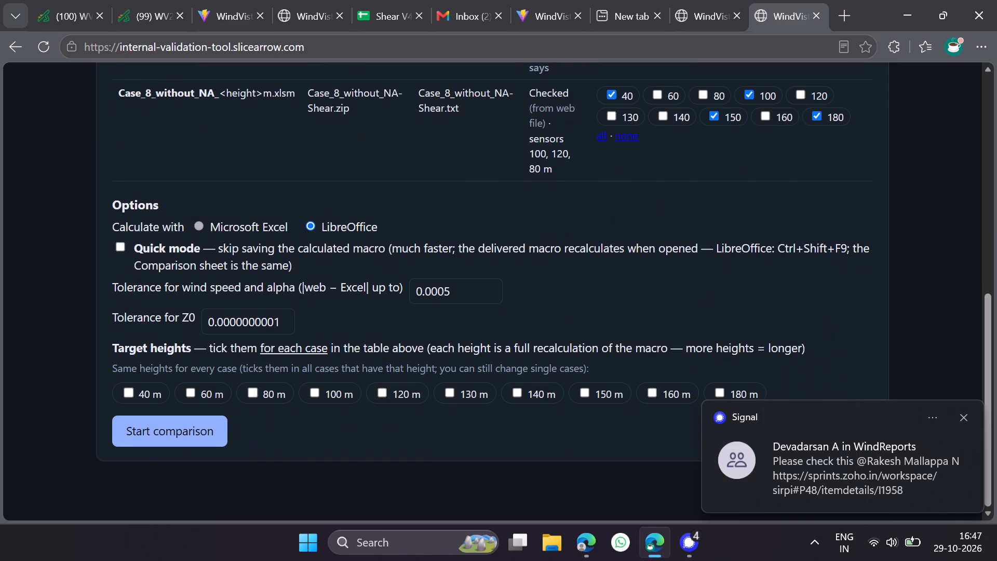
Set the common target heights for every case to 40, 100, 150 and 180 m in the comparison options.
{"action": "left_click", "coordinate": [124, 391]}
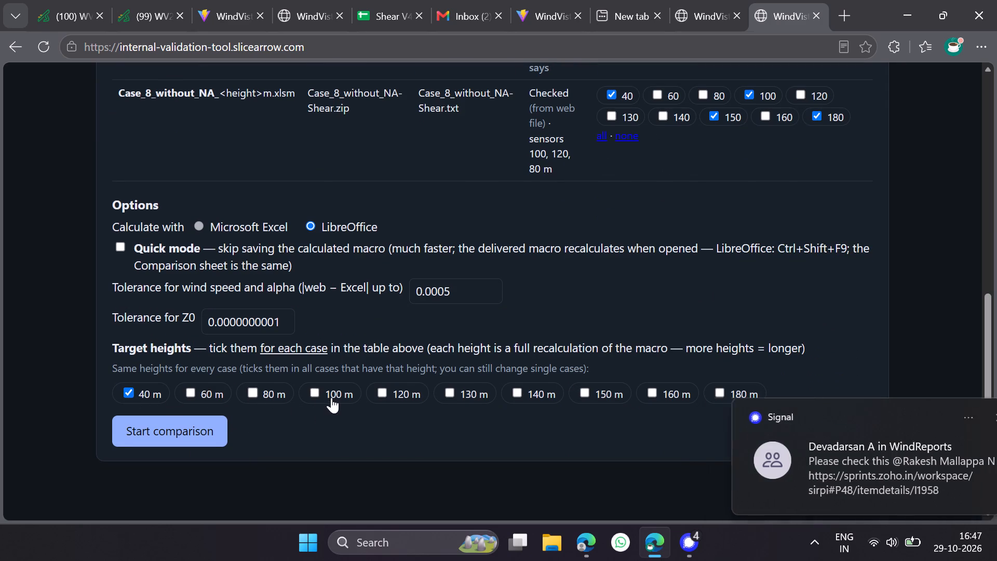
{"action": "left_click", "coordinate": [331, 397]}
{"action": "left_click", "coordinate": [603, 392]}
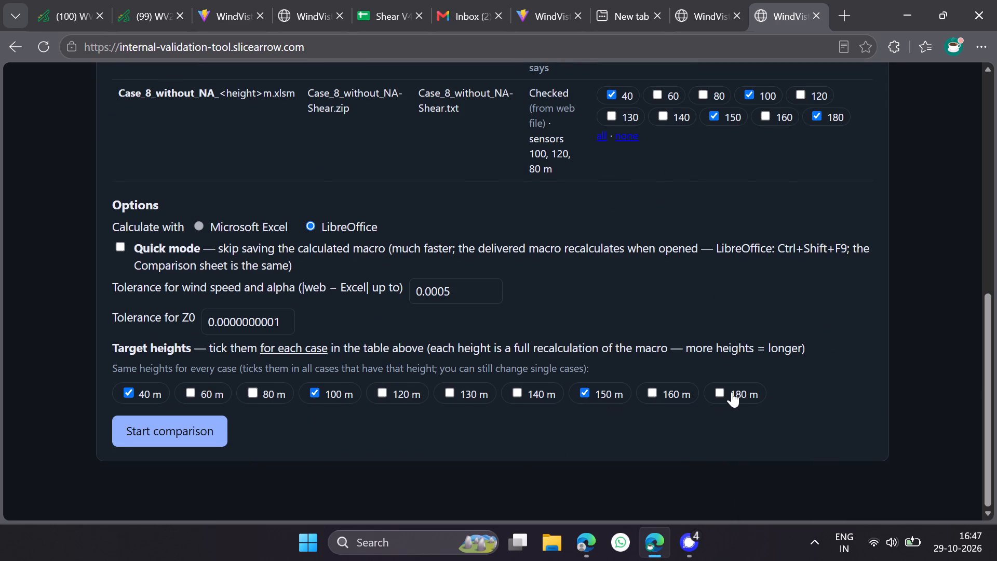
{"action": "left_click", "coordinate": [737, 392]}
Close the unused blank browser tab.
{"action": "left_click", "coordinate": [660, 12]}
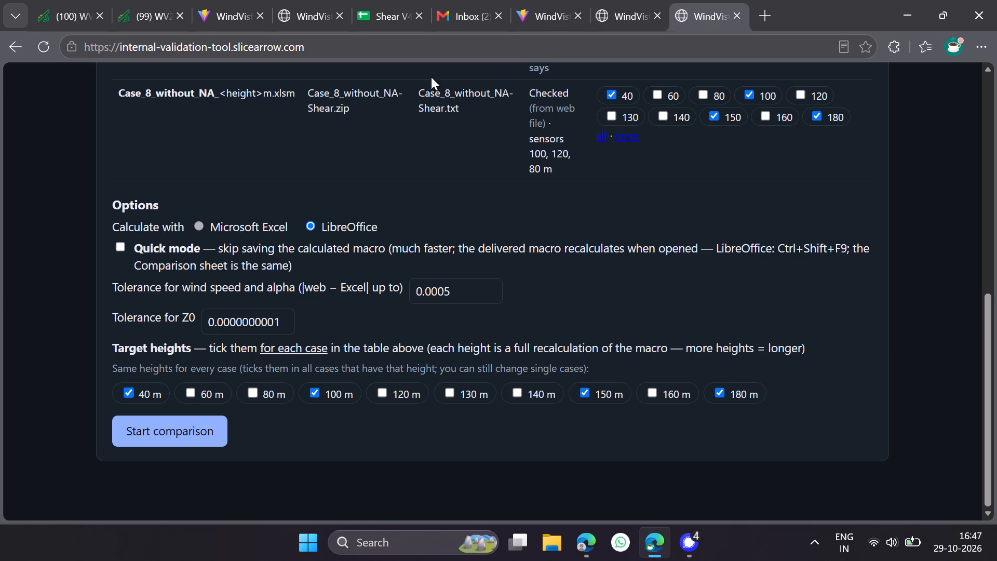
Check the queue progress of the two other Shear Checker comparison runs.
{"action": "left_click", "coordinate": [311, 0]}
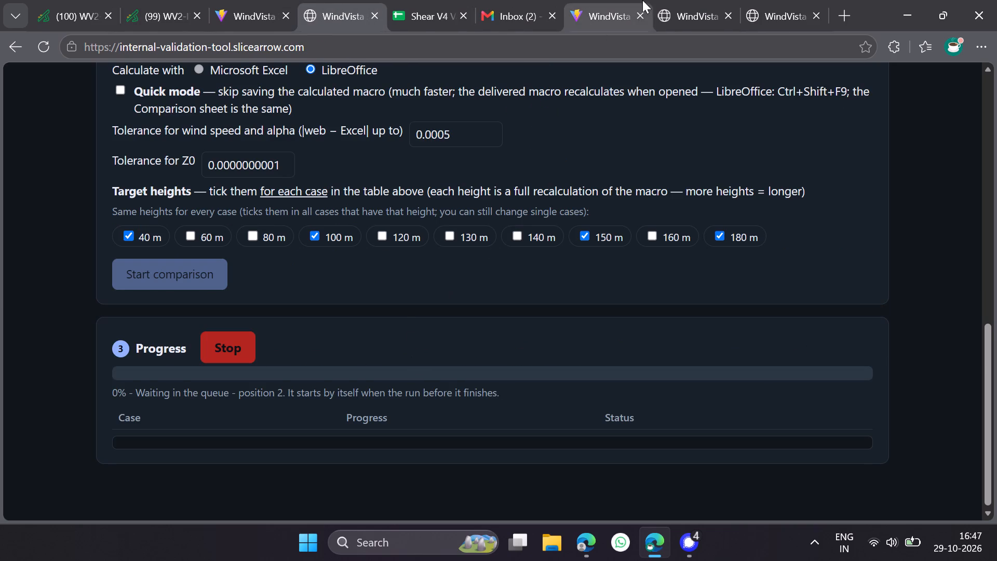
{"action": "left_click", "coordinate": [693, 0]}
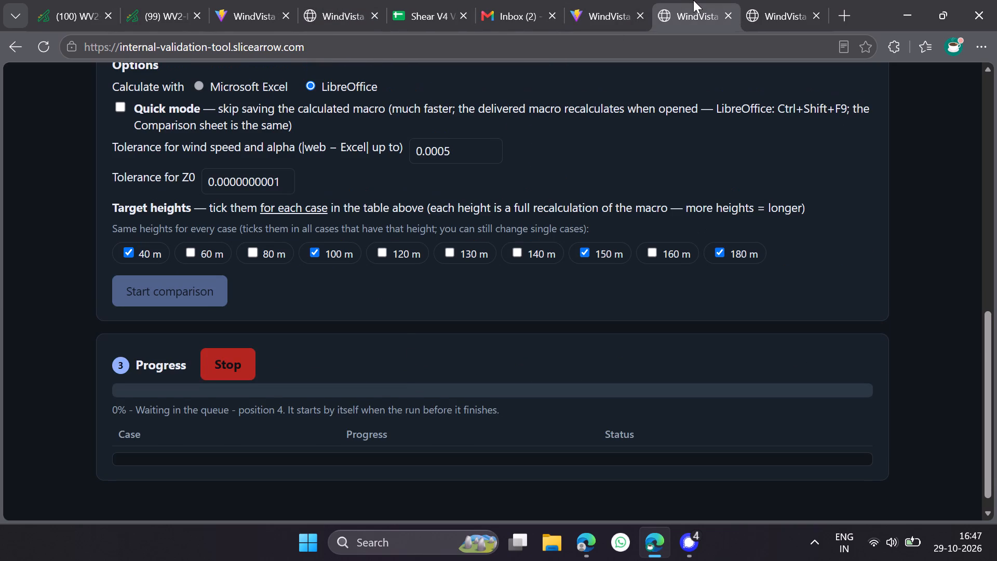
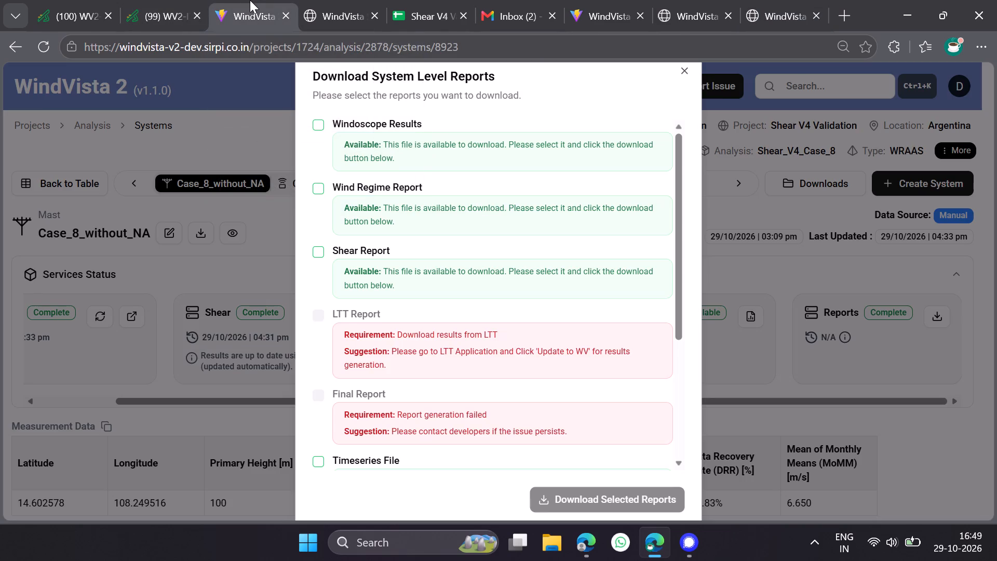
Switch to the WB 737 - LT downloads story in Zoho Sprints and review its latest comments.
{"action": "left_click", "coordinate": [150, 0]}
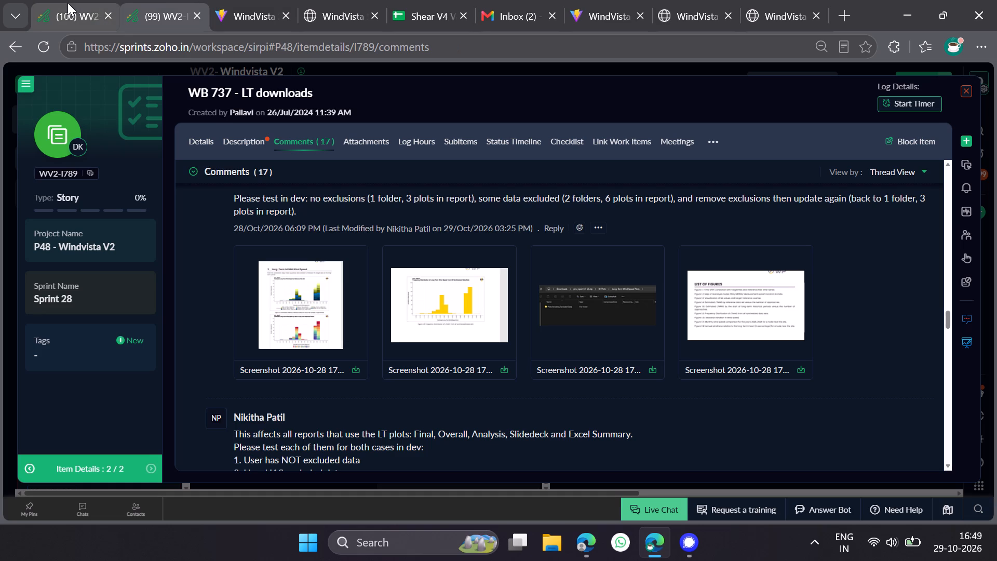
{"action": "scroll", "coordinate": [470, 327], "scroll_direction": "down", "scroll_amount": 13}
{"action": "scroll", "coordinate": [470, 327], "scroll_direction": "up", "scroll_amount": 5}
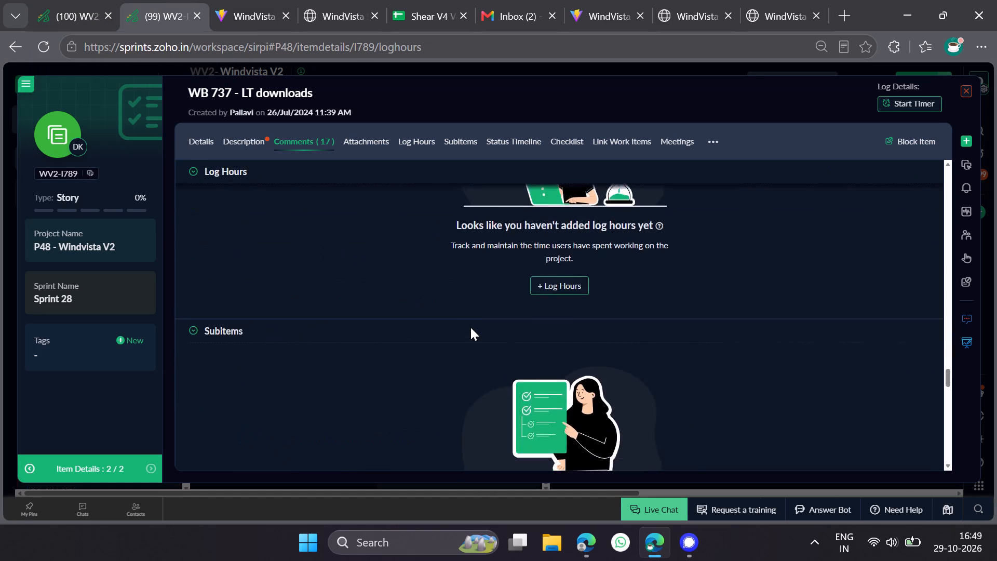
{"action": "scroll", "coordinate": [470, 327], "scroll_direction": "up", "scroll_amount": 4}
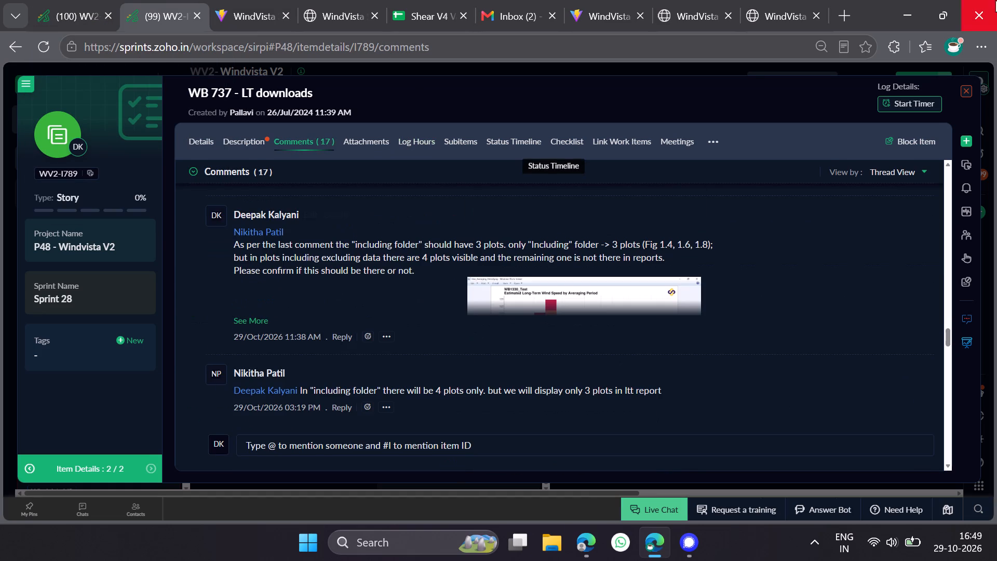
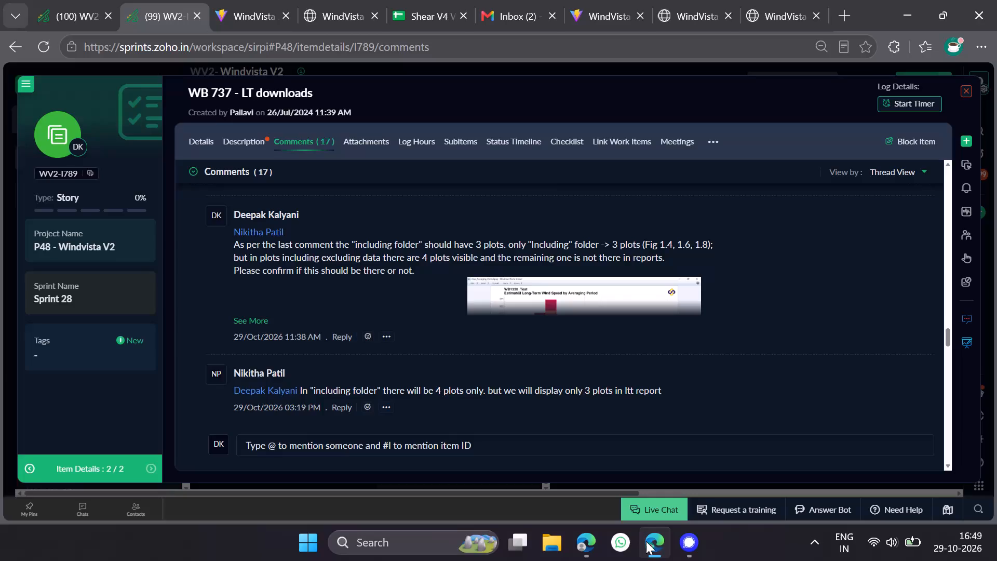
Leave the WB 737 comments and return to the Shear Checker run to check the queued comparison's progress.
{"action": "scroll", "coordinate": [511, 103], "scroll_direction": "down", "scroll_amount": 1}
{"action": "left_click", "coordinate": [339, 0]}
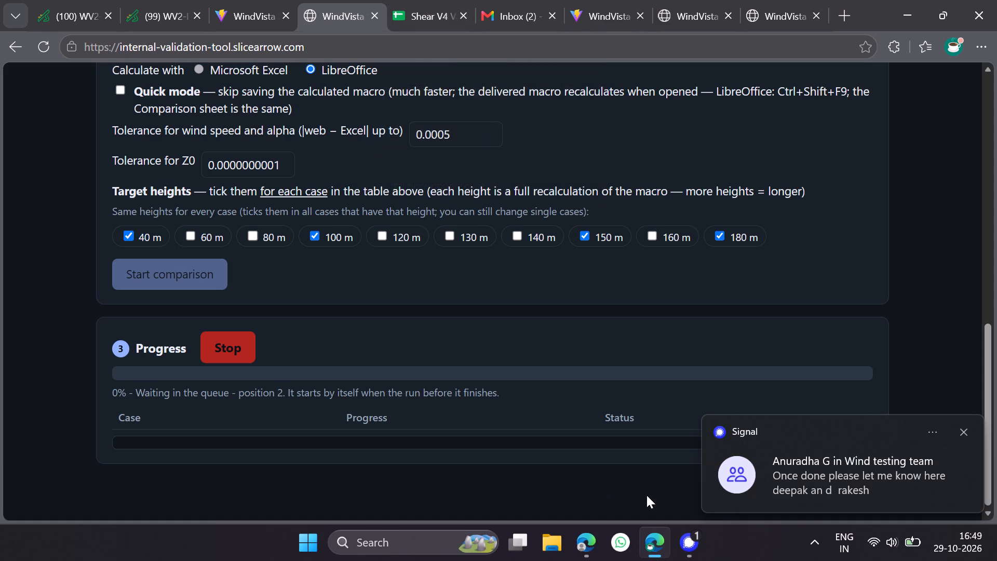
{"action": "left_click", "coordinate": [433, 336]}
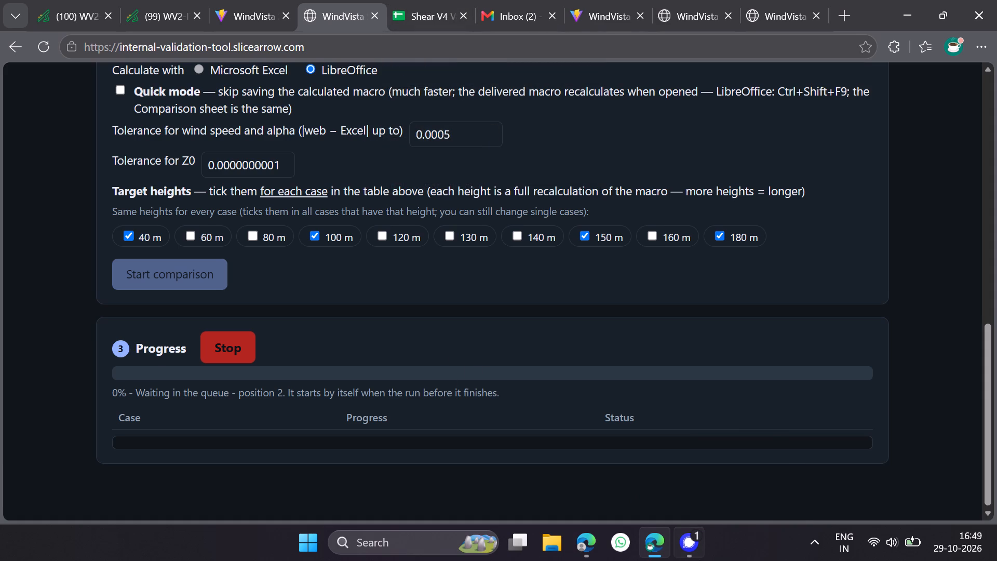
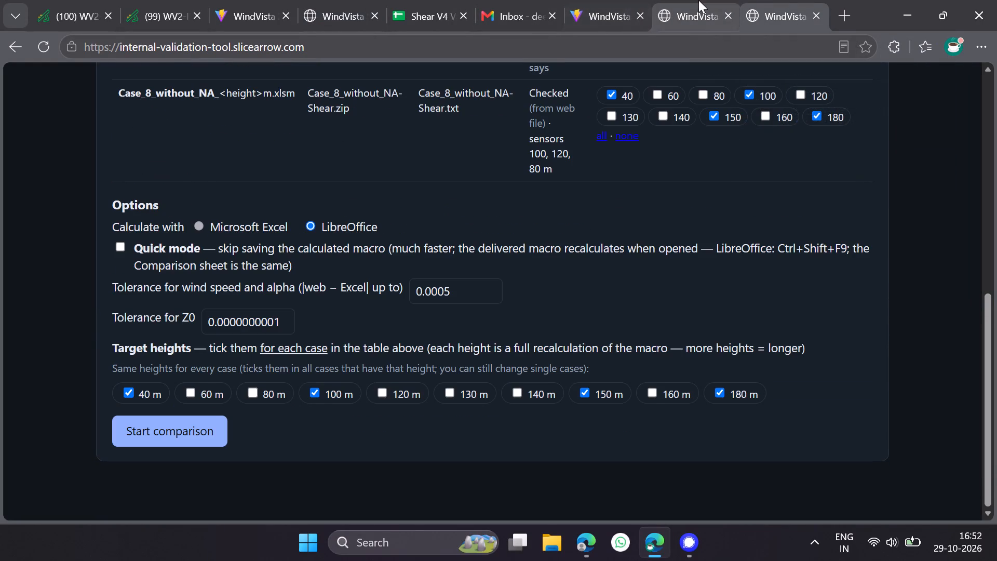
Check the progress of the two Shear Checker comparison runs already submitted in the other browser tabs.
{"action": "left_click", "coordinate": [698, 0]}
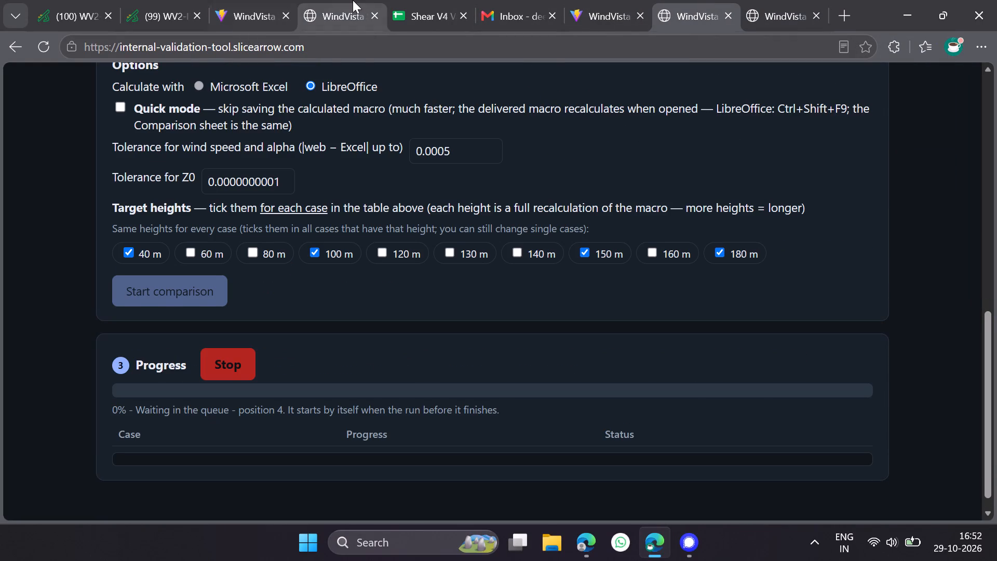
{"action": "left_click", "coordinate": [353, 0]}
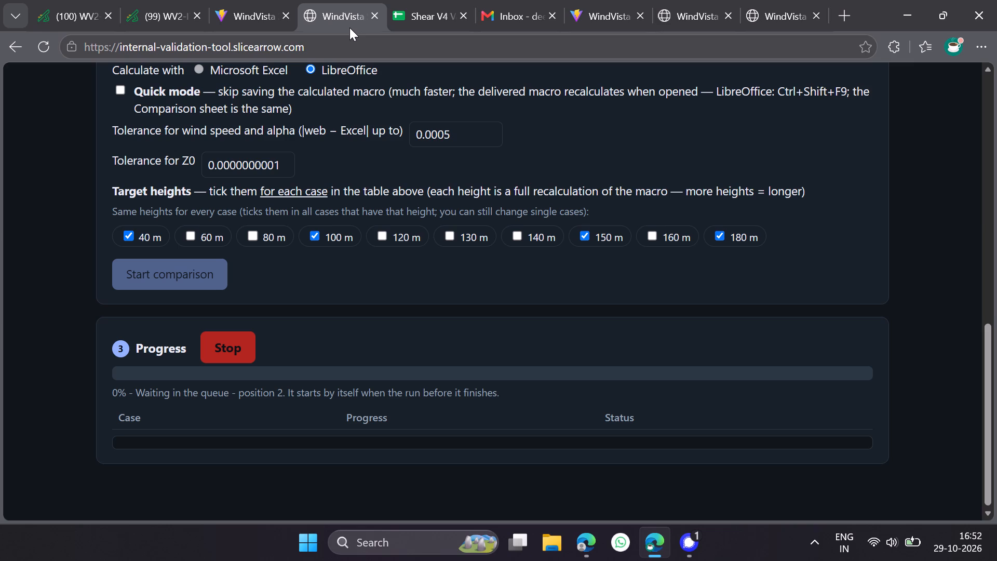
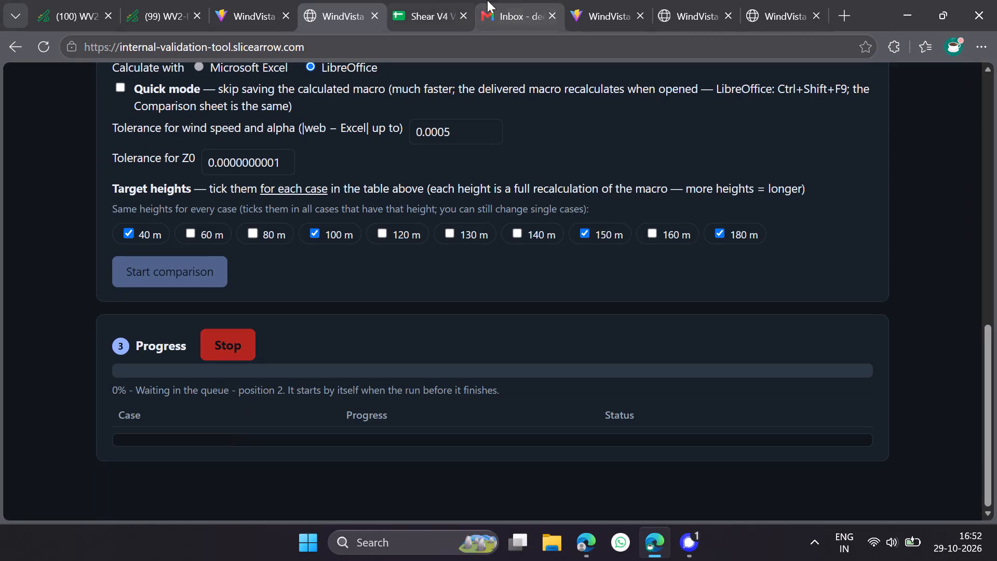
Check the other validation tool runs, including the Case_8_without_NA comparison setup, and switch back to WindVista.
{"action": "left_click", "coordinate": [667, 0]}
{"action": "left_click", "coordinate": [789, 0]}
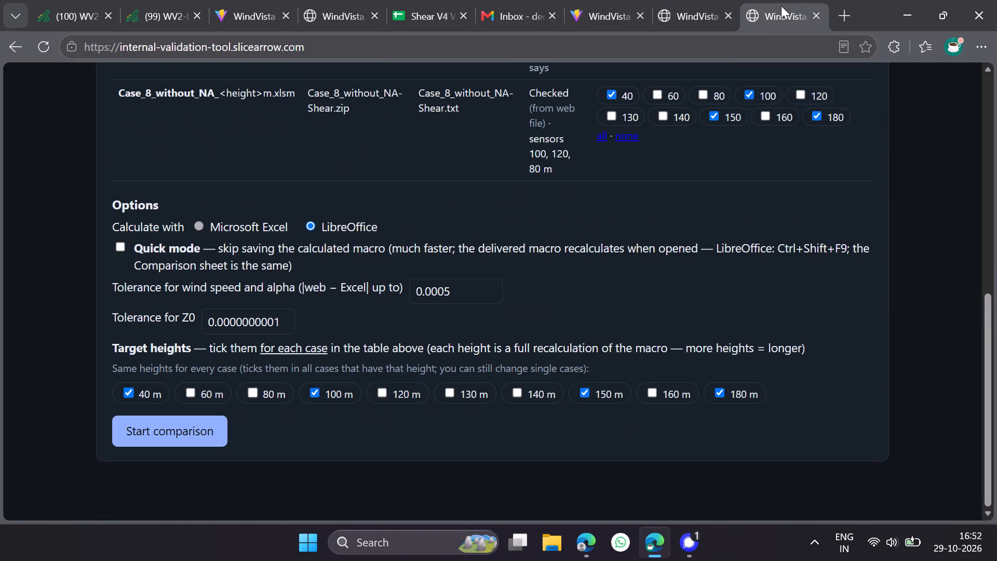
{"action": "left_click", "coordinate": [241, 0]}
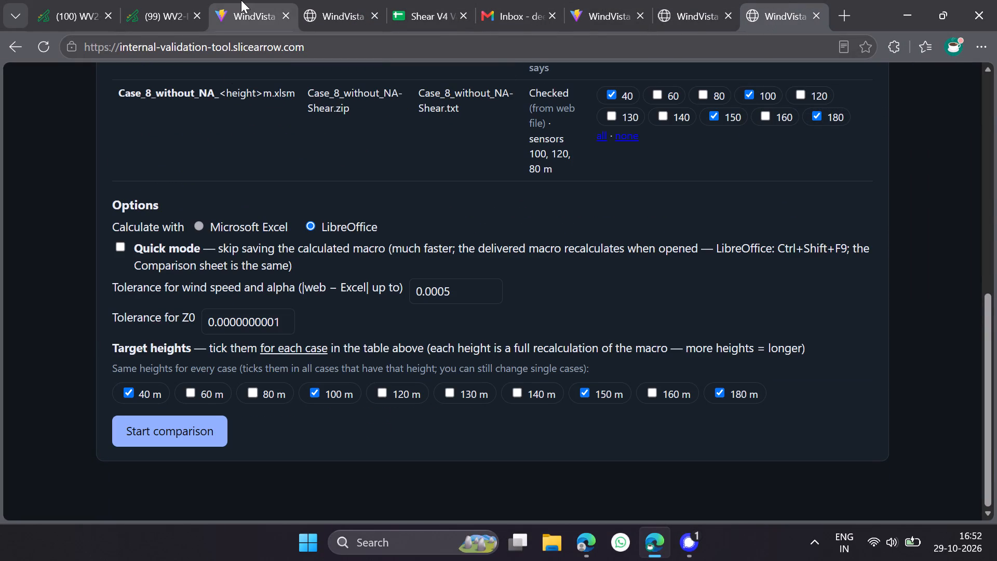
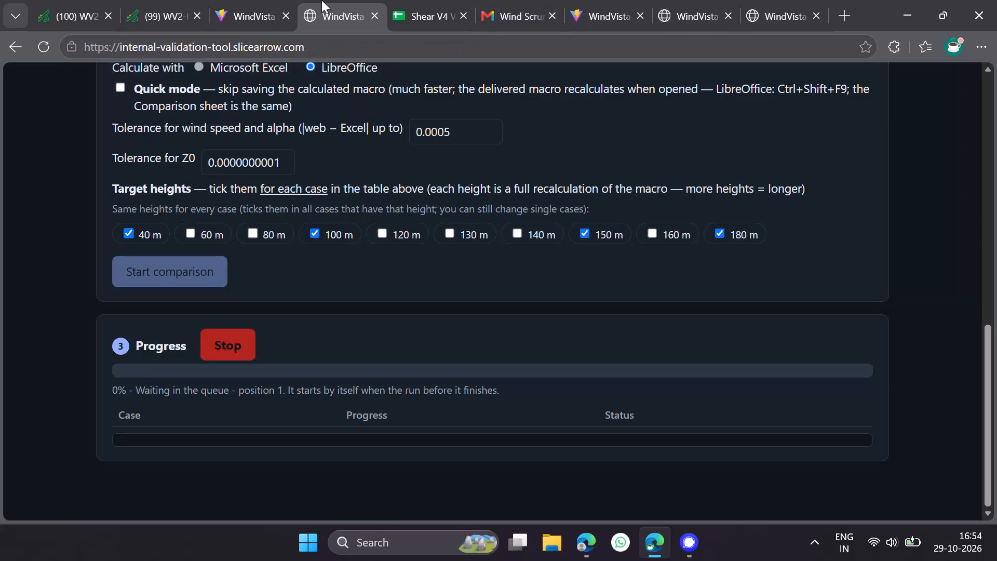
Start the Shear Checker comparison for Case_8_without_NA and review its submitted files.
{"action": "left_click", "coordinate": [689, 0]}
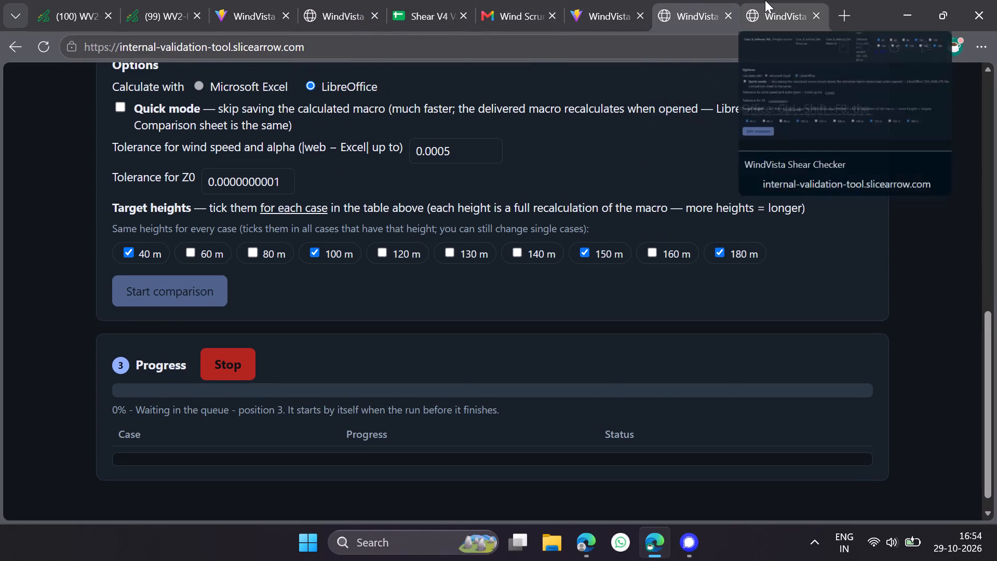
{"action": "left_click", "coordinate": [765, 0]}
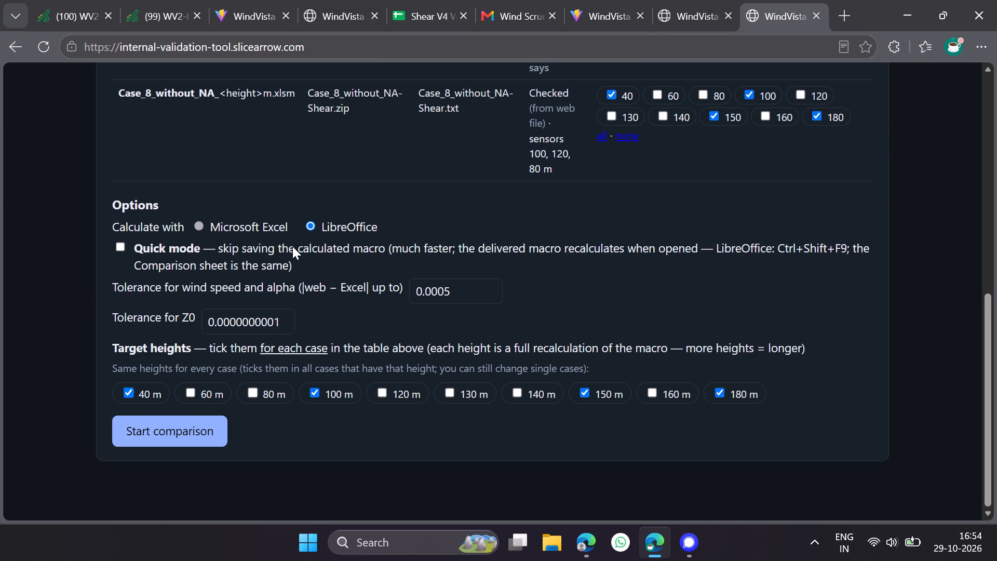
{"action": "left_click", "coordinate": [179, 429]}
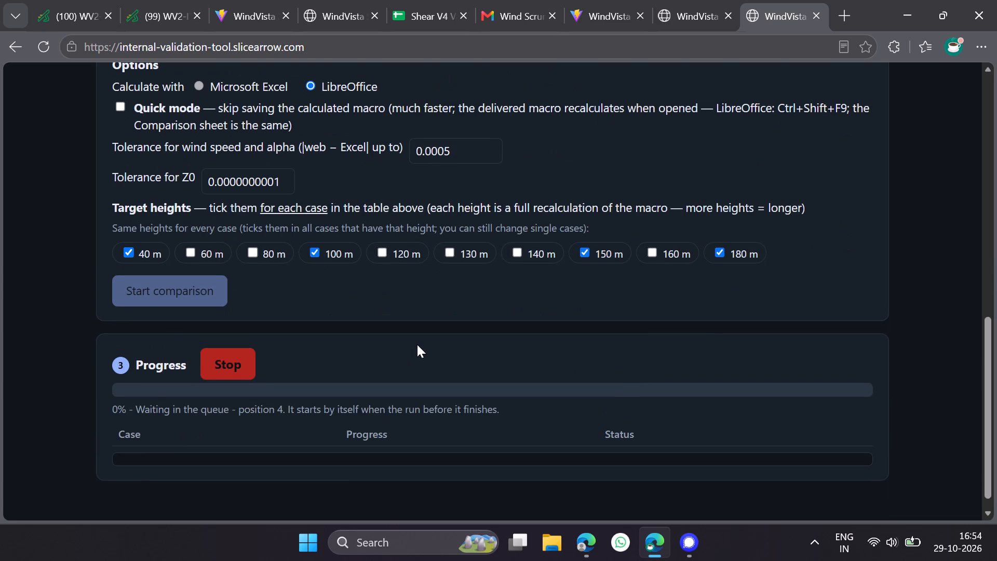
{"action": "scroll", "coordinate": [417, 344], "scroll_direction": "up", "scroll_amount": 12}
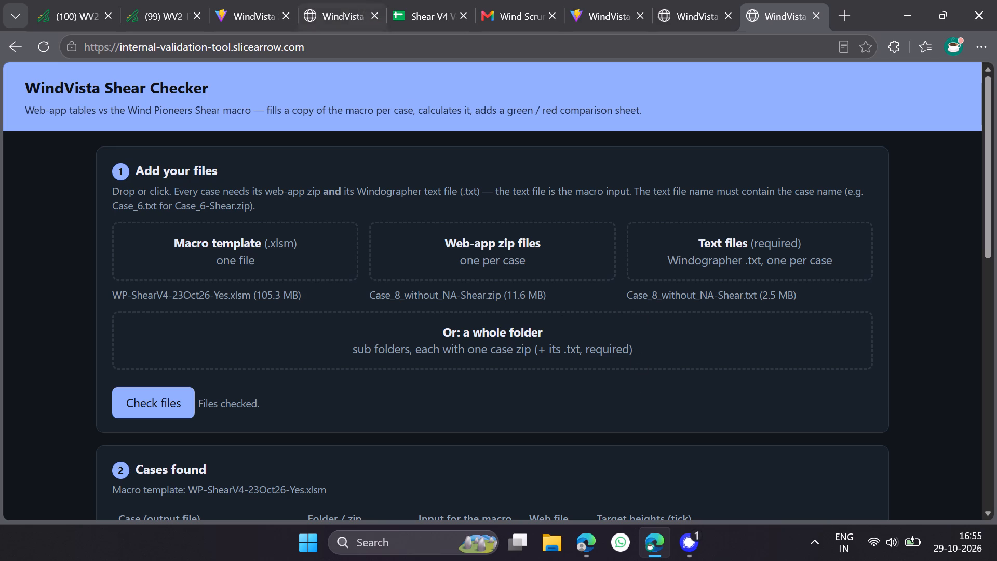
Return to the earliest opened Shear Checker run and check its queue progress.
{"action": "left_click", "coordinate": [339, 0]}
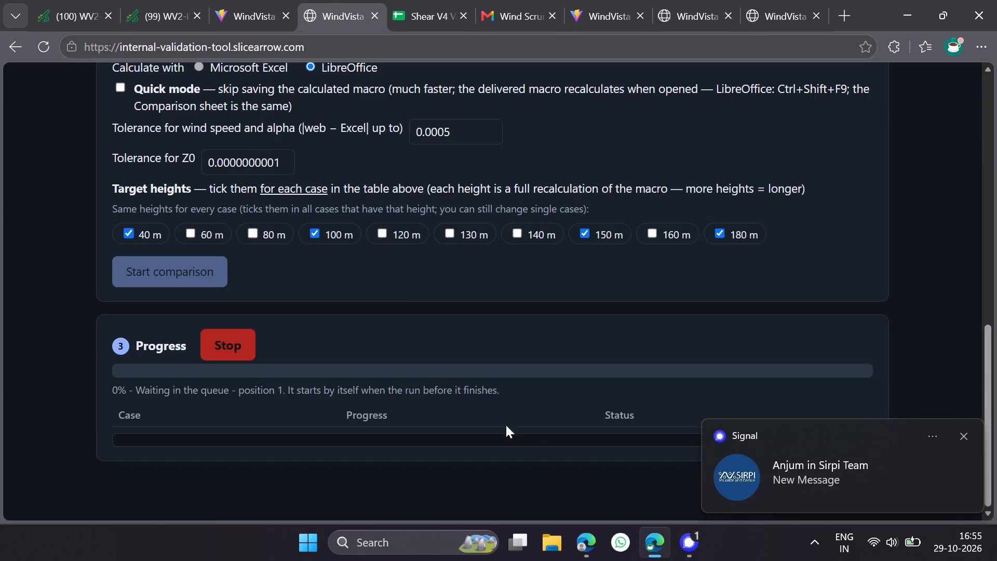
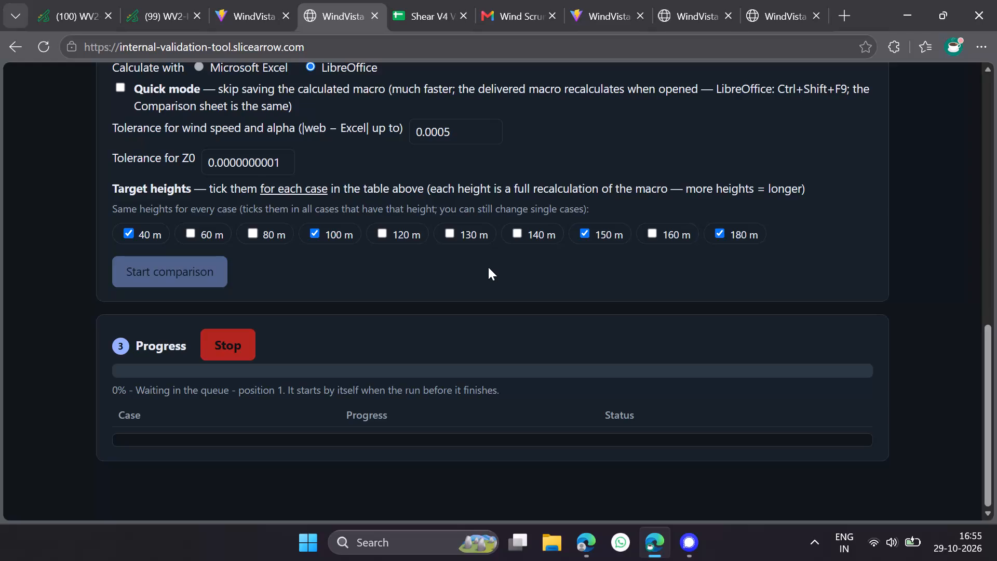
Check and compare the queue progress of the three open Shear Checker runs.
{"action": "left_click", "coordinate": [658, 0]}
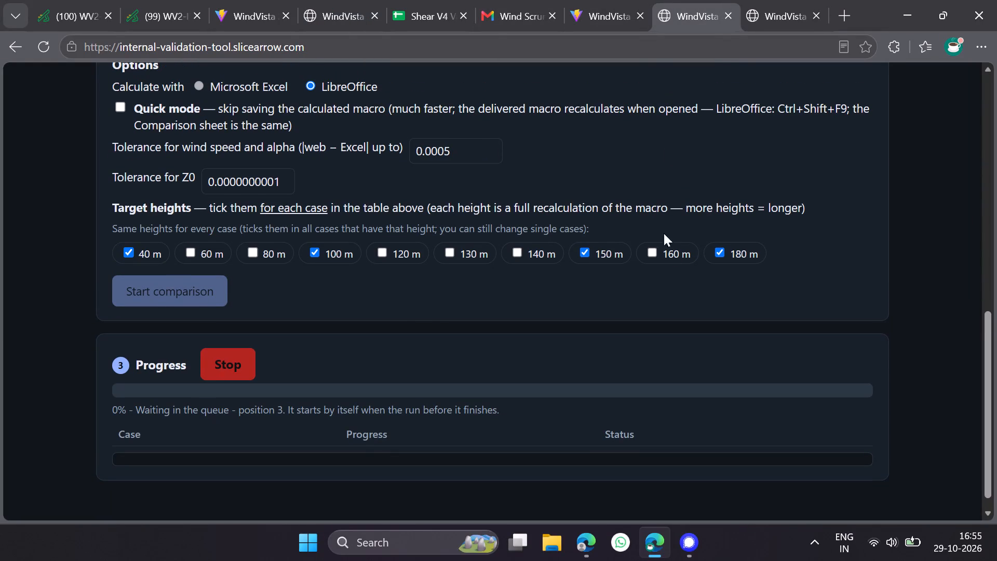
{"action": "left_click", "coordinate": [772, 0]}
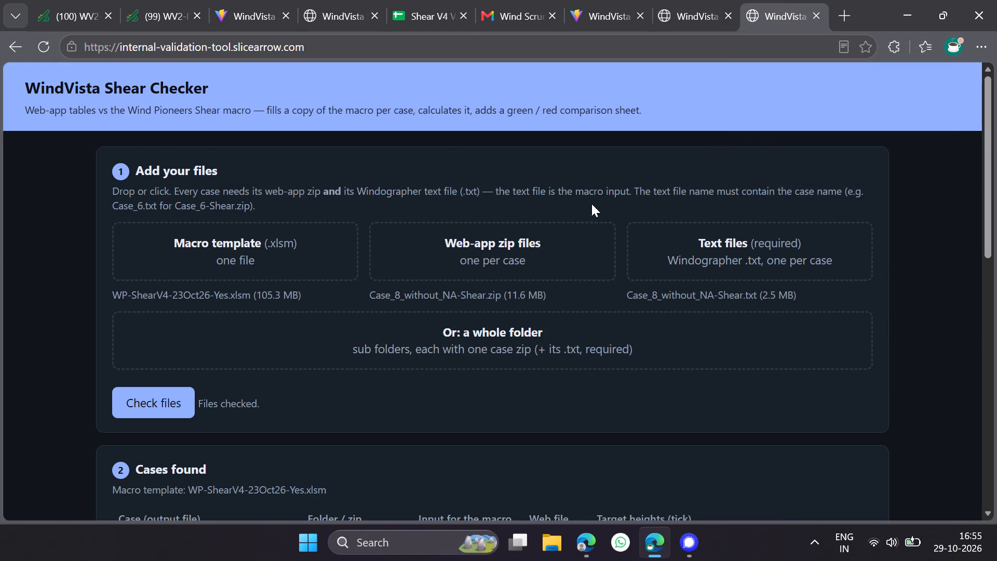
{"action": "scroll", "coordinate": [591, 209], "scroll_direction": "down", "scroll_amount": 9}
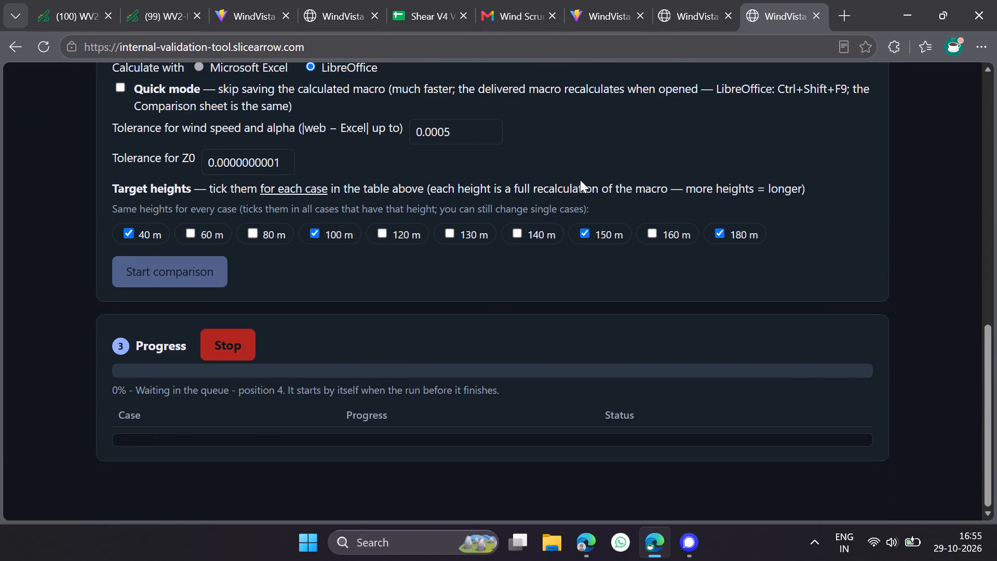
{"action": "left_click", "coordinate": [694, 0]}
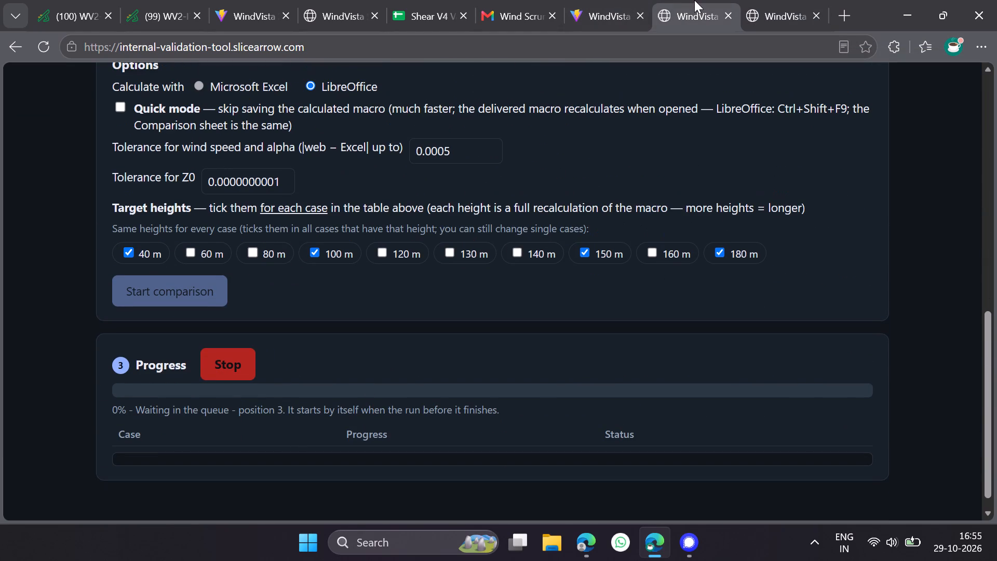
{"action": "left_click", "coordinate": [320, 0]}
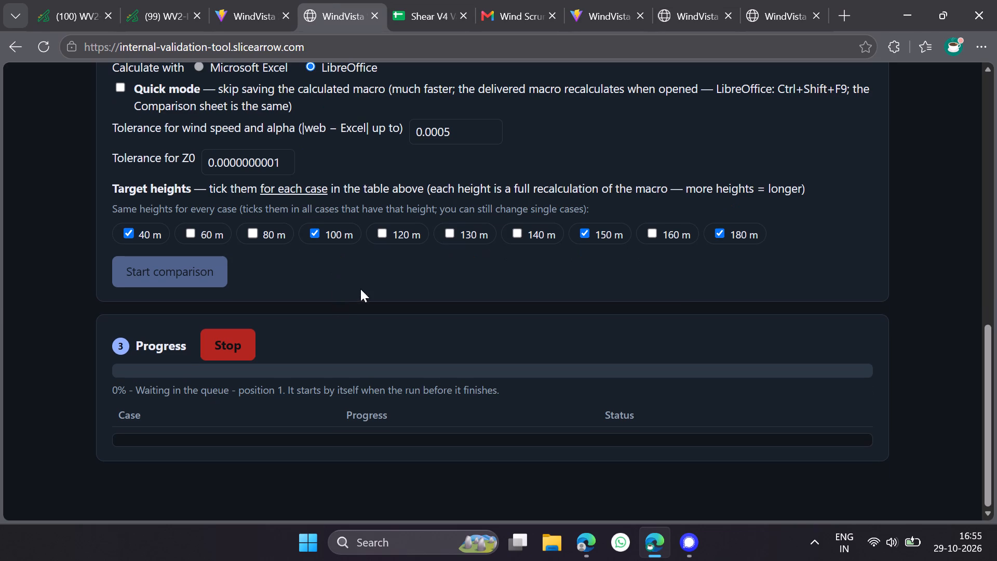
{"action": "left_click", "coordinate": [717, 0]}
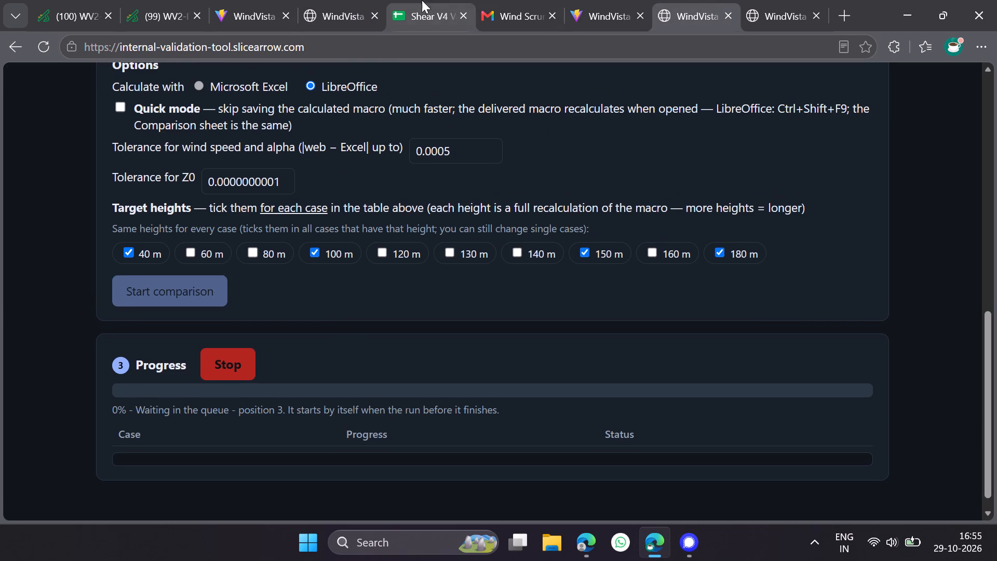
{"action": "left_click", "coordinate": [335, 0]}
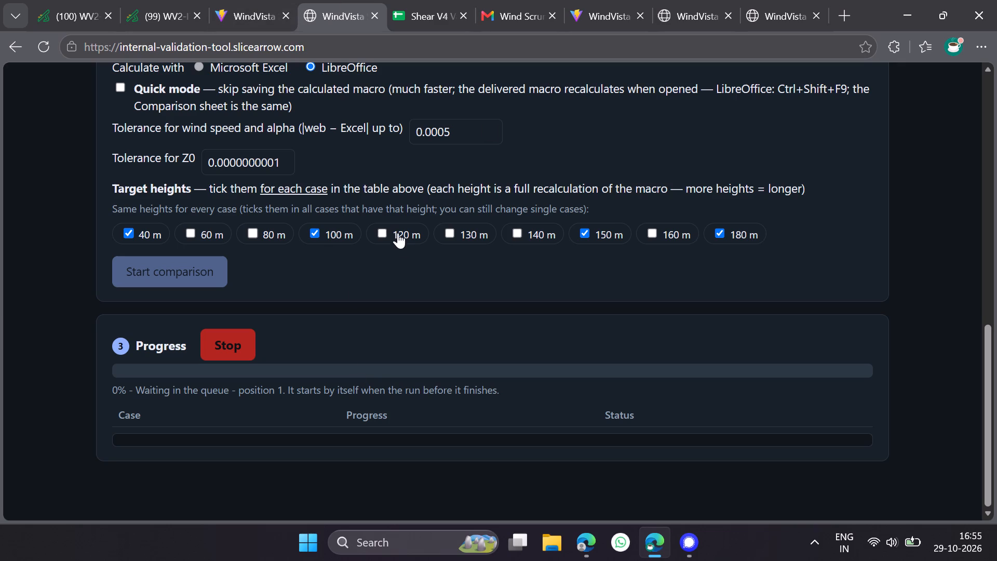
Return to the open system-level report downloads for Case_8_without_NA in WindVista 2.
{"action": "left_click", "coordinate": [257, 0]}
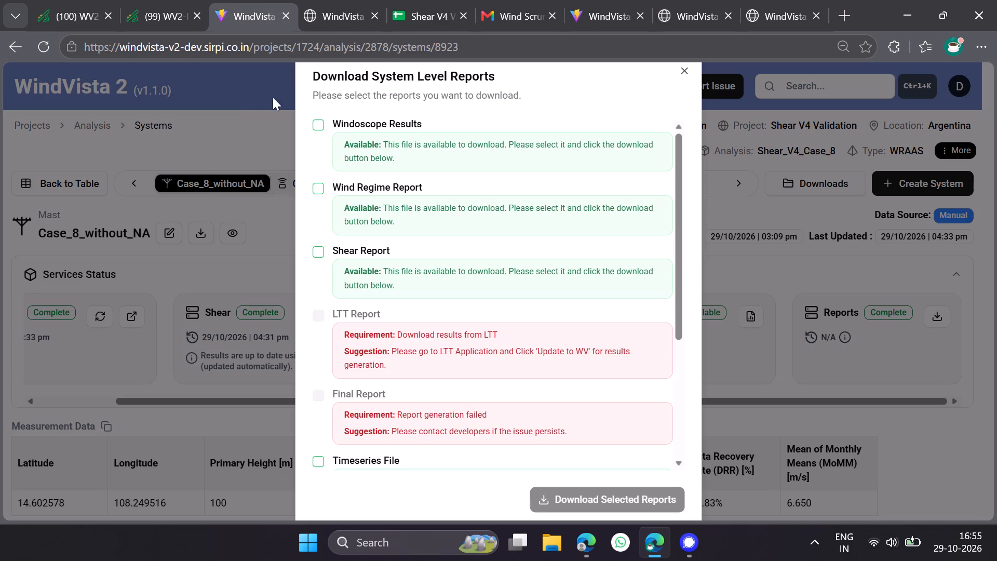
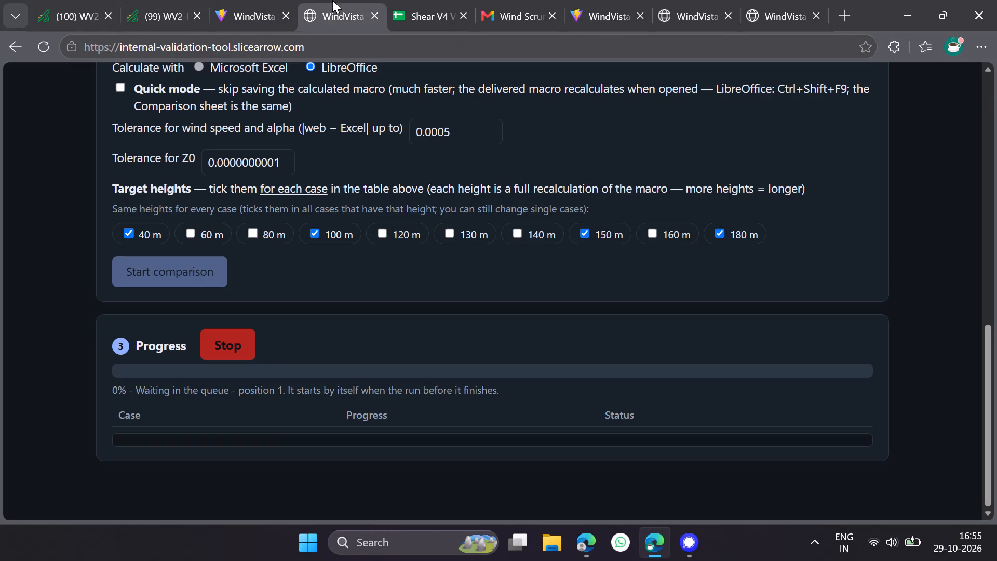
Leave the Case_8_without_NA report downloads and start a new analysis named Shear_V4_Case11 from the project's analysis list.
{"action": "left_click", "coordinate": [263, 0]}
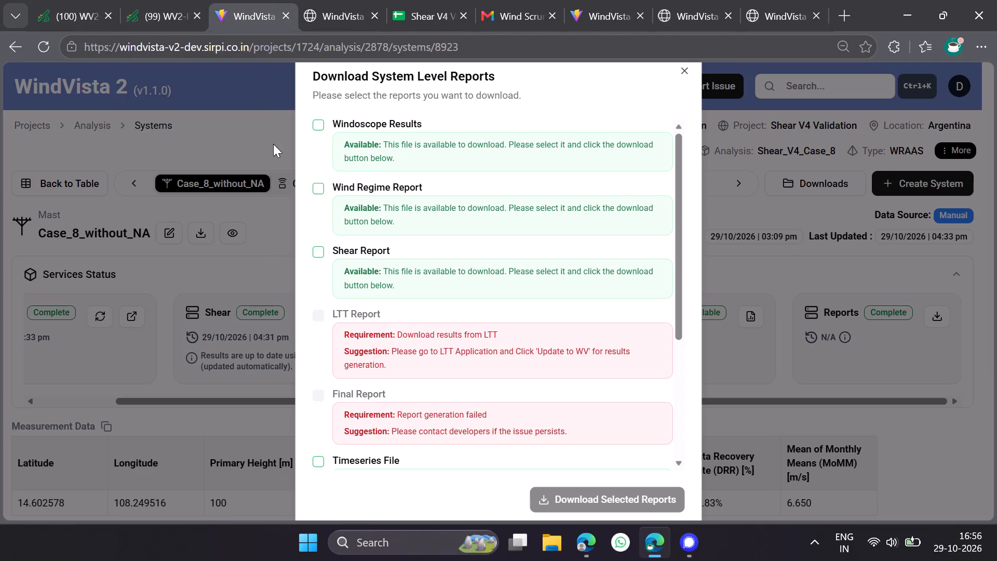
{"action": "key", "text": "Escape"}
{"action": "left_click", "coordinate": [103, 125]}
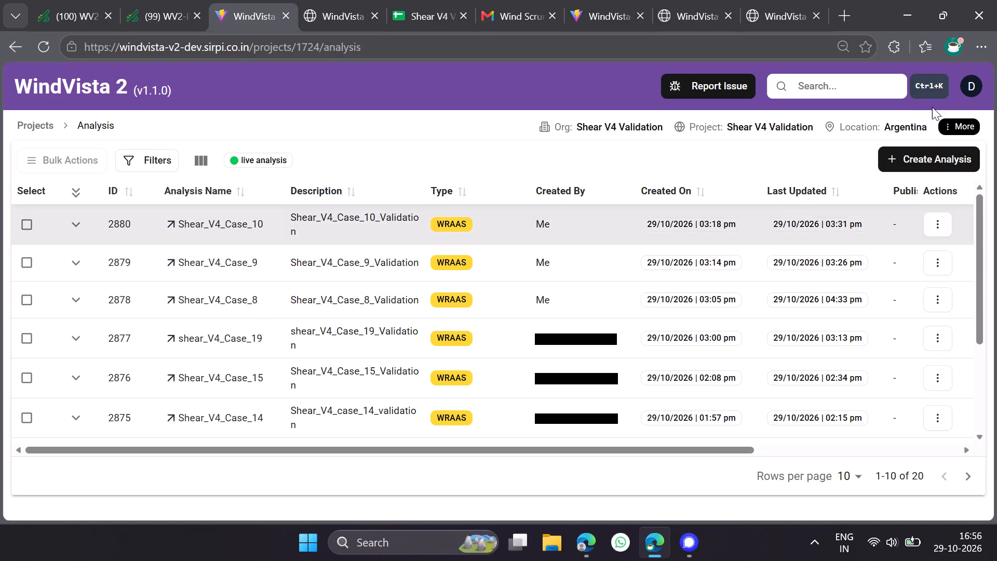
{"action": "left_click", "coordinate": [932, 146]}
{"action": "left_click", "coordinate": [385, 289]}
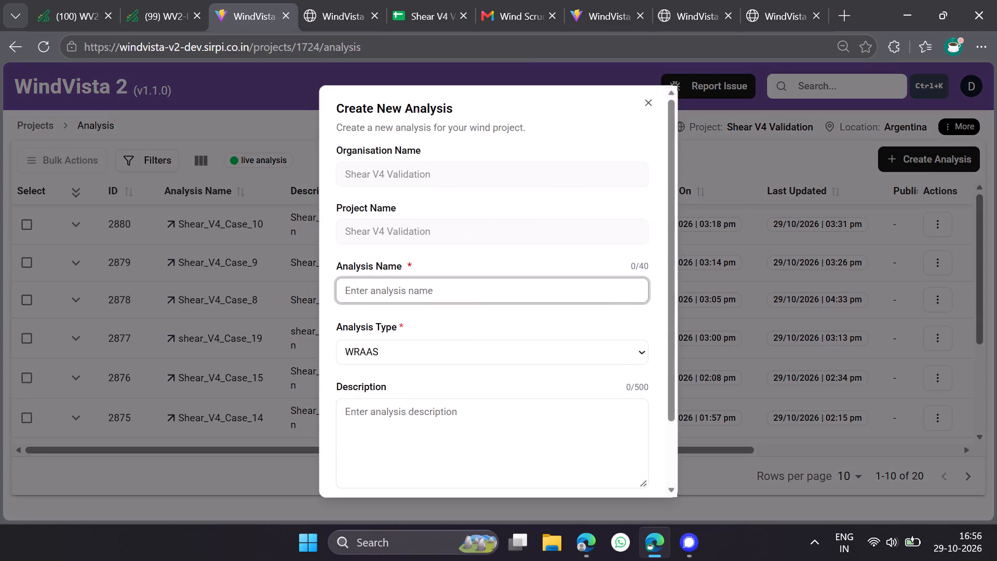
{"action": "type", "text": "hear_"}
{"action": "key", "text": "4"}
{"action": "key", "text": "shift+underscore"}
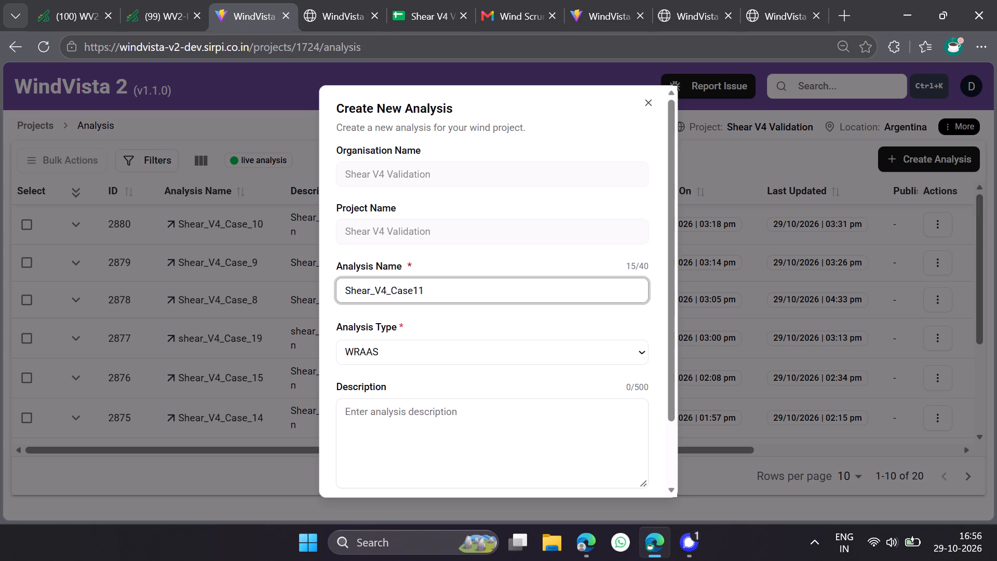
Reuse the analysis name for the description Shear_V4_Case11_Validation, enable Get Latest Reanalysis, and create the WRAAS analysis.
{"action": "left_click", "coordinate": [453, 287]}
{"action": "key", "text": "ctrl+a"}
{"action": "key", "text": "ctrl+c"}
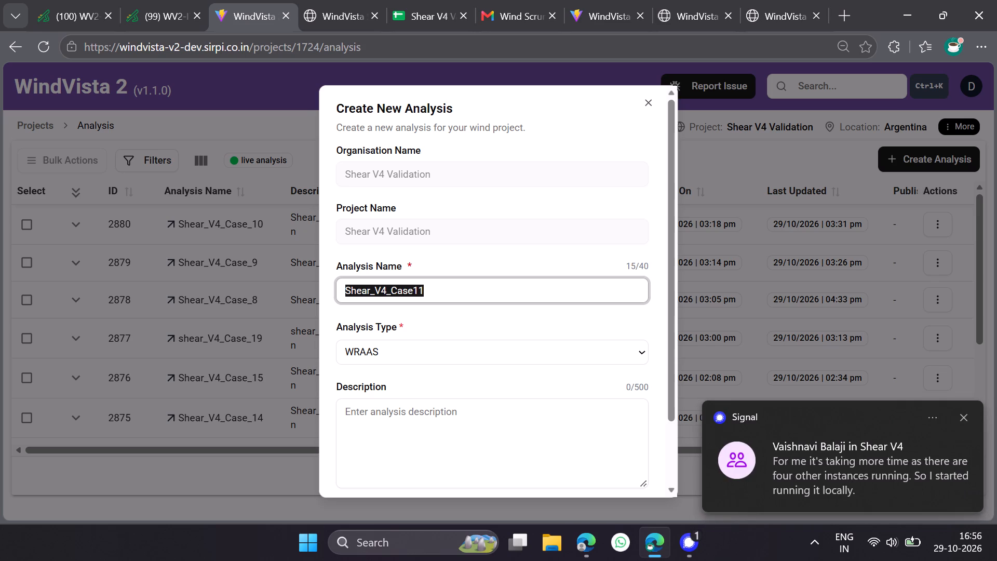
{"action": "left_click", "coordinate": [441, 409]}
{"action": "key", "text": "ctrl+v"}
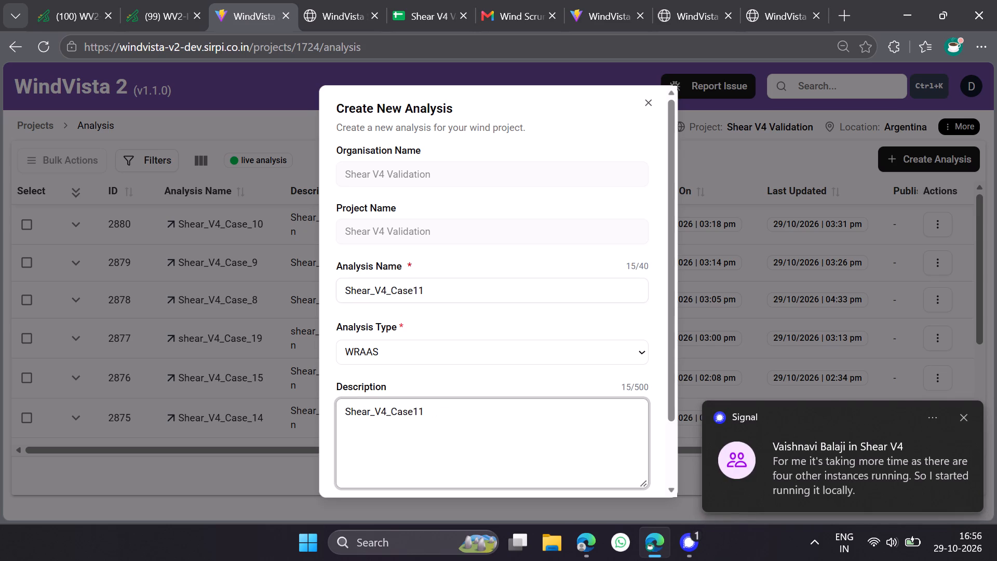
{"action": "key", "text": "shift+underscore"}
{"action": "key", "text": "Return"}
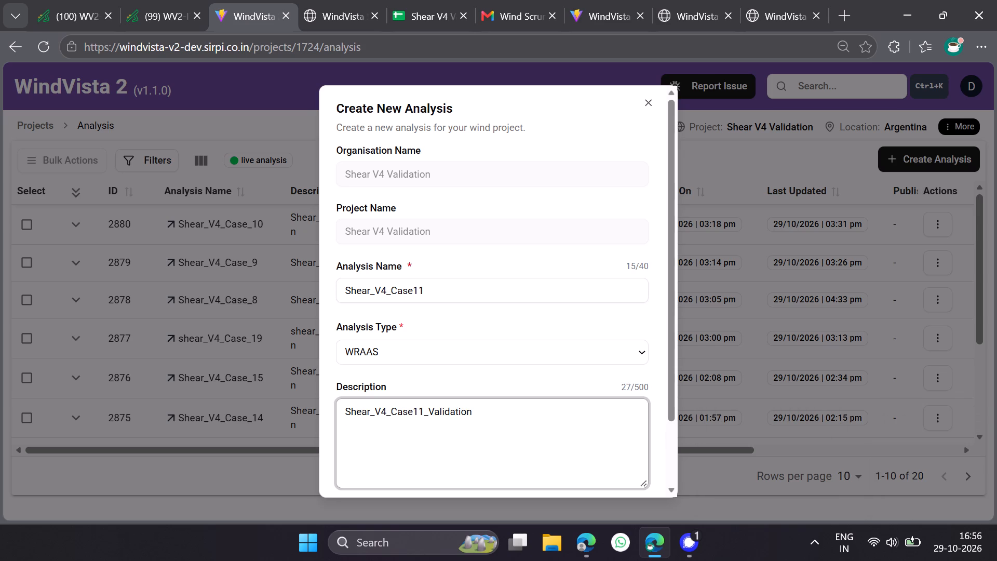
{"action": "key", "text": "BackSpace"}
{"action": "scroll", "coordinate": [441, 409], "scroll_direction": "down", "scroll_amount": 7}
{"action": "left_click", "coordinate": [449, 431]}
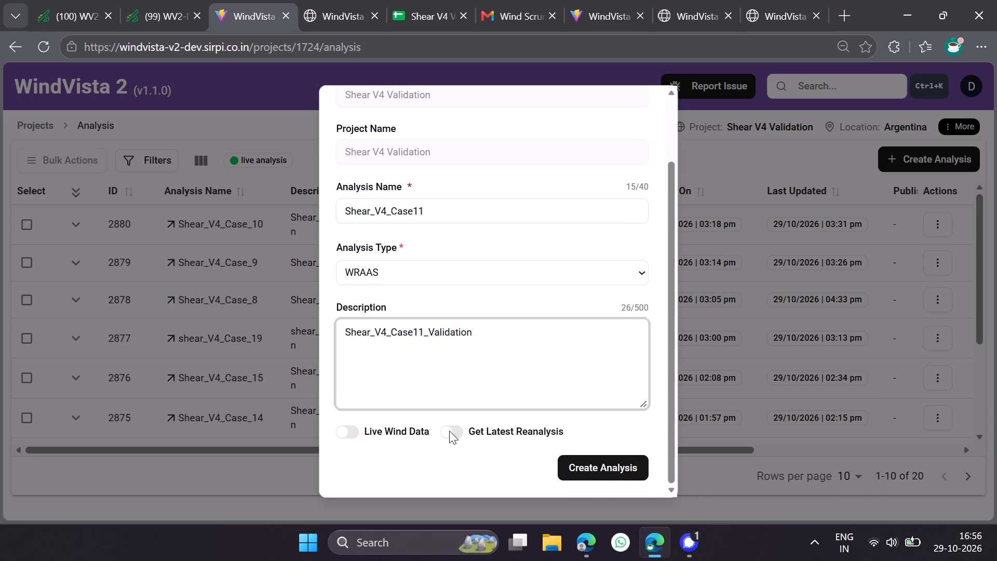
{"action": "left_click", "coordinate": [600, 461]}
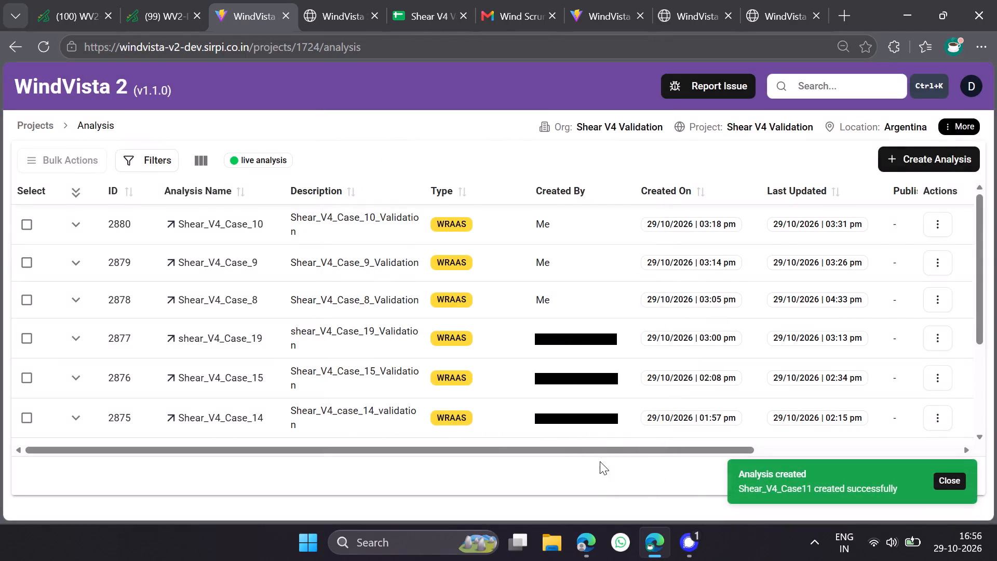
In the new Shear_V4_Case11 analysis, start creating a system by uploading Case_11.txt from Downloads as its measurement file.
{"action": "left_click", "coordinate": [242, 226]}
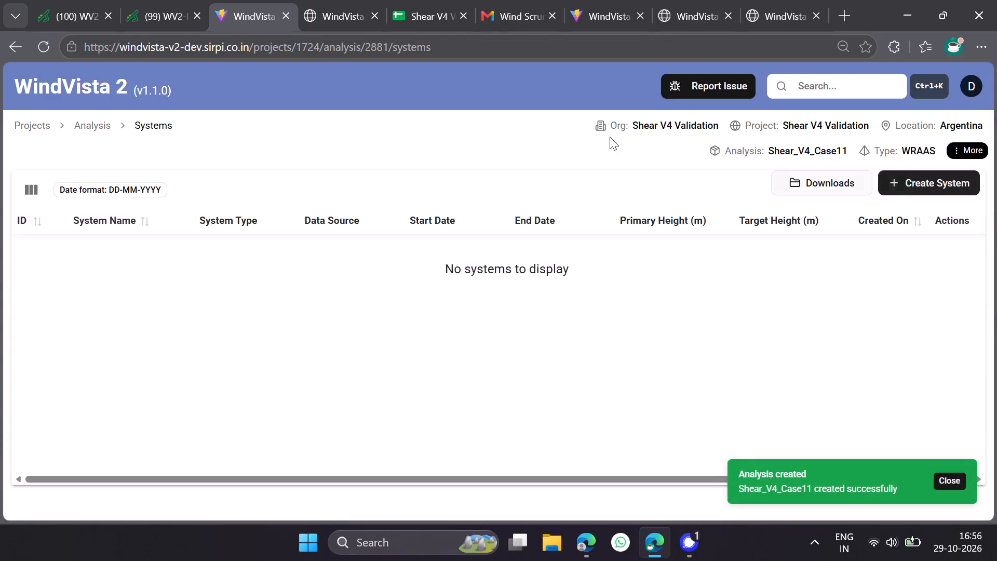
{"action": "left_click", "coordinate": [920, 187]}
{"action": "left_click", "coordinate": [289, 313]}
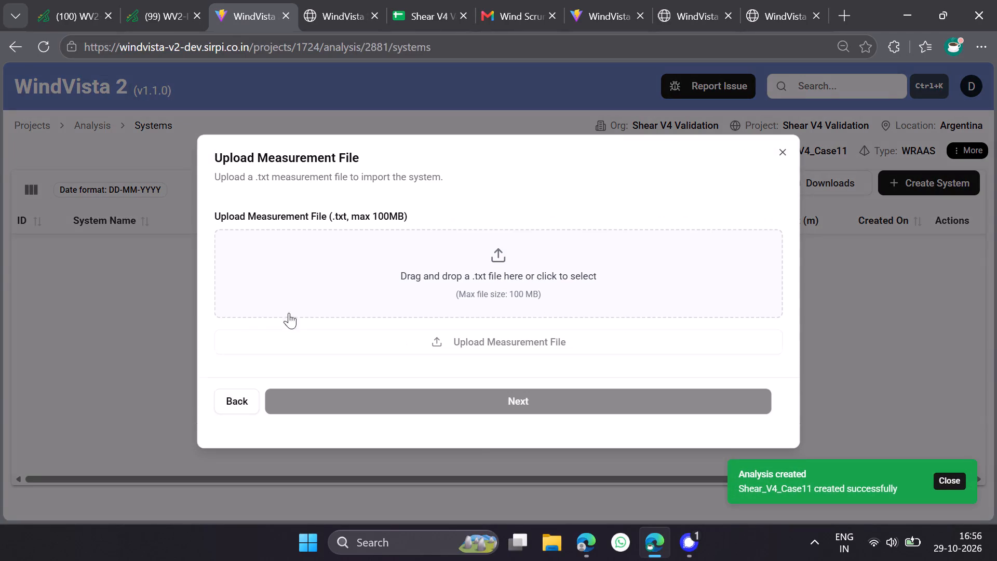
{"action": "left_click", "coordinate": [464, 267]}
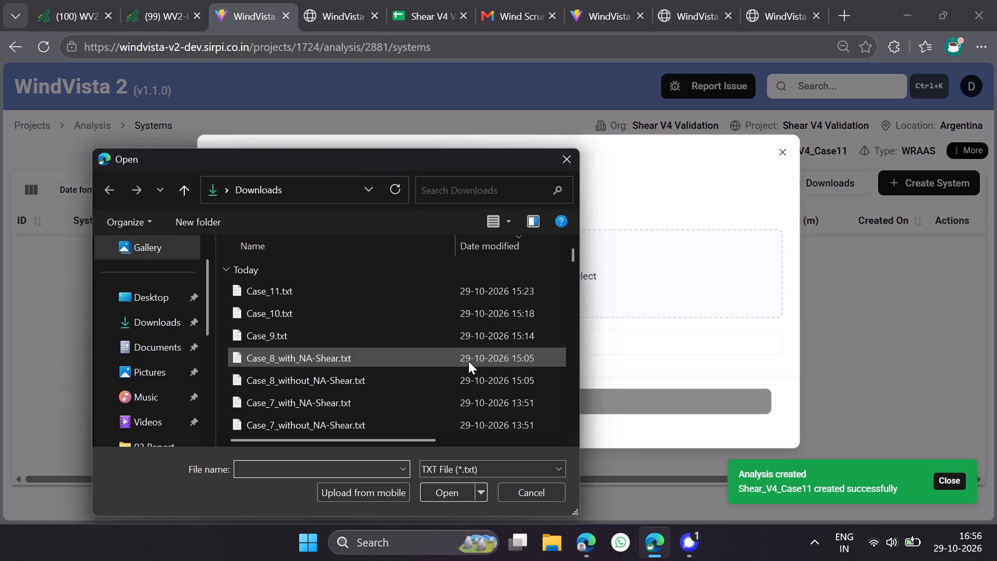
{"action": "scroll", "coordinate": [468, 361], "scroll_direction": "down", "scroll_amount": 4}
{"action": "scroll", "coordinate": [468, 361], "scroll_direction": "up", "scroll_amount": 4}
{"action": "scroll", "coordinate": [468, 361], "scroll_direction": "down", "scroll_amount": 1}
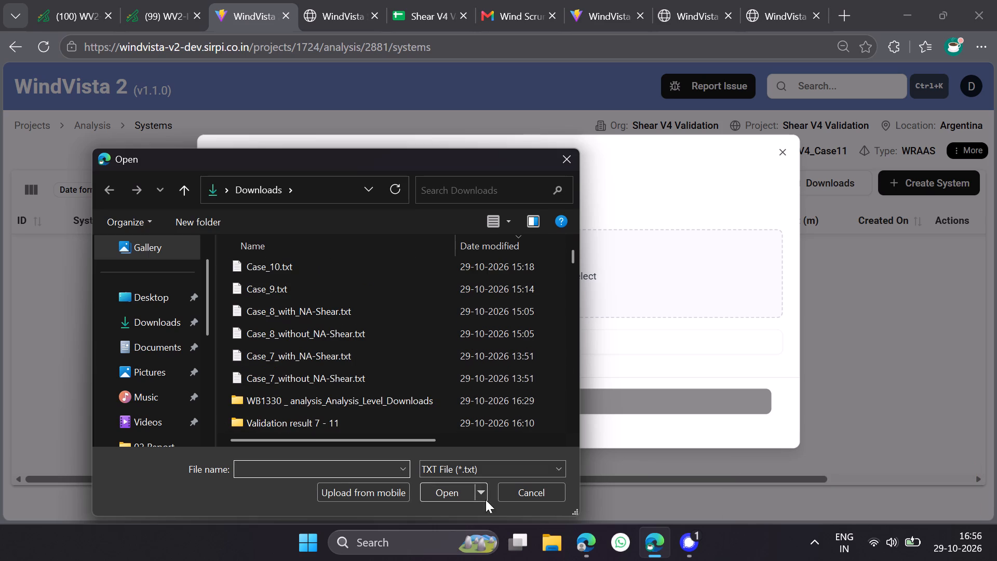
{"action": "scroll", "coordinate": [421, 362], "scroll_direction": "up", "scroll_amount": 4}
{"action": "left_click", "coordinate": [325, 287]}
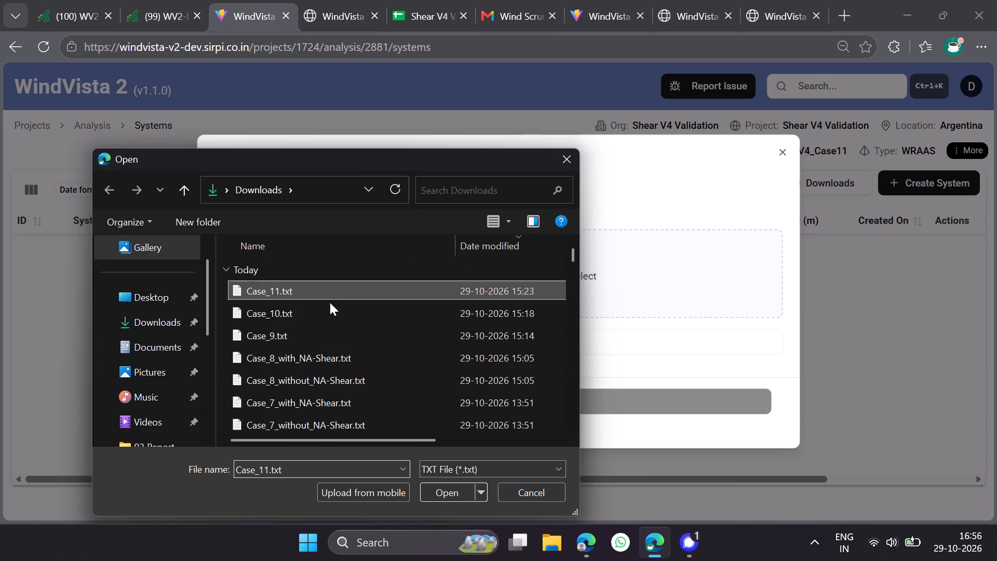
{"action": "left_click", "coordinate": [453, 498]}
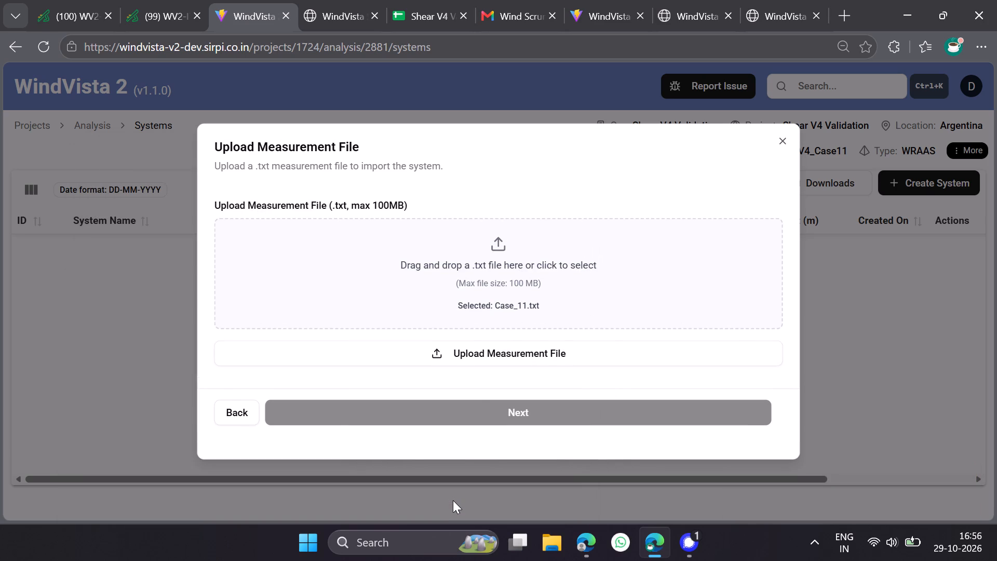
{"action": "left_click", "coordinate": [491, 354]}
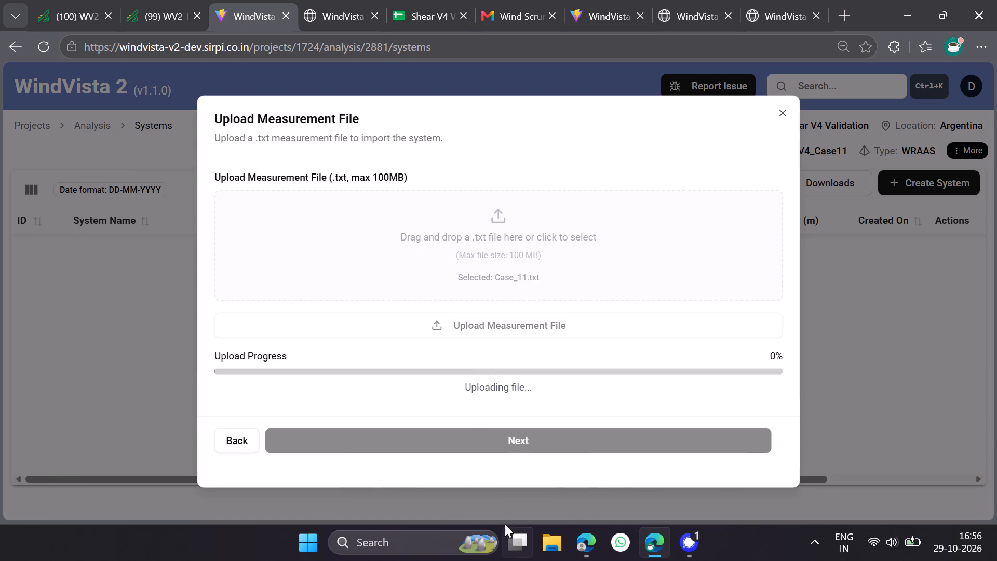
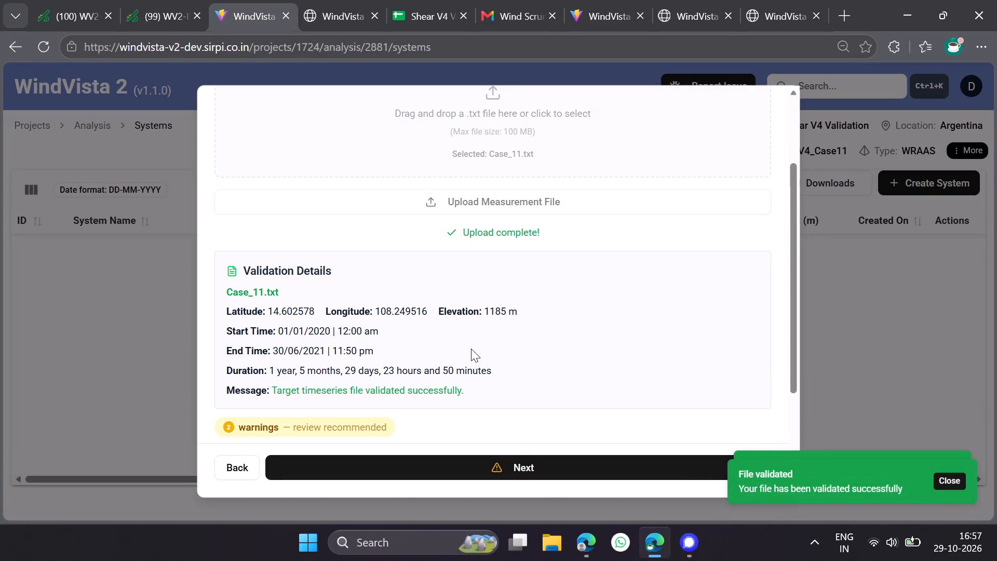
Continue from the validated Case_11.txt file to the system configuration and begin the system name with Cas.
{"action": "scroll", "coordinate": [471, 349], "scroll_direction": "down", "scroll_amount": 8}
{"action": "left_click", "coordinate": [500, 444]}
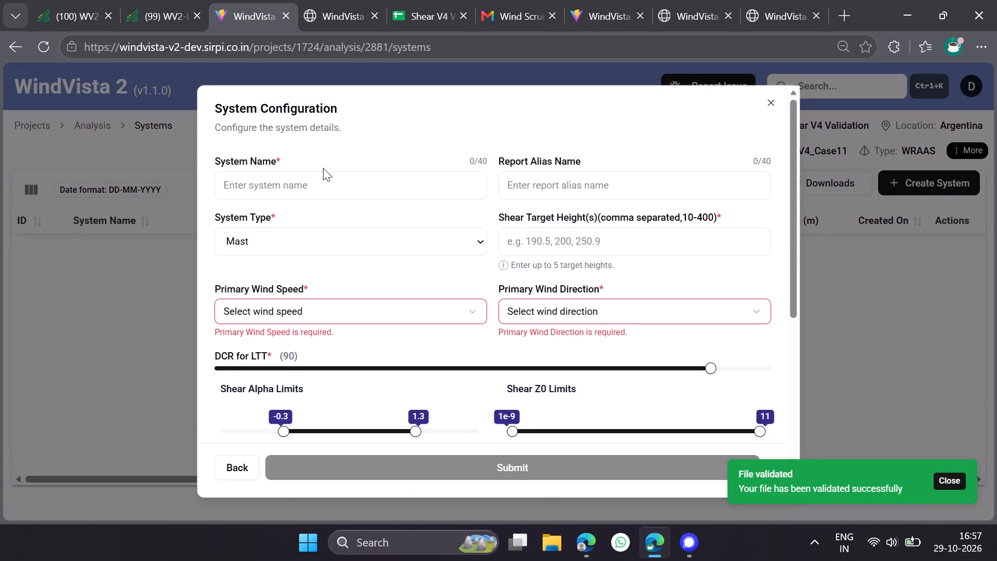
{"action": "left_click", "coordinate": [314, 186]}
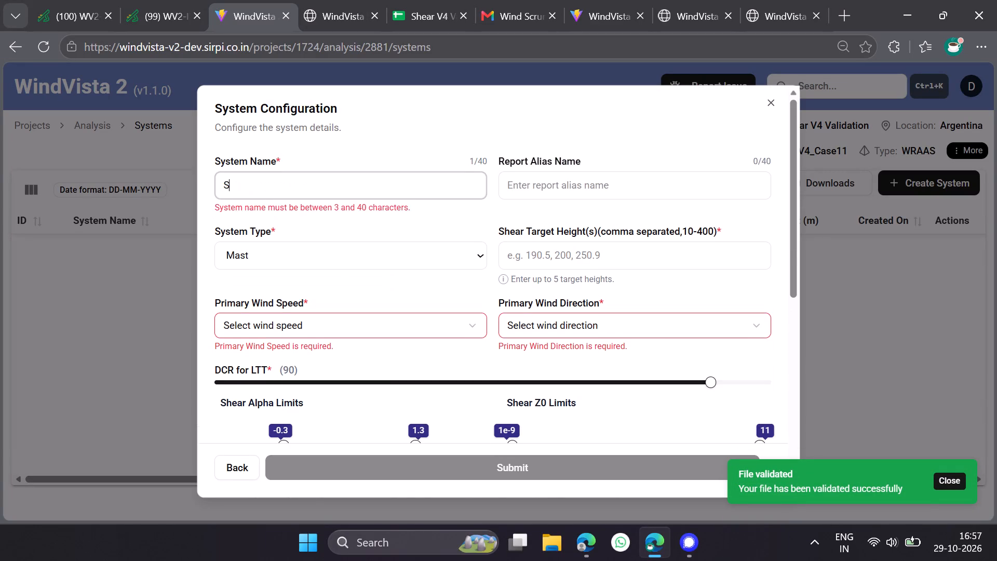
{"action": "type", "text": "hear"}
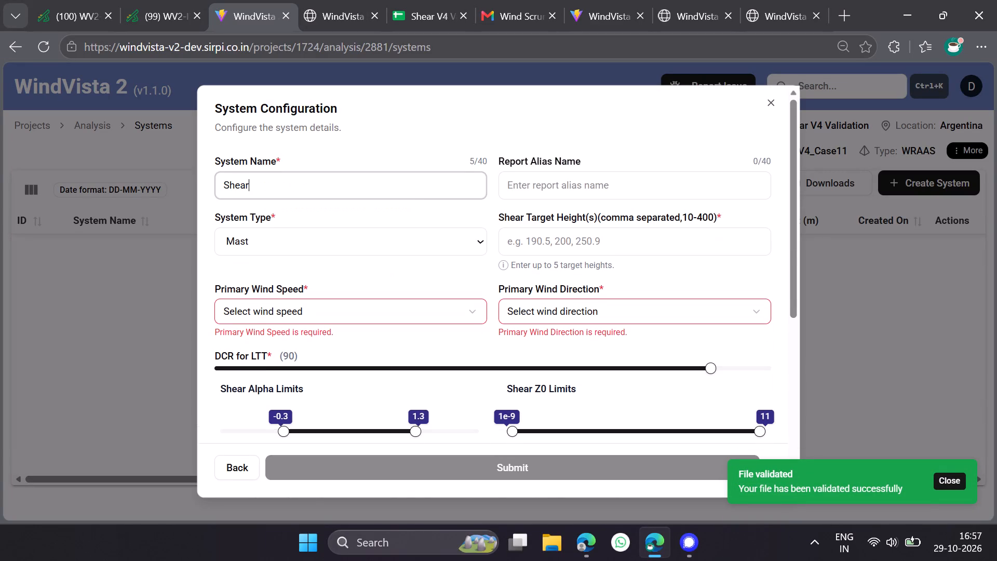
{"action": "key", "text": "ctrl+BackSpace"}
{"action": "key", "text": "ctrl+BackSpace"}
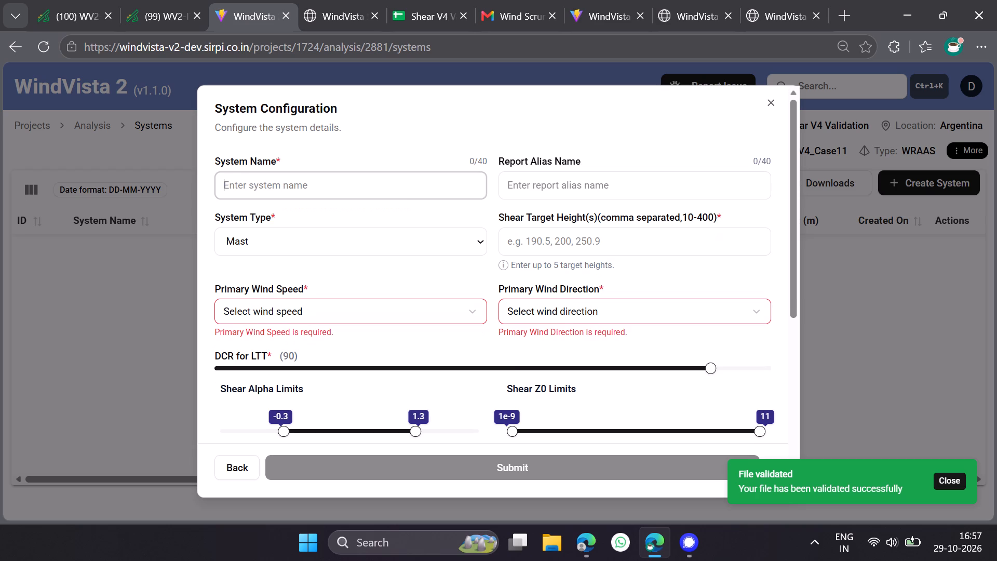
{"action": "type", "text": "as"}
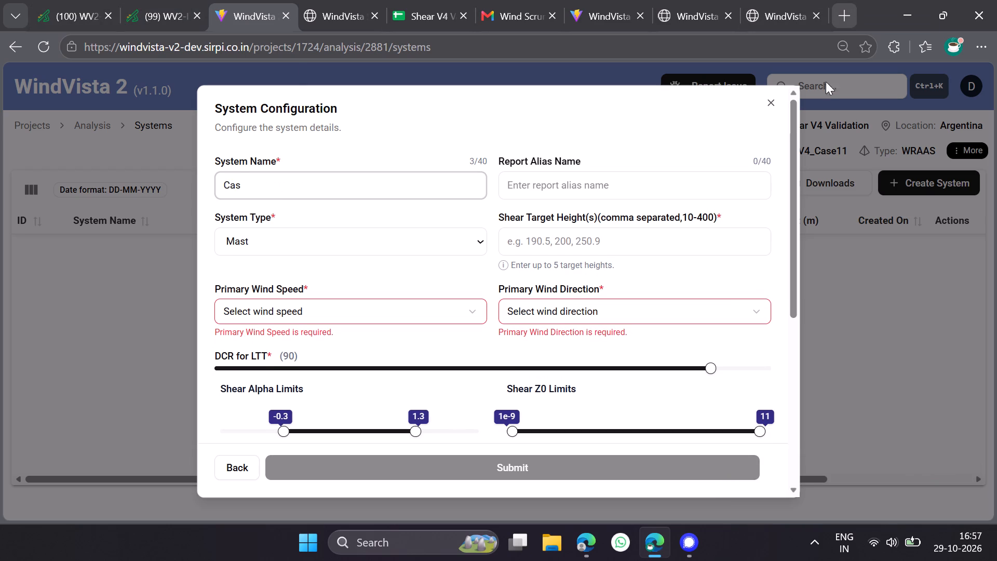
Open WindVista 2 in a new tab and check the system names in the Shear V4 Validation project's Shear_V4_Case_10 analysis.
{"action": "left_click", "coordinate": [626, 0]}
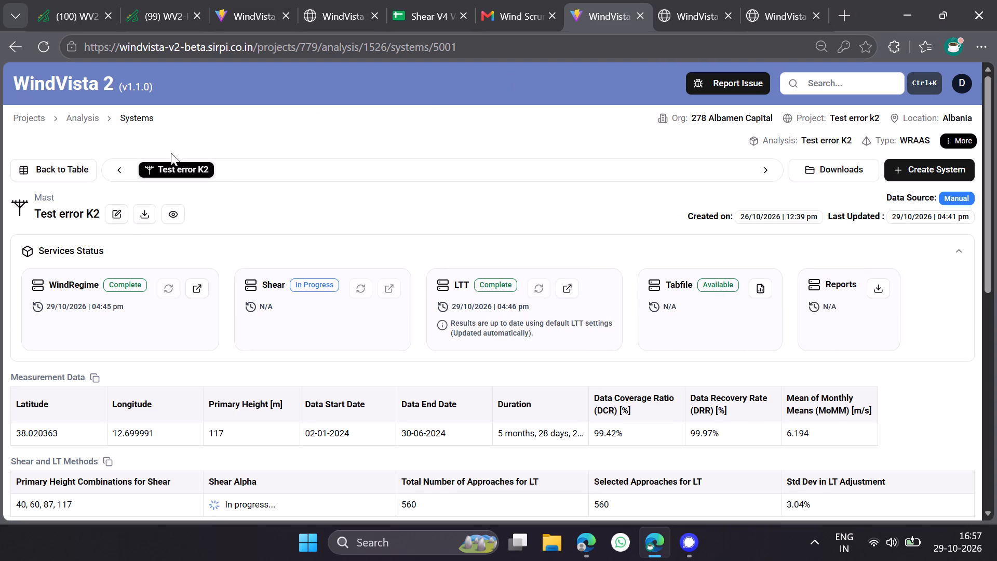
{"action": "left_click", "coordinate": [847, 5]}
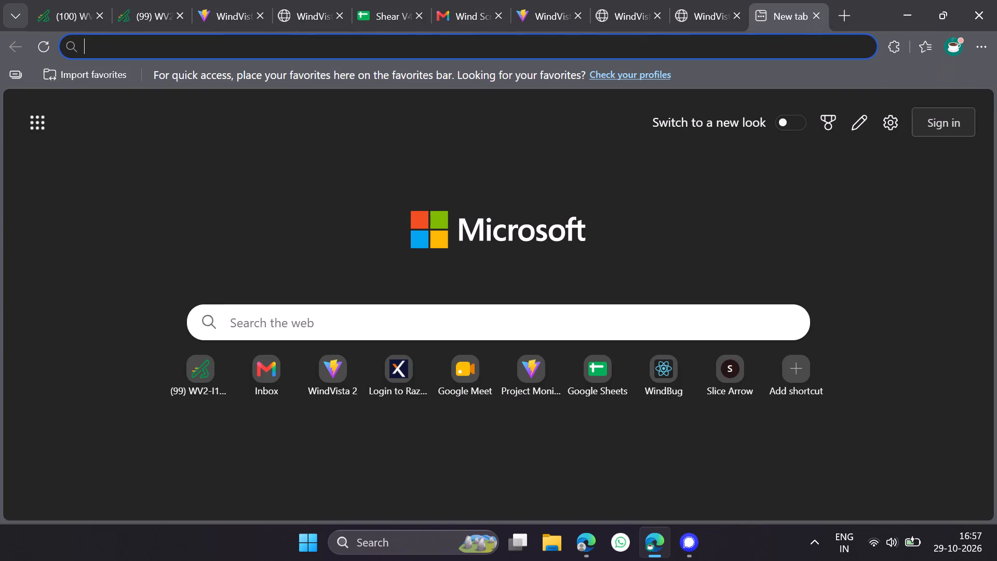
{"action": "type", "text": "wind"}
{"action": "key", "text": "Return"}
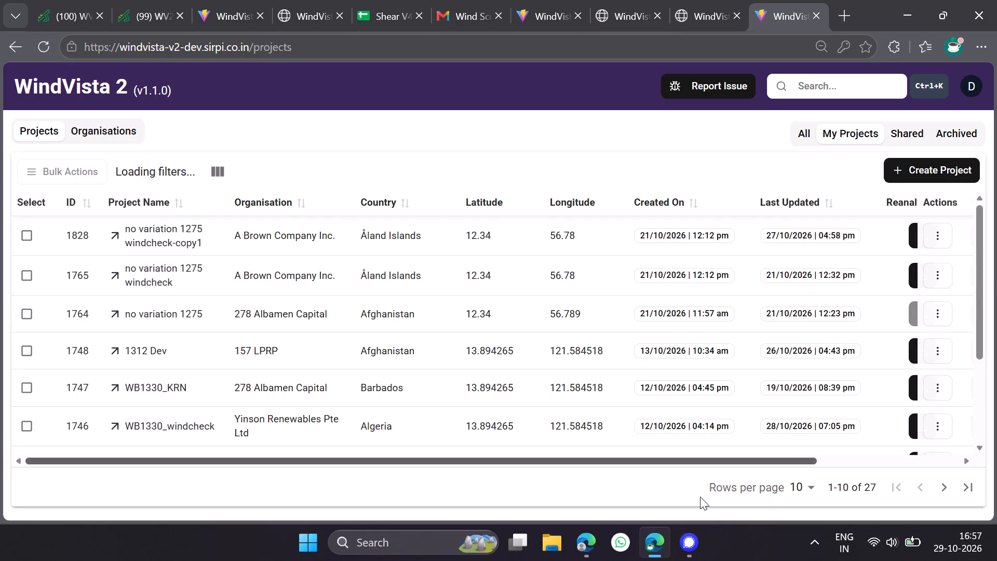
{"action": "left_click", "coordinate": [89, 128]}
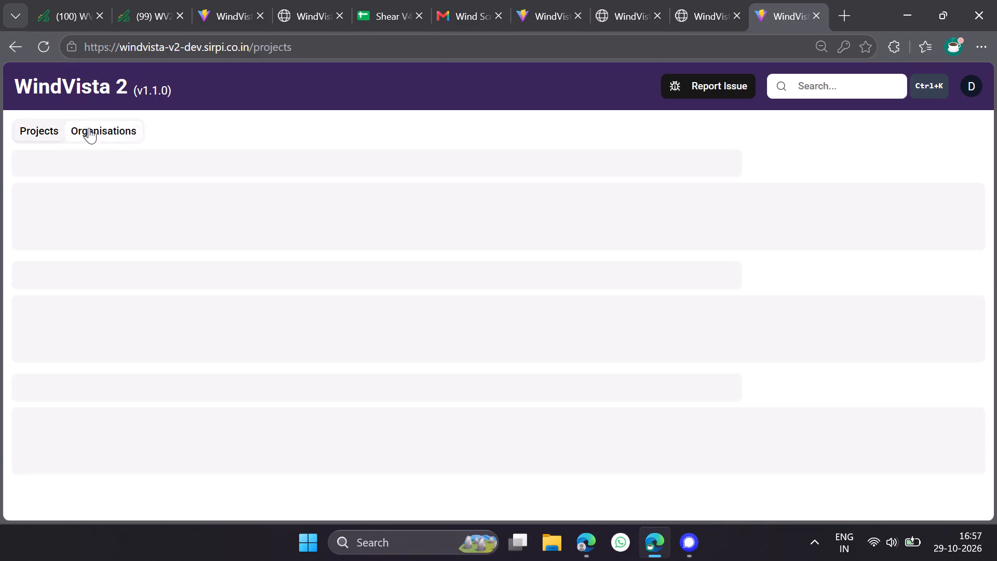
{"action": "left_click", "coordinate": [179, 268]}
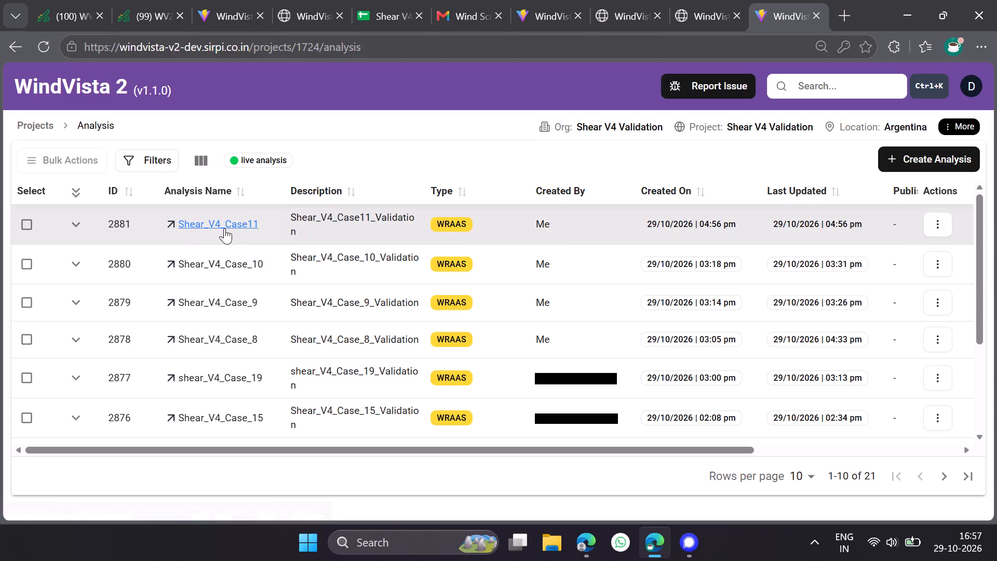
{"action": "left_click", "coordinate": [220, 264]}
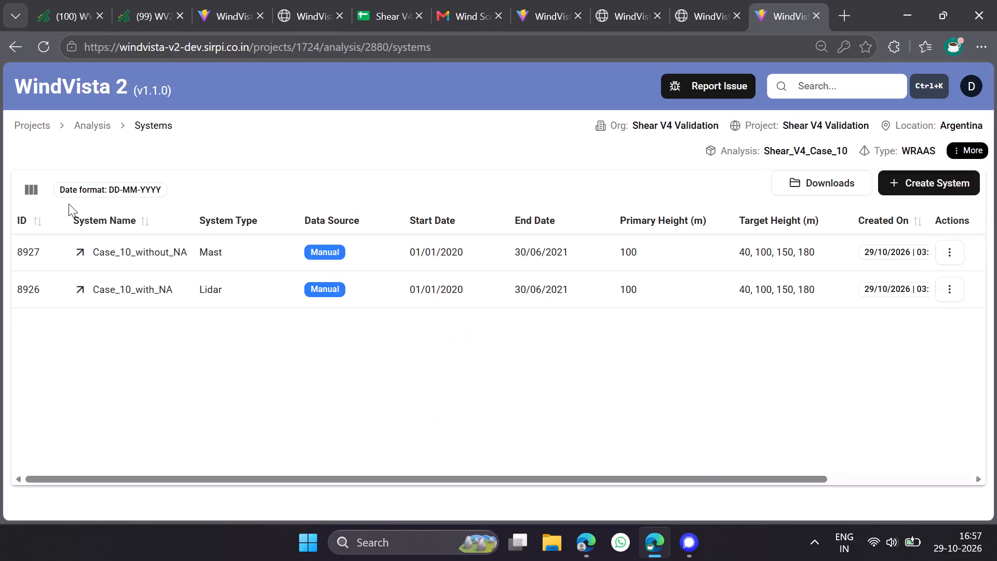
Return to the Shear_V4_Case11 system form, complete the system name as Case_10_with_NA, and set its type to Lidar.
{"action": "left_click", "coordinate": [239, 0]}
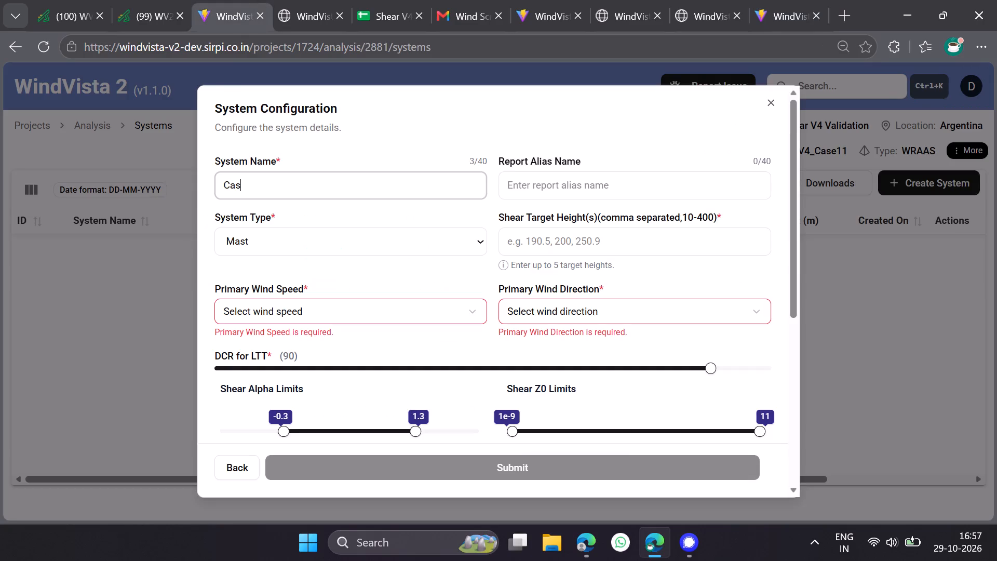
{"action": "type", "text": "e_10_with"}
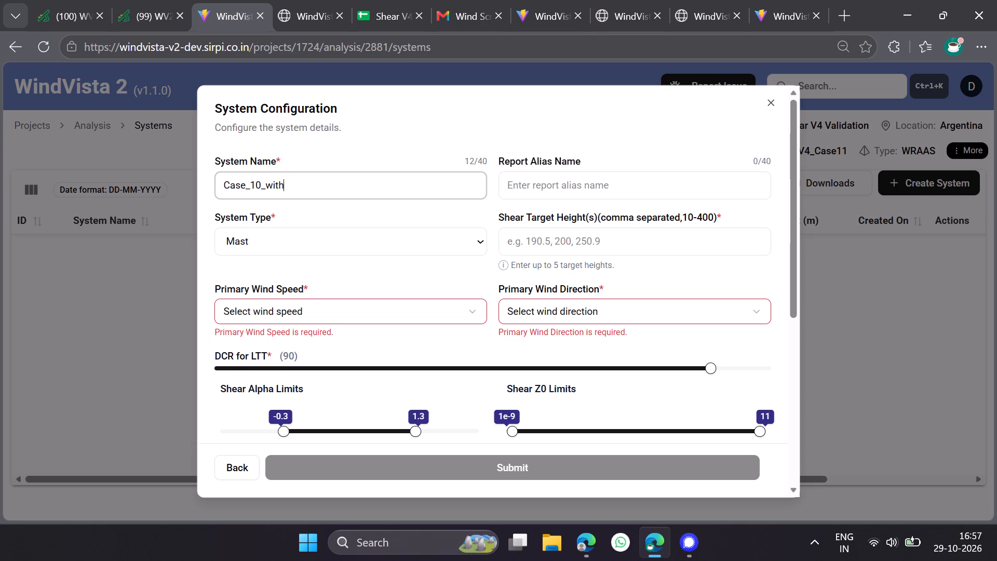
{"action": "key", "text": "shift+underscore"}
{"action": "left_click", "coordinate": [370, 244]}
{"action": "left_click", "coordinate": [278, 290]}
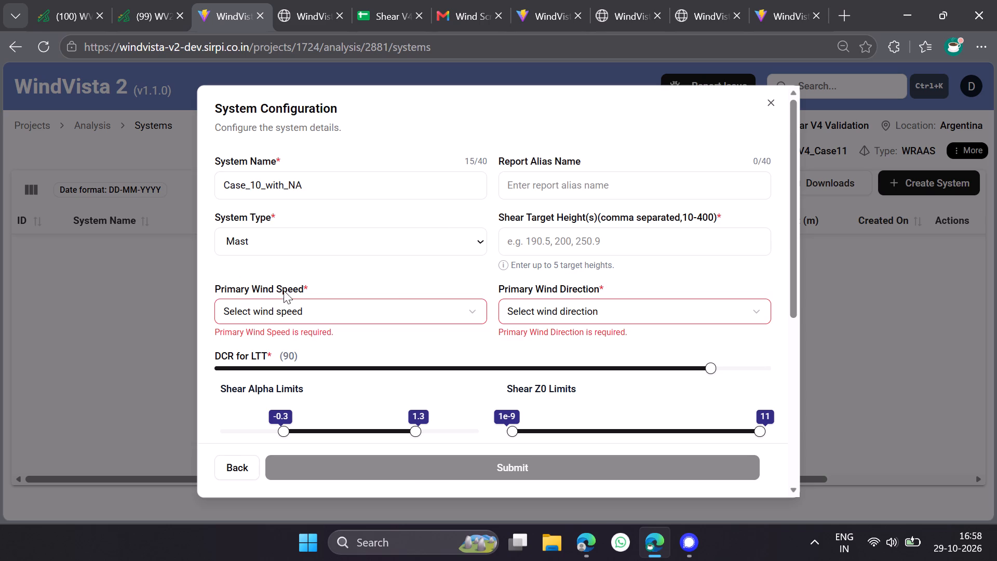
Set shear target heights 40,100,150,180, primary wind speed WS_100_MEAN and primary wind direction WD_116_NW_MEAN, and create the system.
{"action": "left_click", "coordinate": [548, 248]}
{"action": "type", "text": "40,100,150,180"}
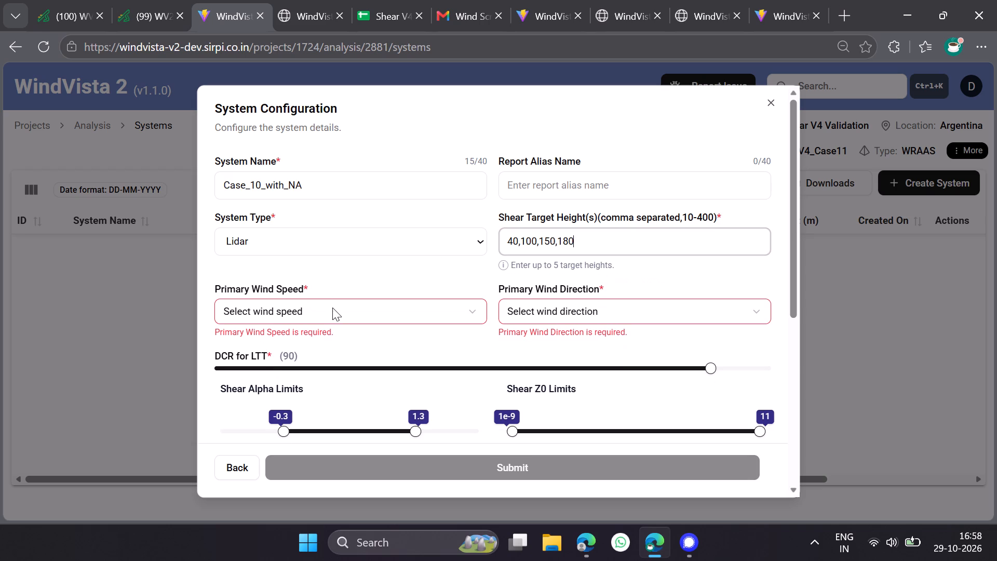
{"action": "left_click", "coordinate": [332, 308]}
{"action": "left_click", "coordinate": [267, 380]}
{"action": "left_click", "coordinate": [575, 313]}
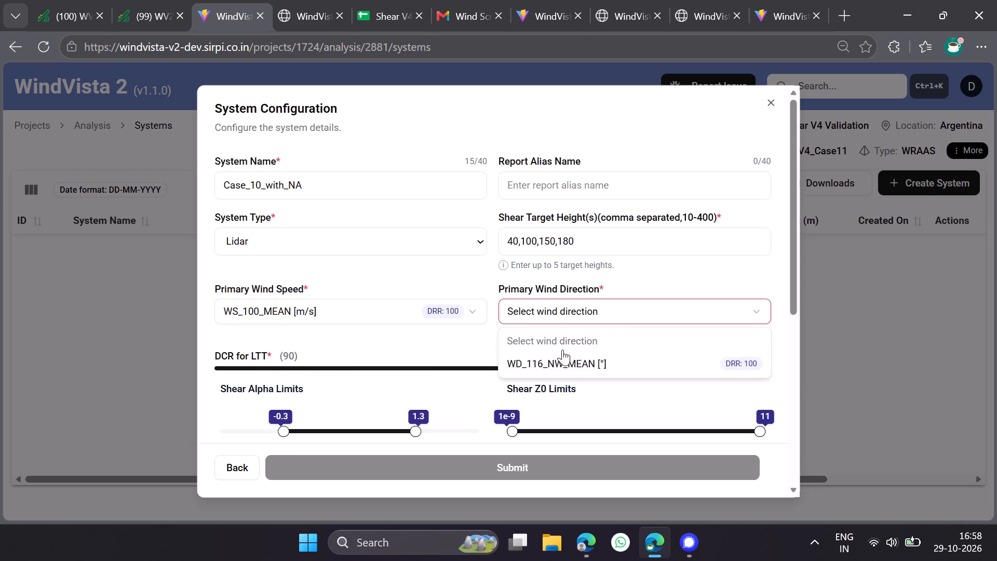
{"action": "left_click", "coordinate": [547, 359]}
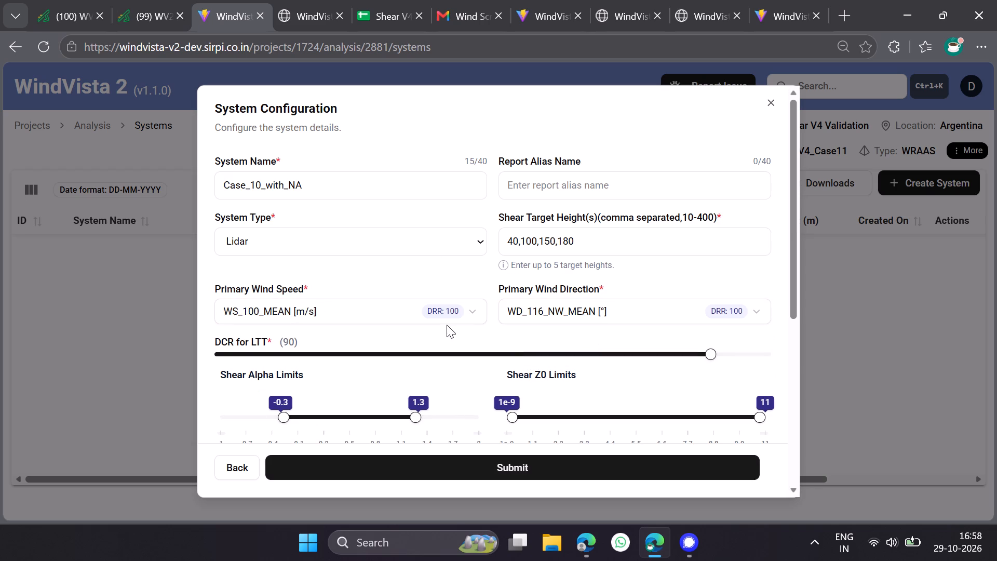
{"action": "scroll", "coordinate": [342, 326], "scroll_direction": "down", "scroll_amount": 5}
{"action": "left_click", "coordinate": [419, 452]}
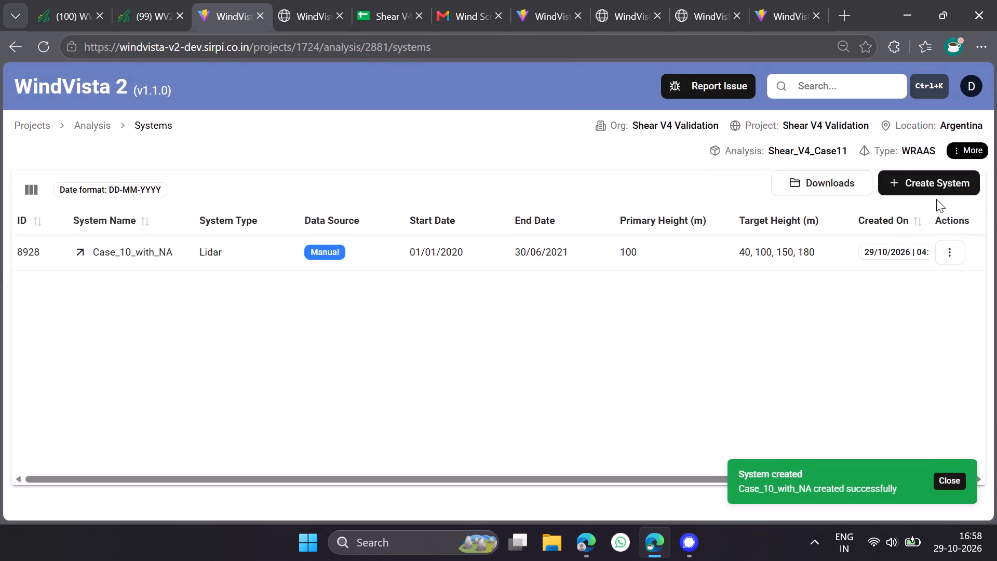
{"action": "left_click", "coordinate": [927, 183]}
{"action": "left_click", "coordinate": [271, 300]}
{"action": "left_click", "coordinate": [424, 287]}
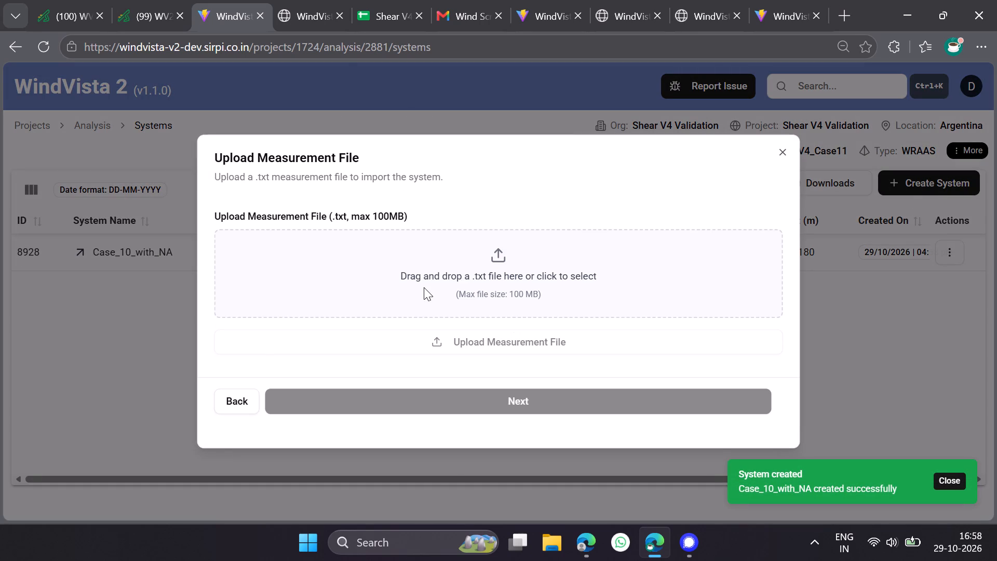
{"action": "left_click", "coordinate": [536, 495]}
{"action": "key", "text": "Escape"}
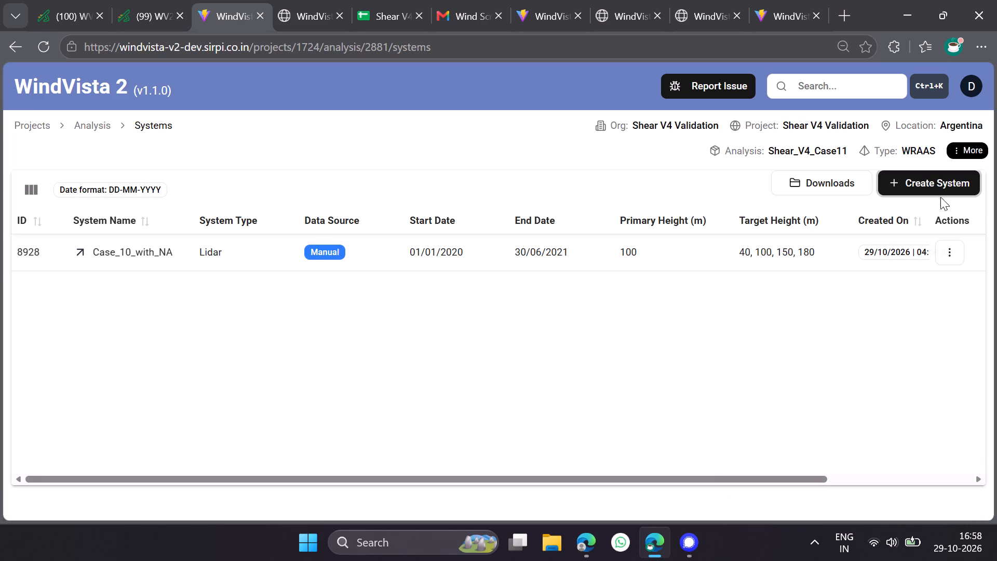
Start a second system in Shear_V4_Case11 by uploading Case_11.txt from Downloads and validating it for 01-01-2020 to 30-06-2021.
{"action": "left_click", "coordinate": [943, 184]}
{"action": "left_click", "coordinate": [303, 310]}
{"action": "left_click", "coordinate": [441, 278]}
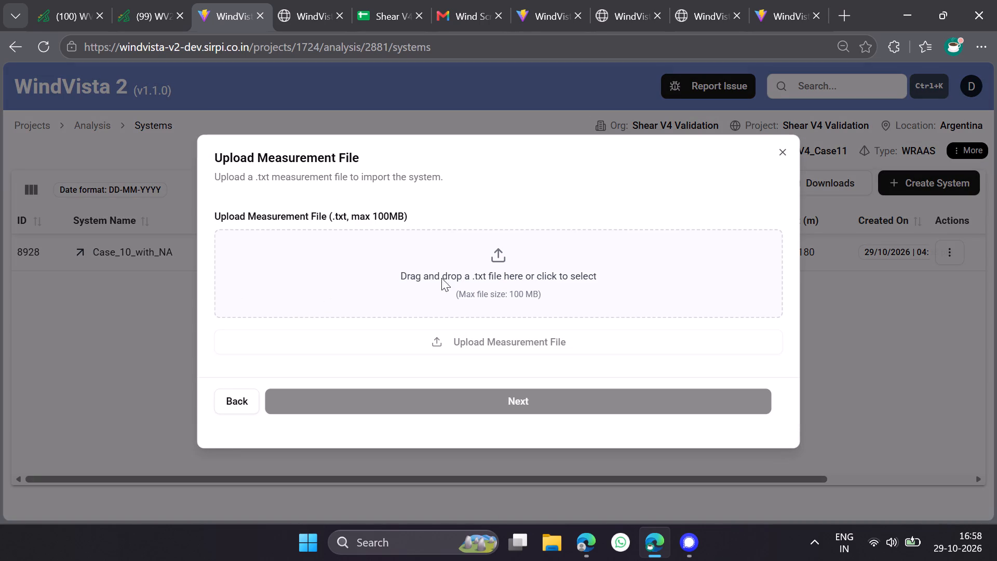
{"action": "left_click", "coordinate": [274, 287]}
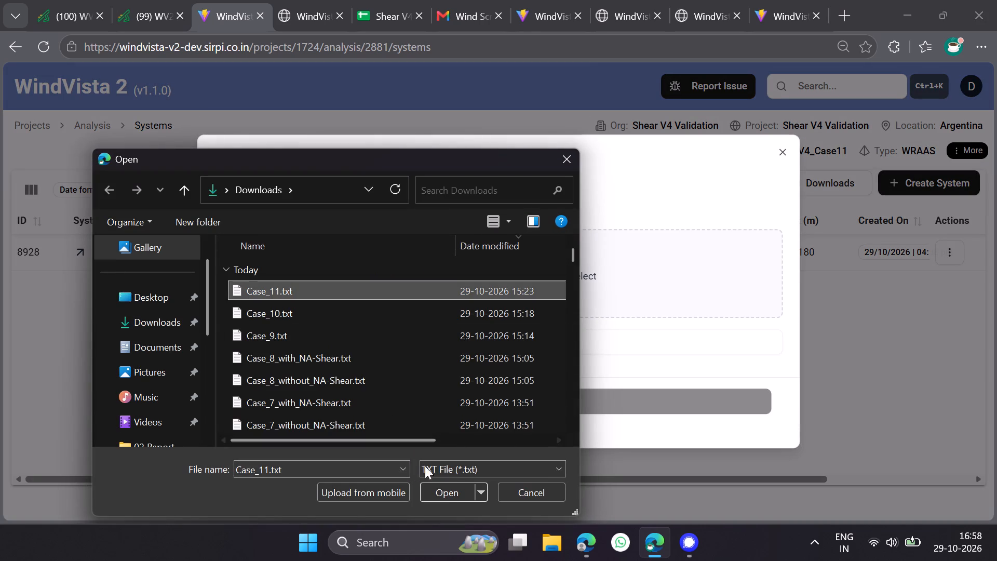
{"action": "left_click", "coordinate": [441, 491]}
{"action": "left_click", "coordinate": [465, 360]}
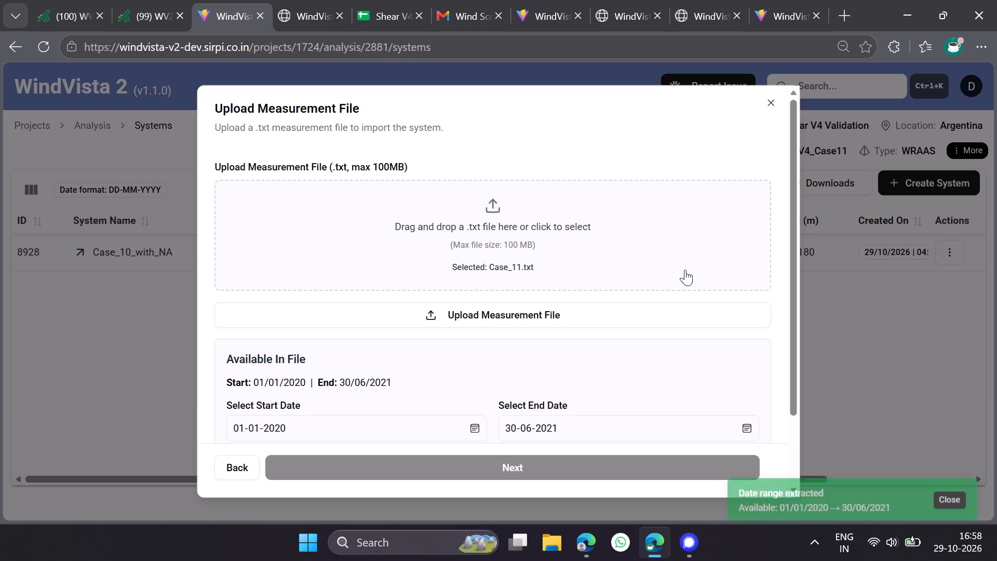
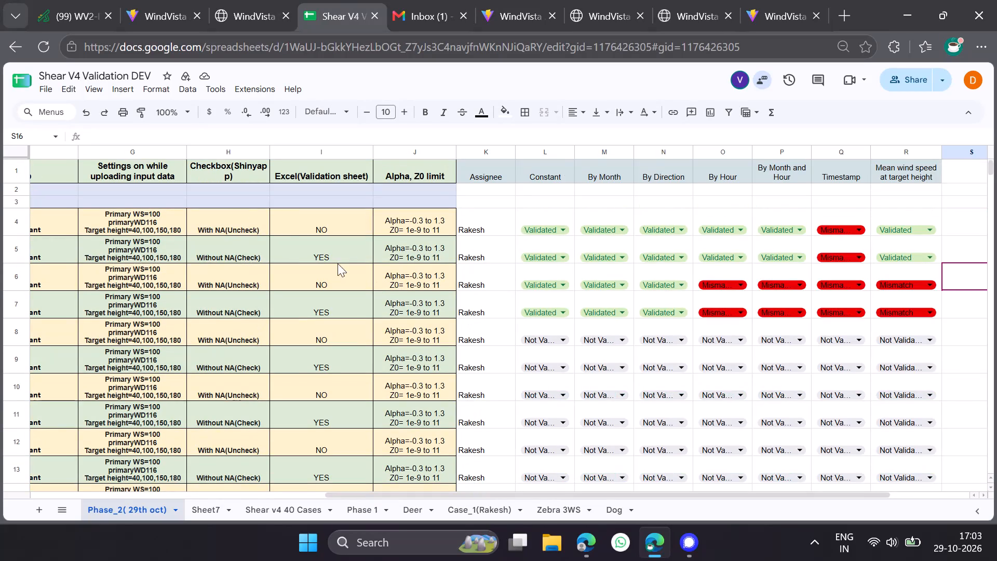
Check the queued comparison's progress and the WV2-I789 ticket comments, ending on the Shear V4 Validation project's analysis list.
{"action": "left_click", "coordinate": [241, 0]}
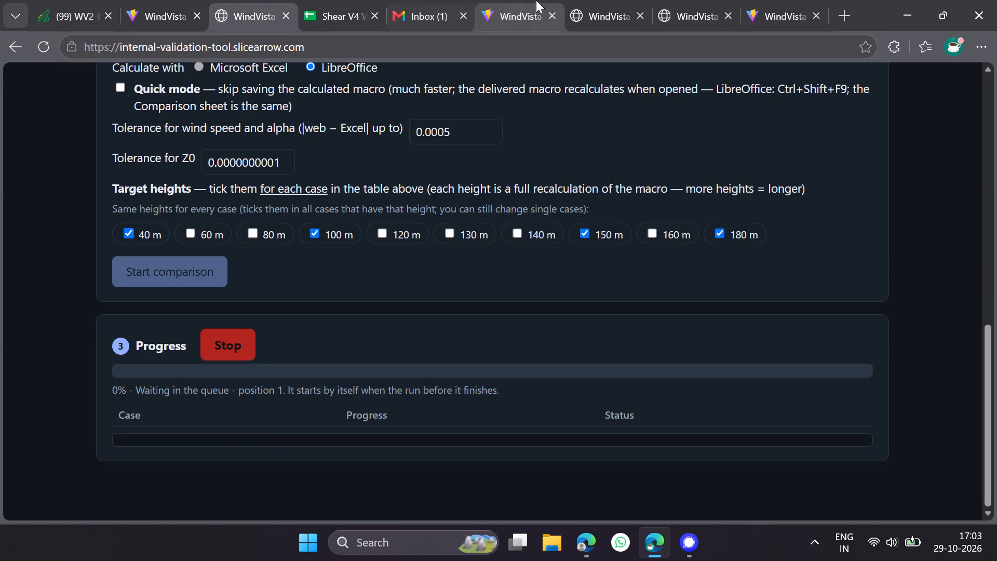
{"action": "left_click", "coordinate": [93, 0]}
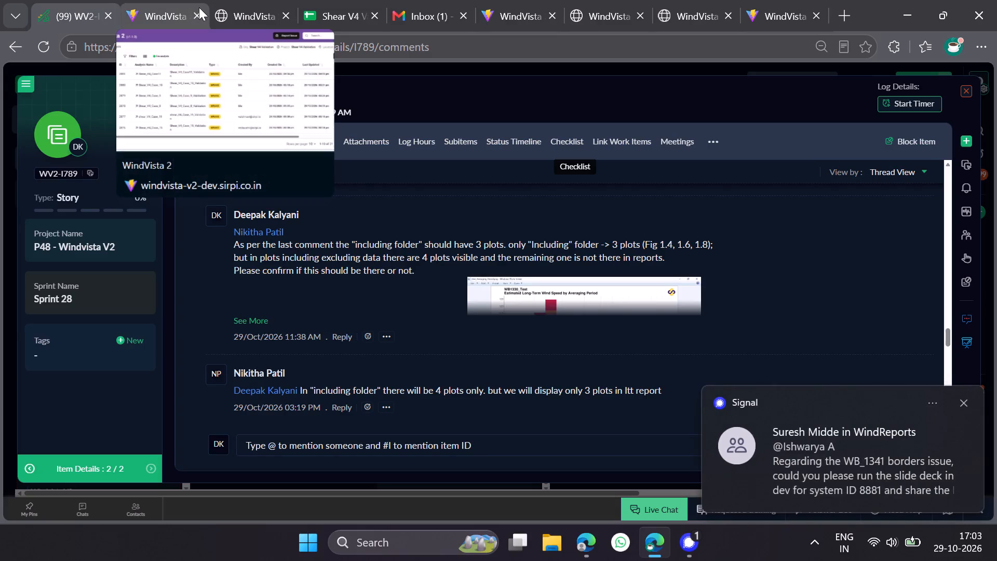
{"action": "left_click", "coordinate": [280, 0]}
{"action": "left_click", "coordinate": [174, 0]}
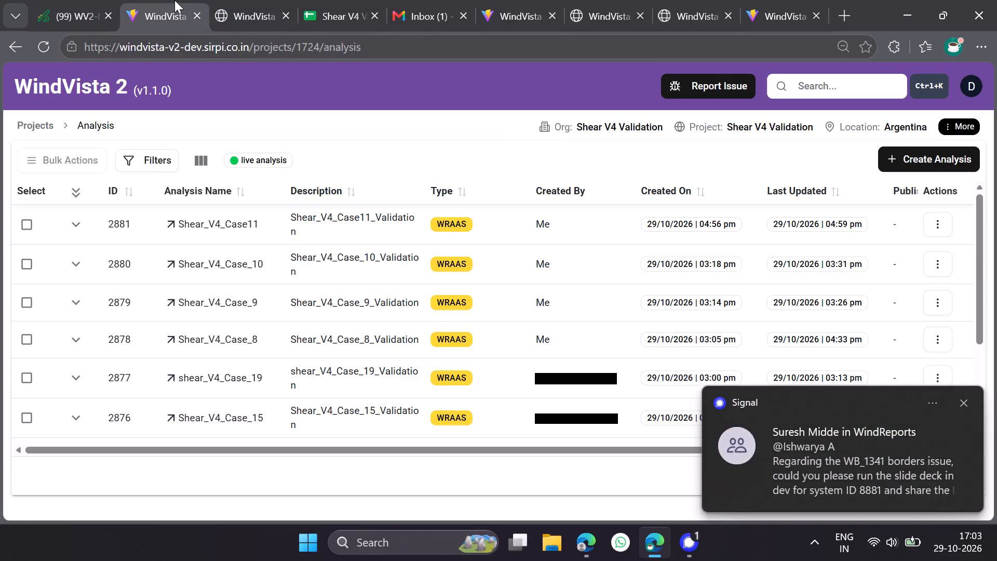
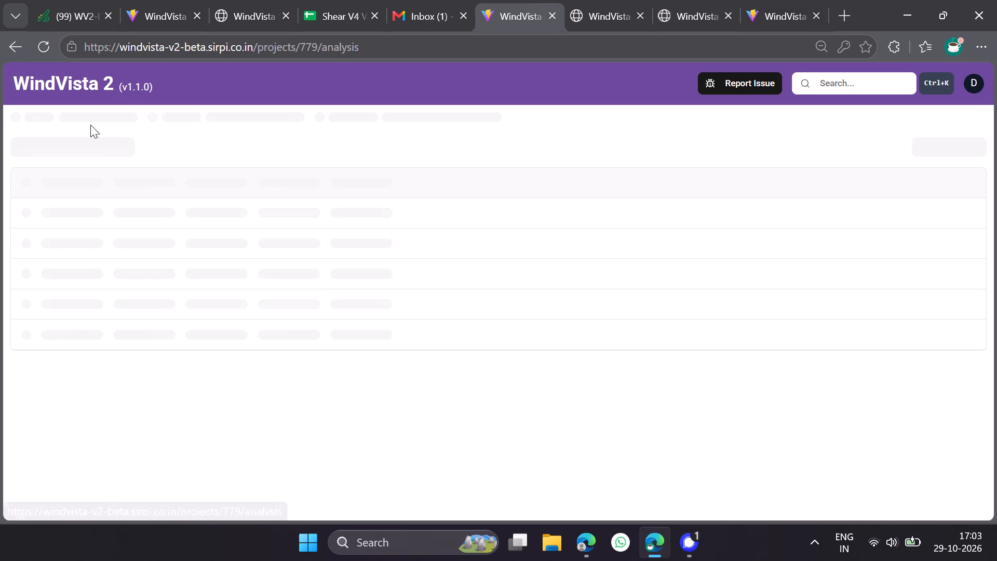
Go back to the projects list and open the WB1330 mast's system page in project 771, under the WB1330 analysis.
{"action": "left_click", "coordinate": [37, 118]}
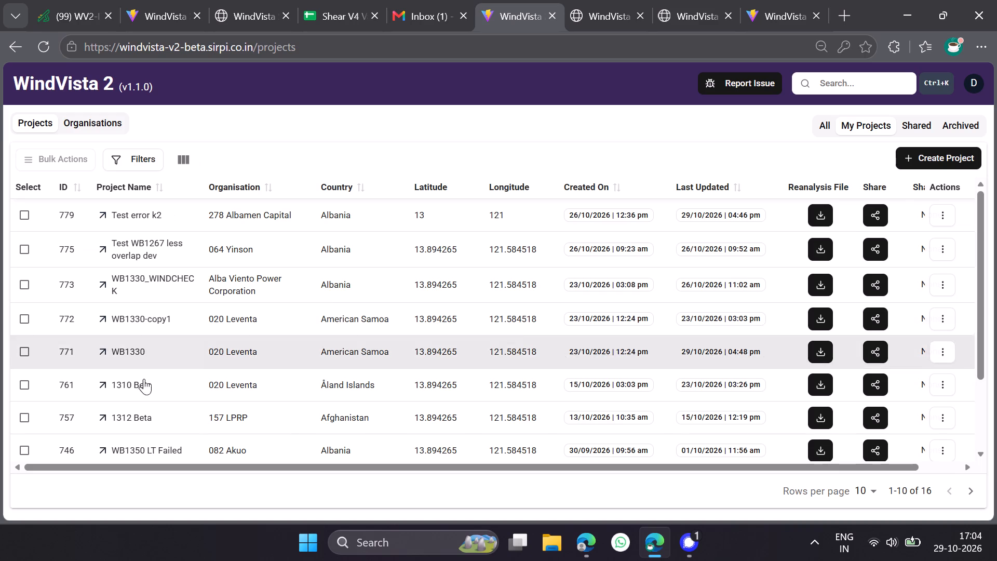
{"action": "left_click", "coordinate": [126, 352]}
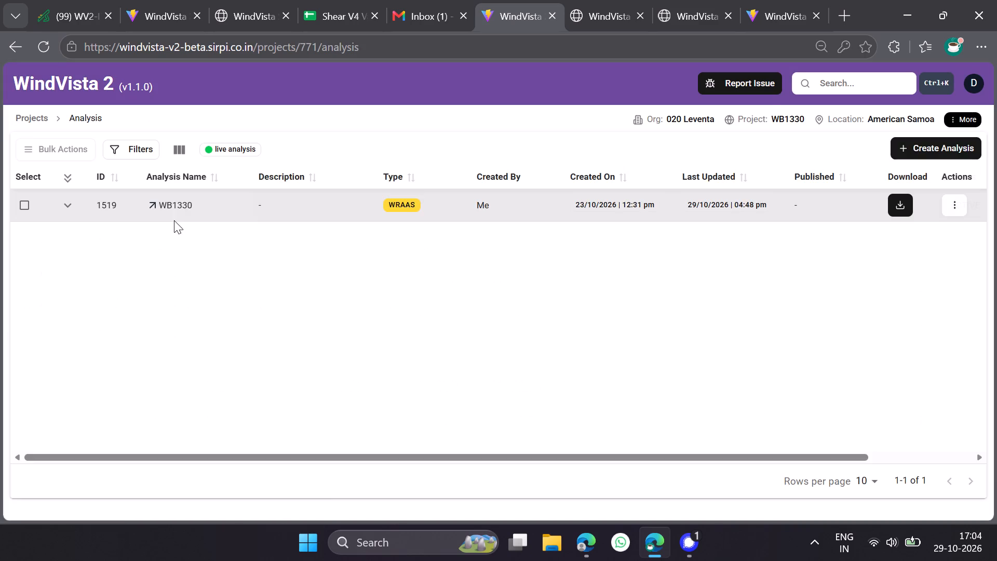
{"action": "left_click", "coordinate": [179, 206]}
{"action": "left_click", "coordinate": [98, 267]}
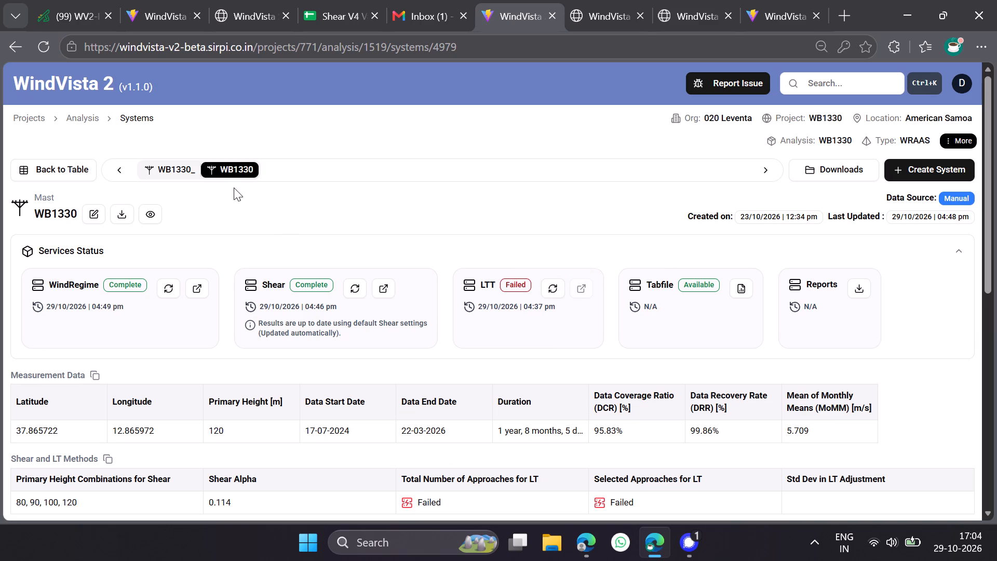
Check the measurement file details in the WB1330 mast's edit form and close it without changes.
{"action": "left_click", "coordinate": [89, 216]}
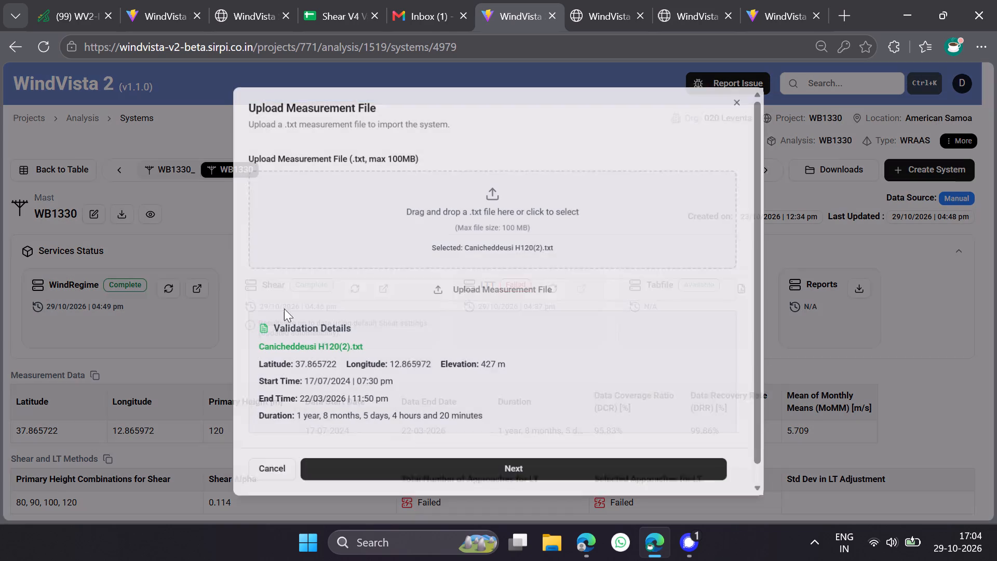
{"action": "left_click", "coordinate": [365, 464]}
{"action": "key", "text": "Escape"}
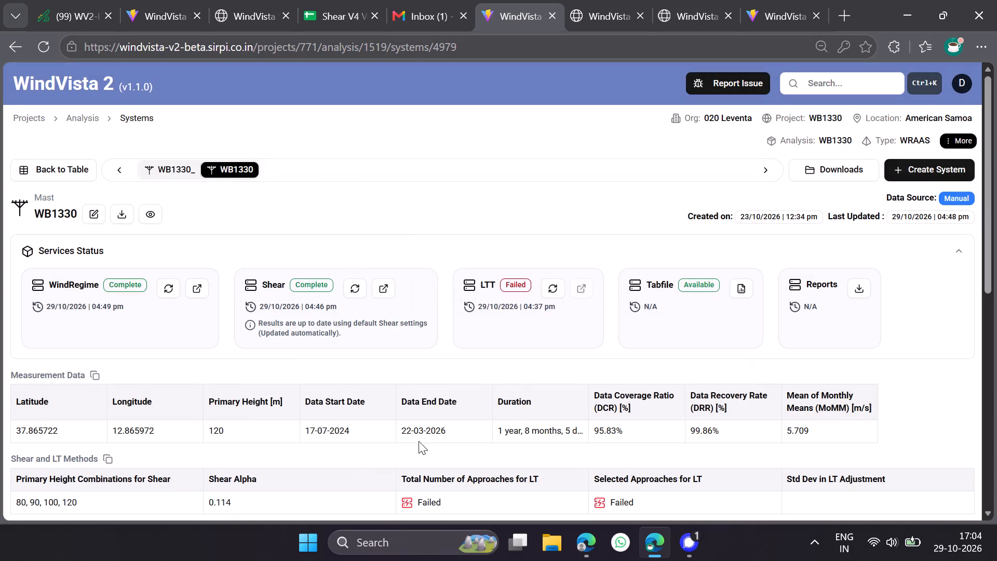
Review the previously uploaded reanalysis files in the WB1330 project's manual upload details, leaving them unedited.
{"action": "left_click", "coordinate": [957, 140]}
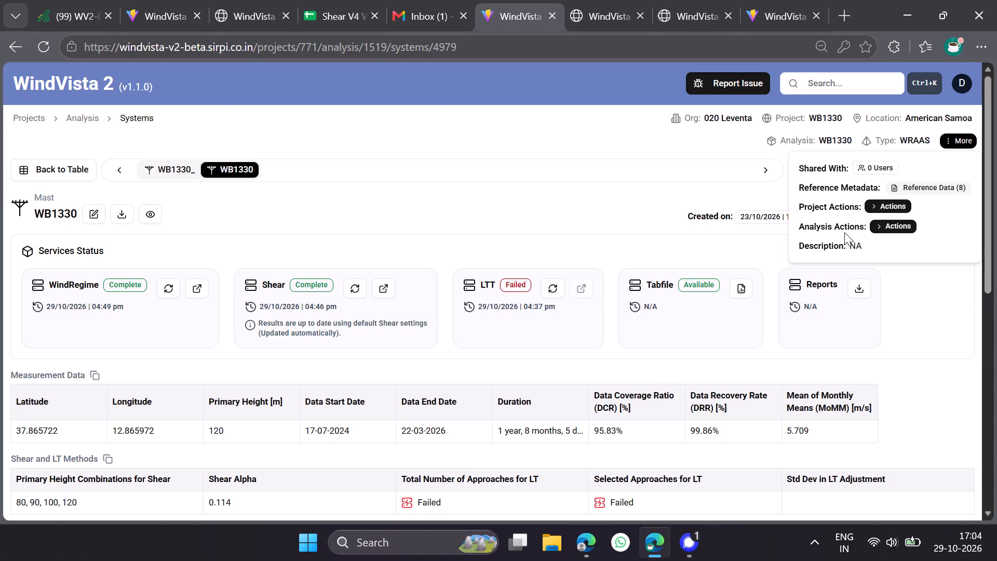
{"action": "left_click", "coordinate": [886, 203]}
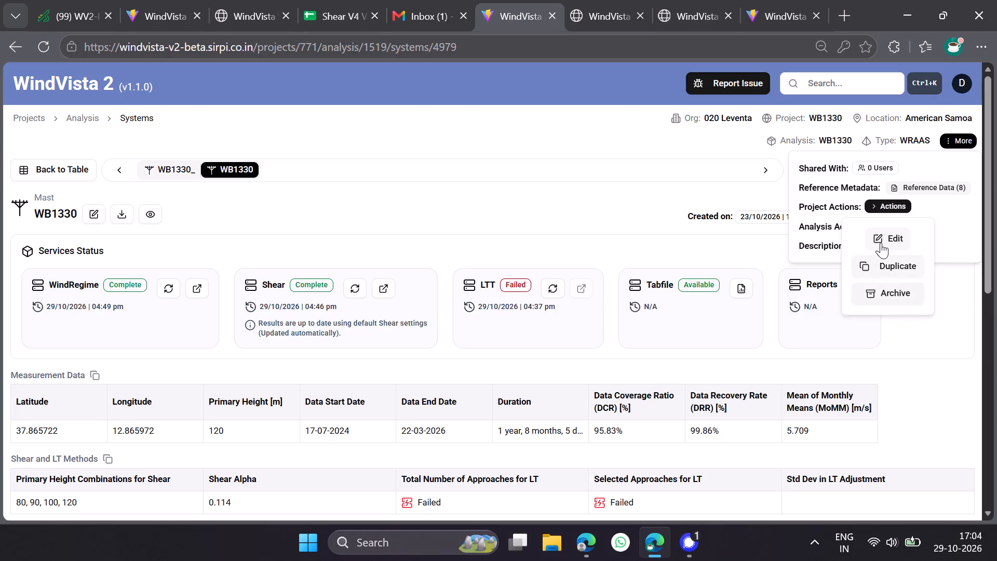
{"action": "left_click", "coordinate": [881, 243]}
{"action": "scroll", "coordinate": [542, 353], "scroll_direction": "down", "scroll_amount": 4}
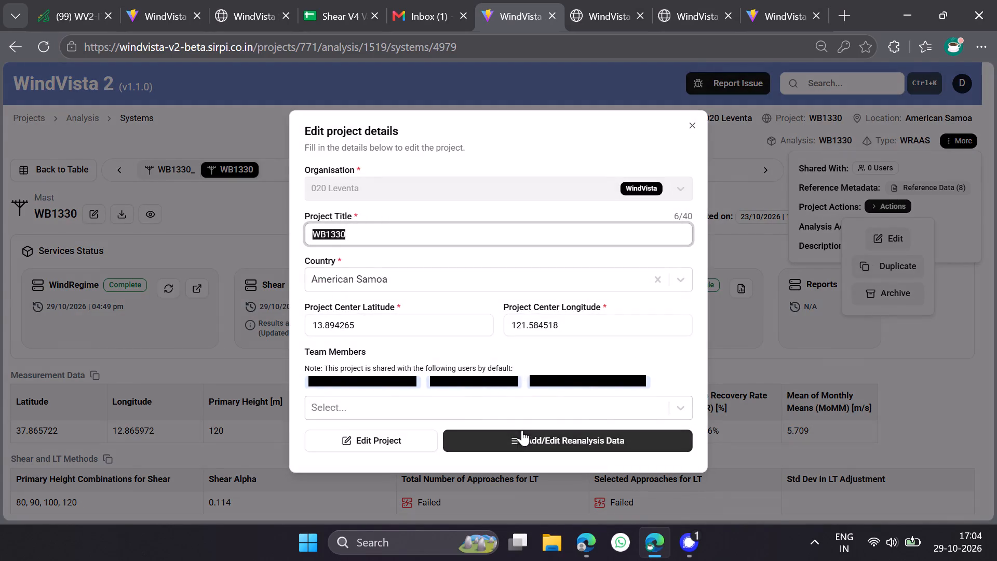
{"action": "left_click", "coordinate": [515, 437]}
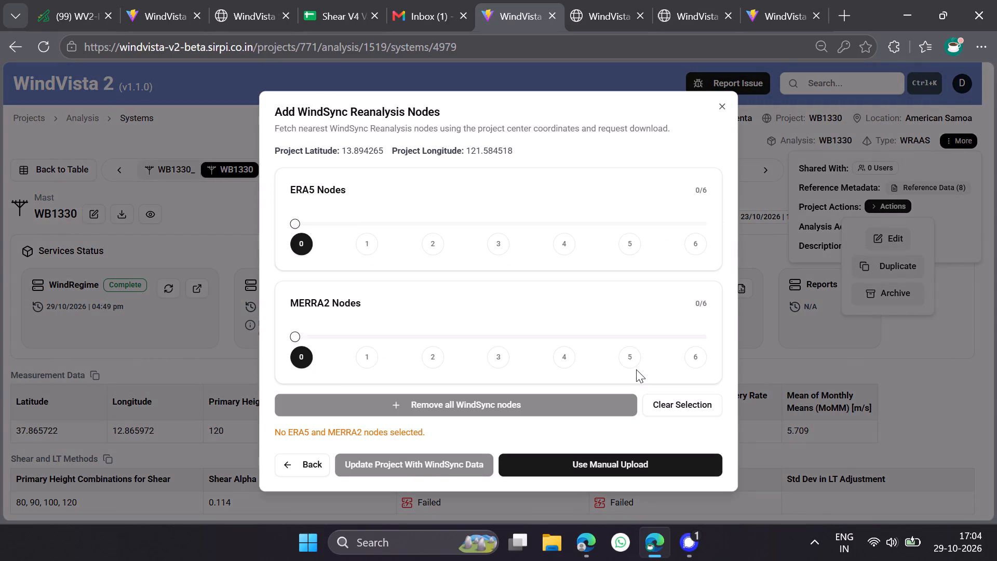
{"action": "left_click", "coordinate": [614, 468]}
{"action": "scroll", "coordinate": [494, 293], "scroll_direction": "down", "scroll_amount": 12}
{"action": "scroll", "coordinate": [494, 293], "scroll_direction": "up", "scroll_amount": 15}
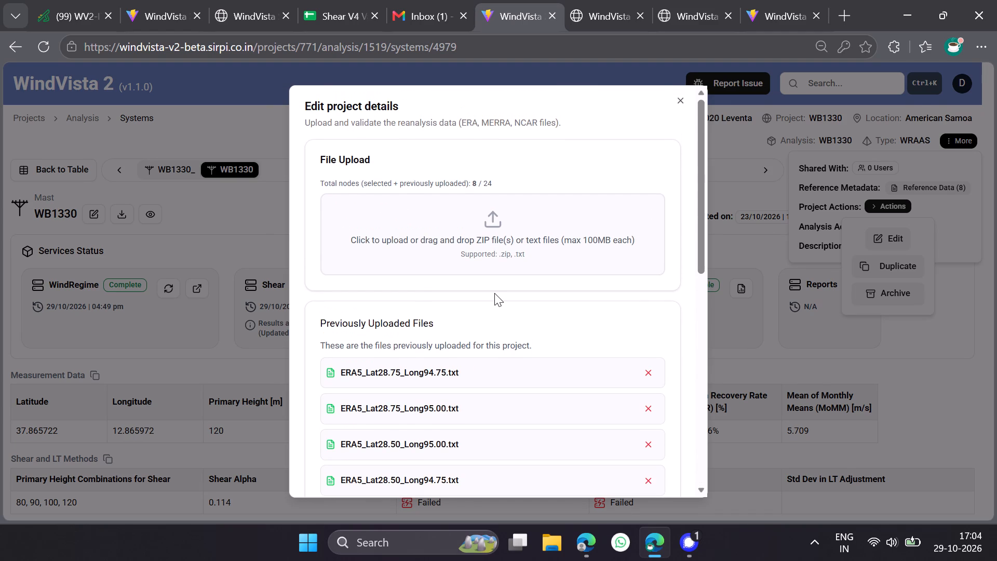
{"action": "key", "text": "Escape"}
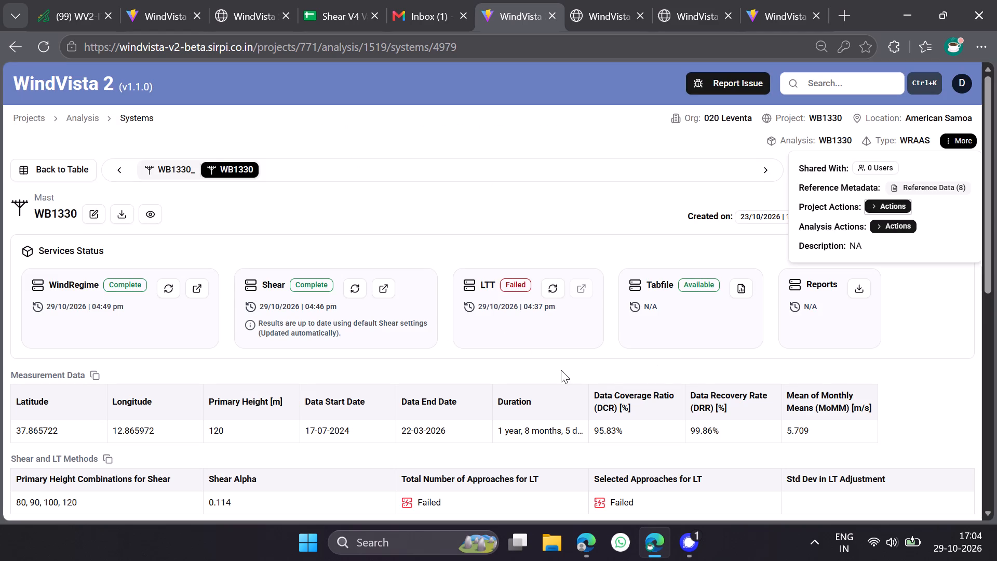
Copy the web address of the WB1330 mast's system page.
{"action": "scroll", "coordinate": [554, 360], "scroll_direction": "down", "scroll_amount": 5}
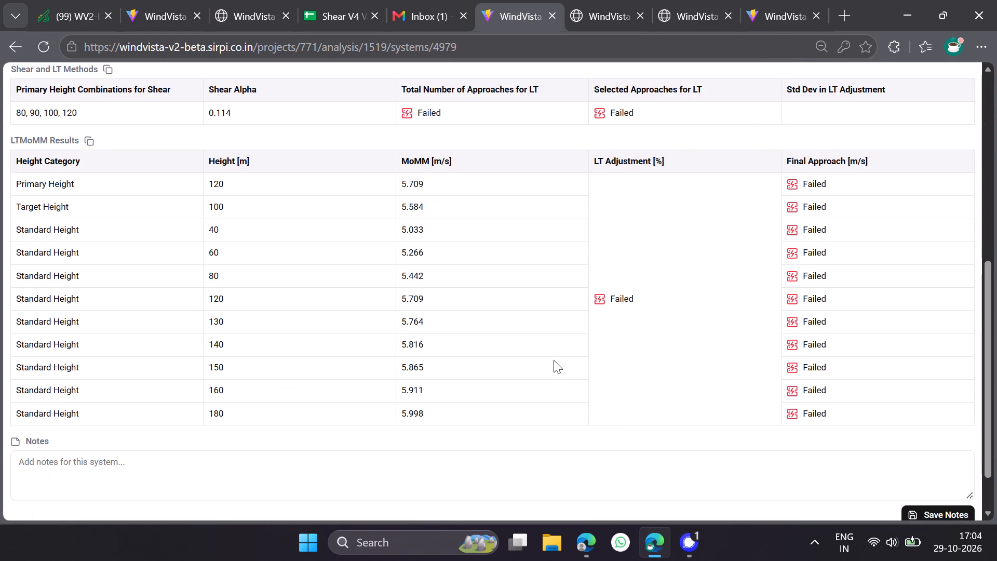
{"action": "scroll", "coordinate": [554, 360], "scroll_direction": "up", "scroll_amount": 7}
{"action": "left_click", "coordinate": [394, 54]}
{"action": "right_click", "coordinate": [394, 54]}
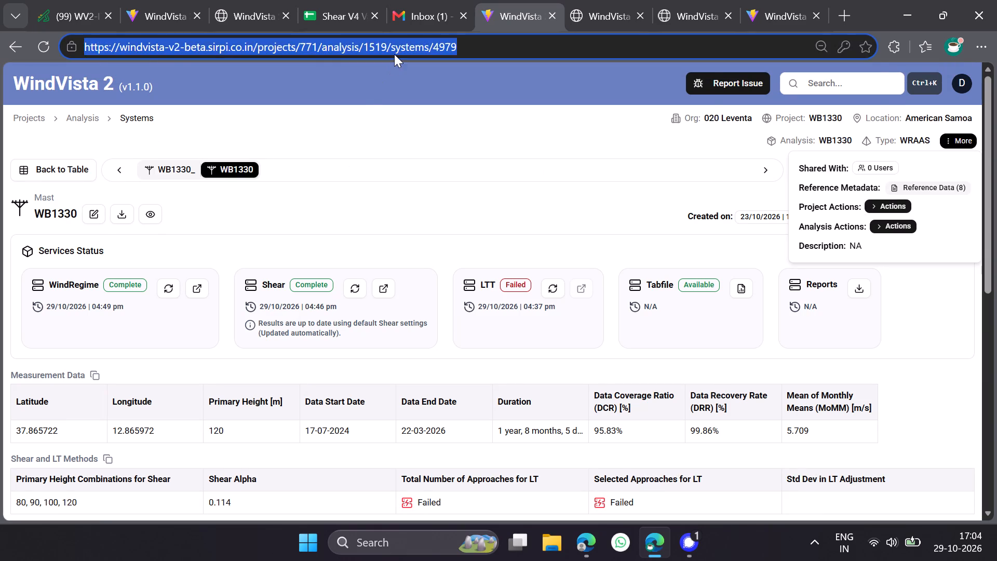
{"action": "right_click", "coordinate": [394, 54]}
{"action": "left_click", "coordinate": [454, 251]}
{"action": "left_click", "coordinate": [486, 193]}
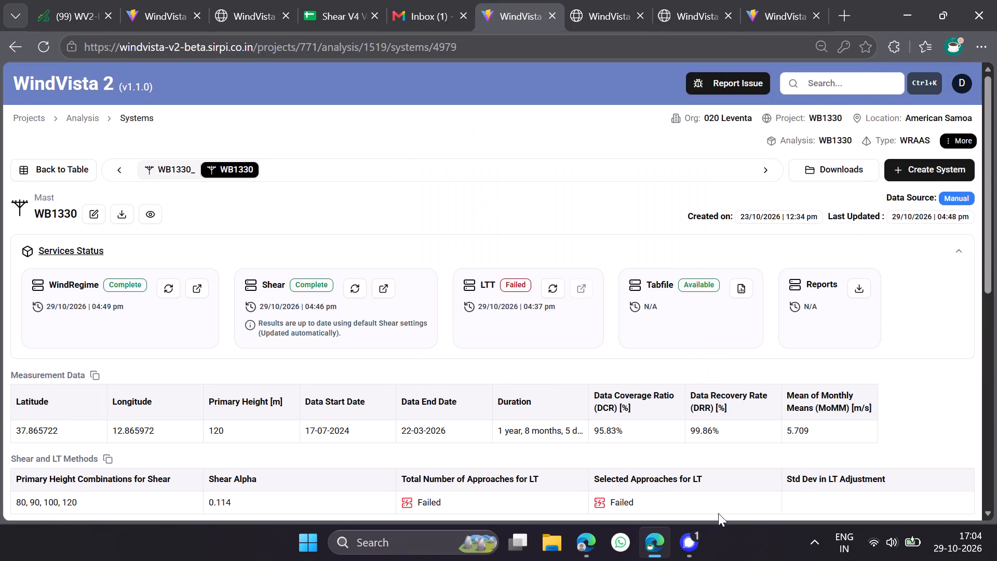
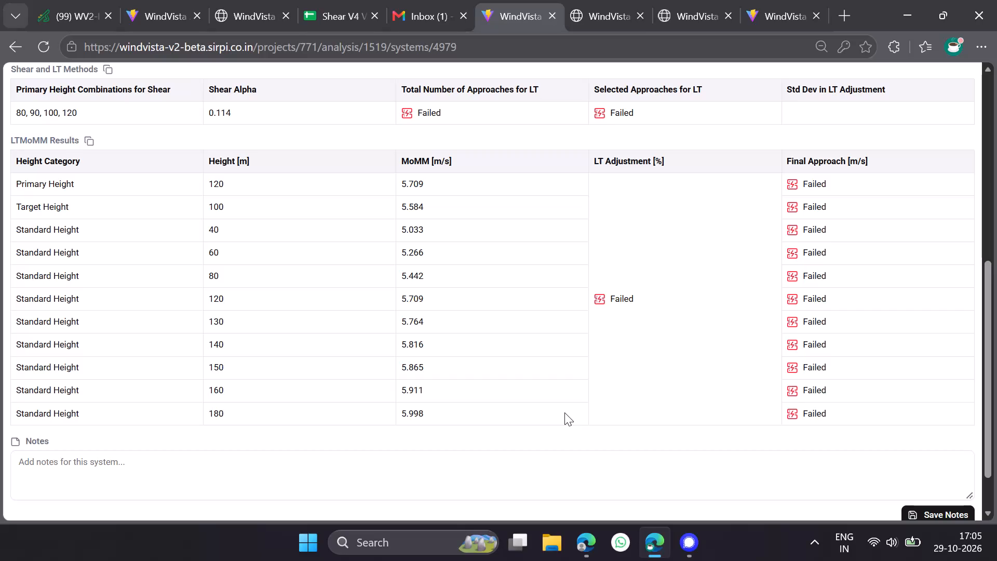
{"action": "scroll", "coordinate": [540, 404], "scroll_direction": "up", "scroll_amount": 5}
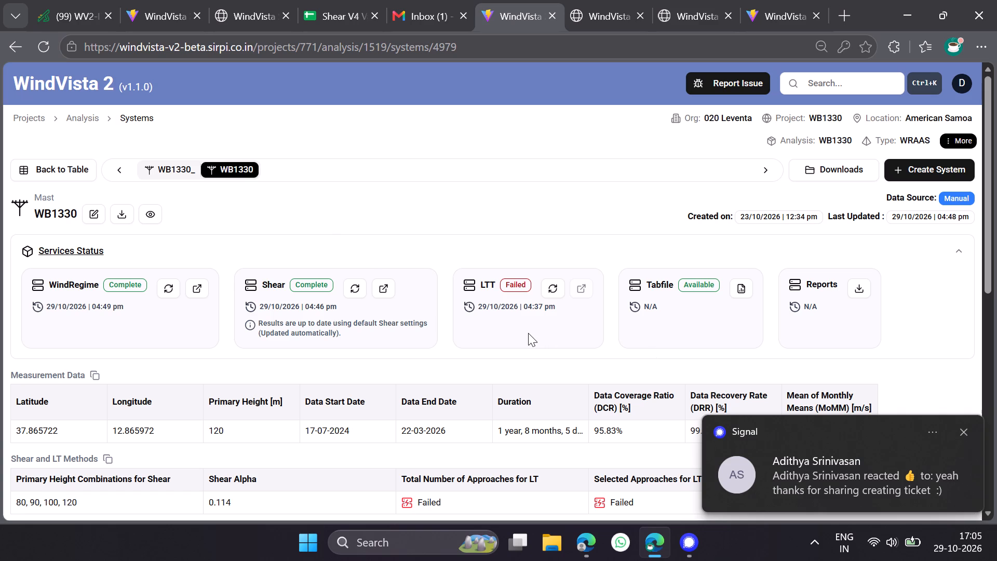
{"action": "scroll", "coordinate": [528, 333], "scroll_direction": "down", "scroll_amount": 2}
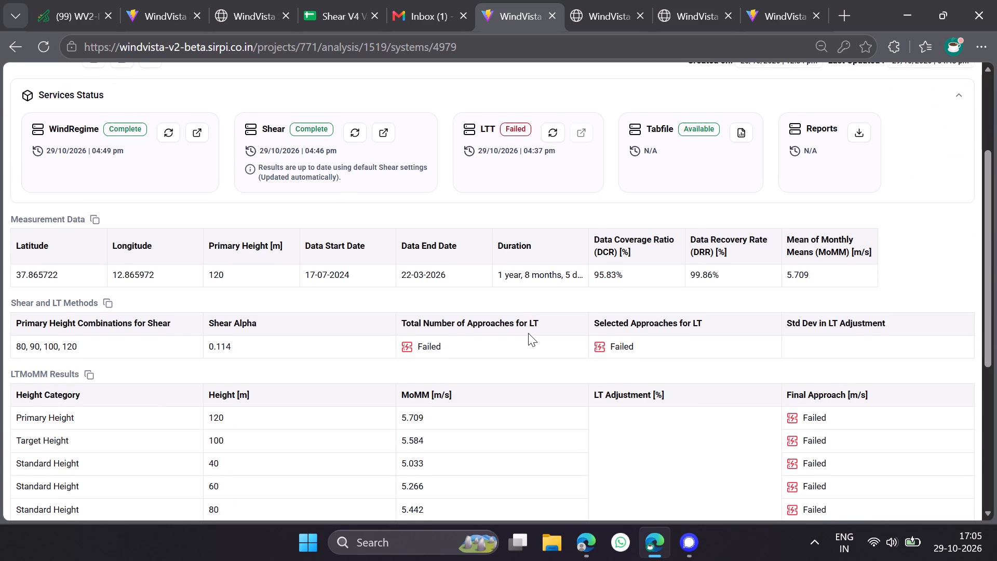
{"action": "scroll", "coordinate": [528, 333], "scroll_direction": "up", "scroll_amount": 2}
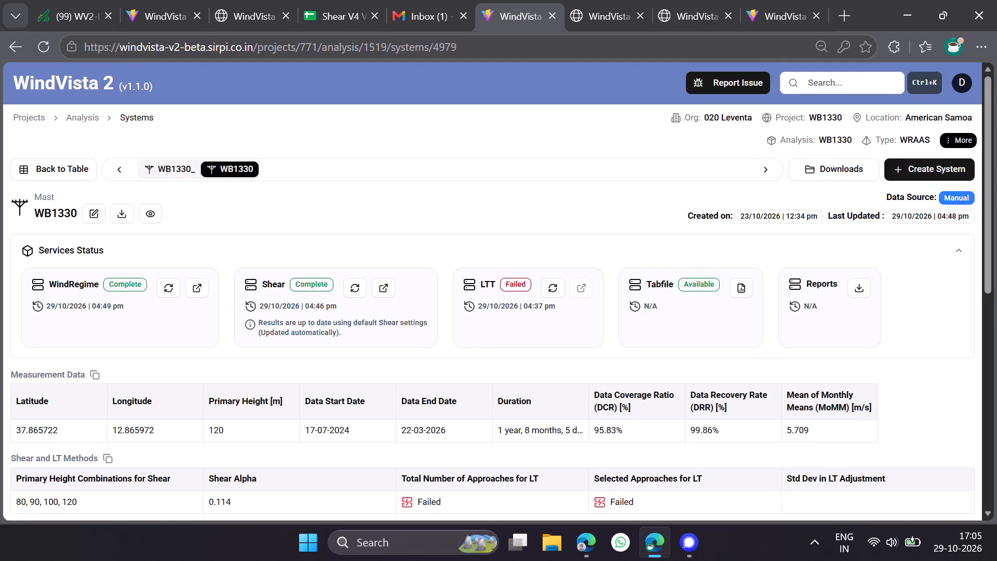
Open the WB 1330 long-term periods work item in a new tab and read its comments, including the full Beta test comment.
{"action": "left_click", "coordinate": [853, 7]}
{"action": "type", "text": "1330"}
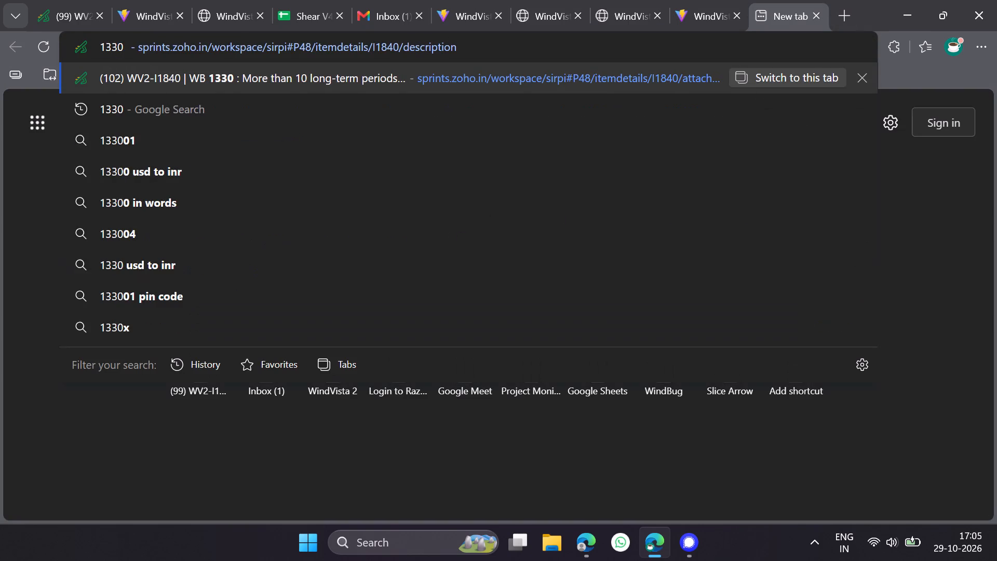
{"action": "key", "text": "Return"}
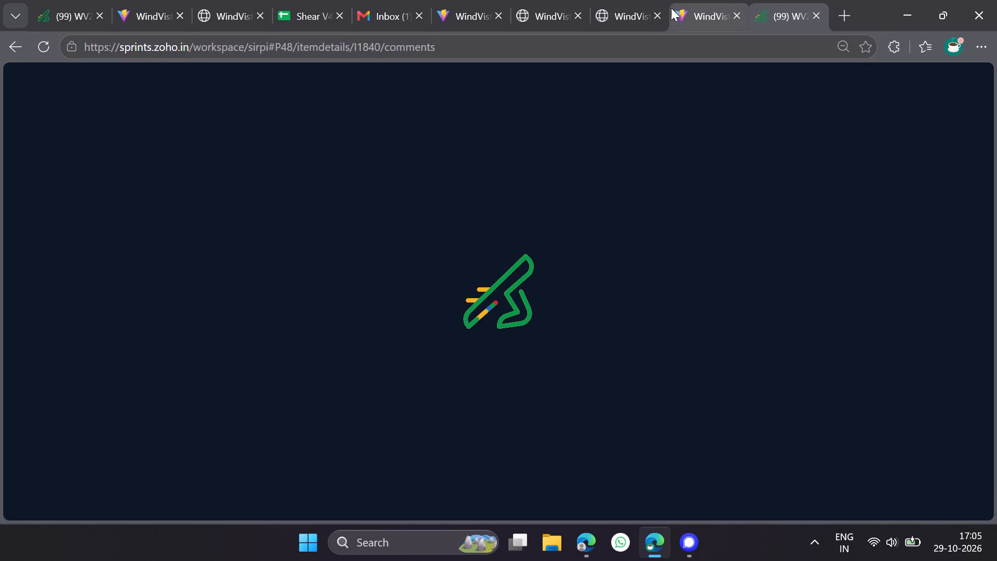
{"action": "left_click", "coordinate": [625, 7]}
{"action": "left_click", "coordinate": [719, 5]}
{"action": "left_click", "coordinate": [786, 1]}
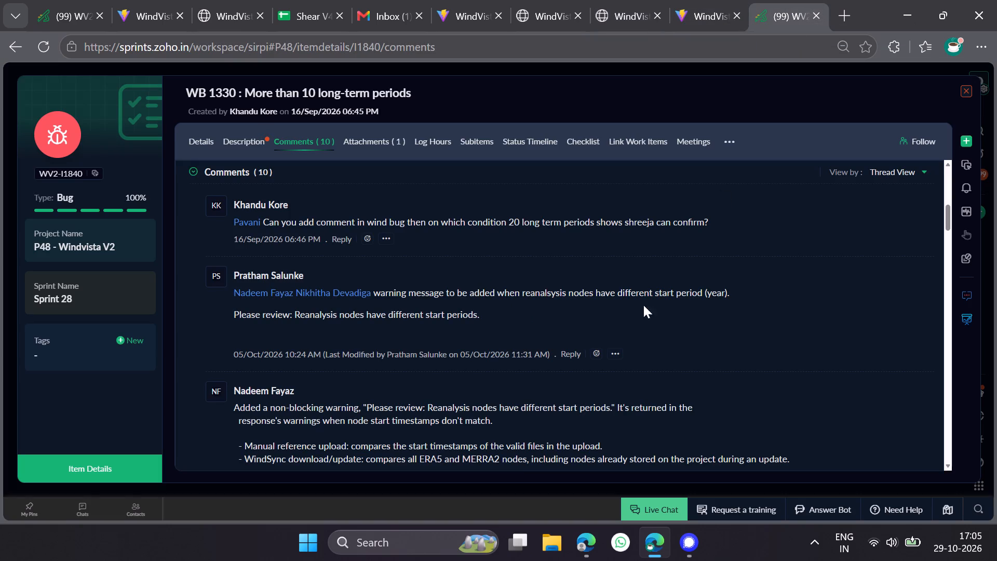
{"action": "scroll", "coordinate": [609, 372], "scroll_direction": "down", "scroll_amount": 14}
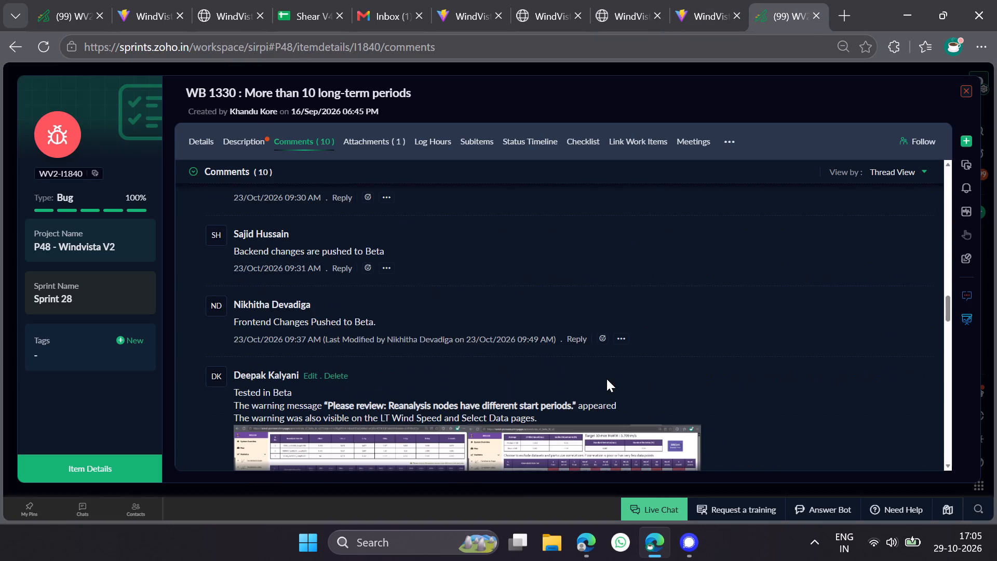
{"action": "scroll", "coordinate": [607, 379], "scroll_direction": "down", "scroll_amount": 6}
{"action": "scroll", "coordinate": [607, 379], "scroll_direction": "up", "scroll_amount": 4}
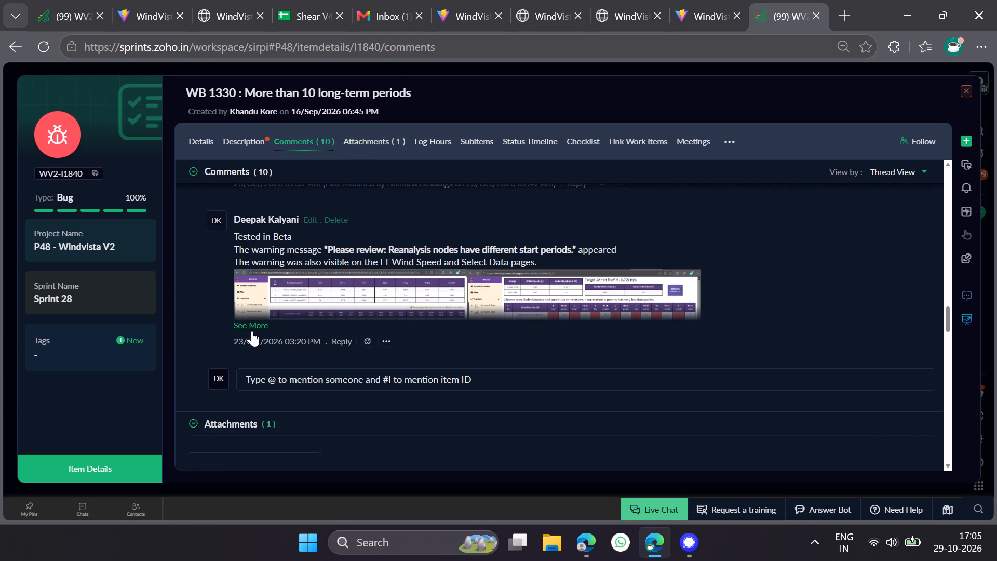
{"action": "left_click", "coordinate": [252, 331]}
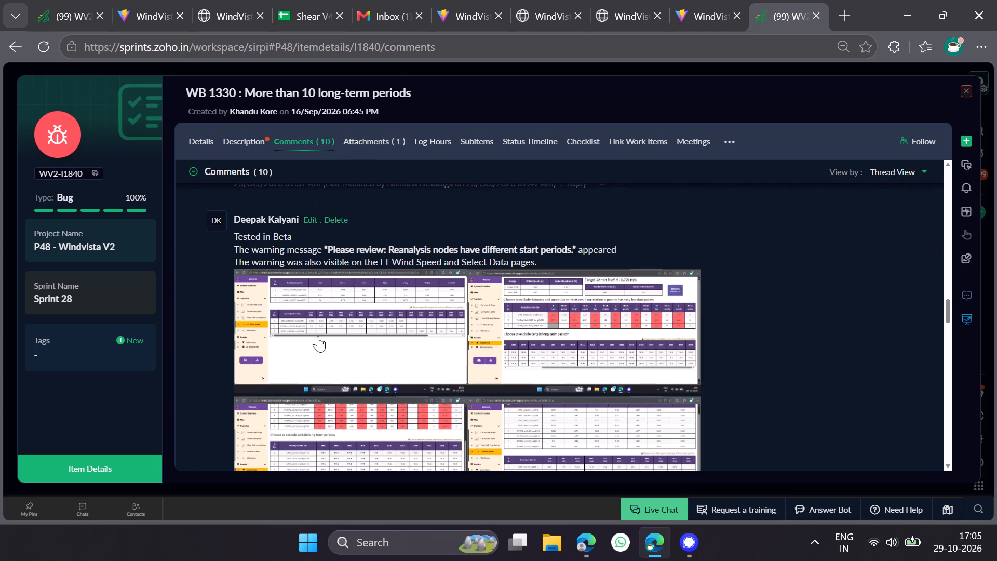
{"action": "scroll", "coordinate": [318, 336], "scroll_direction": "down", "scroll_amount": 2}
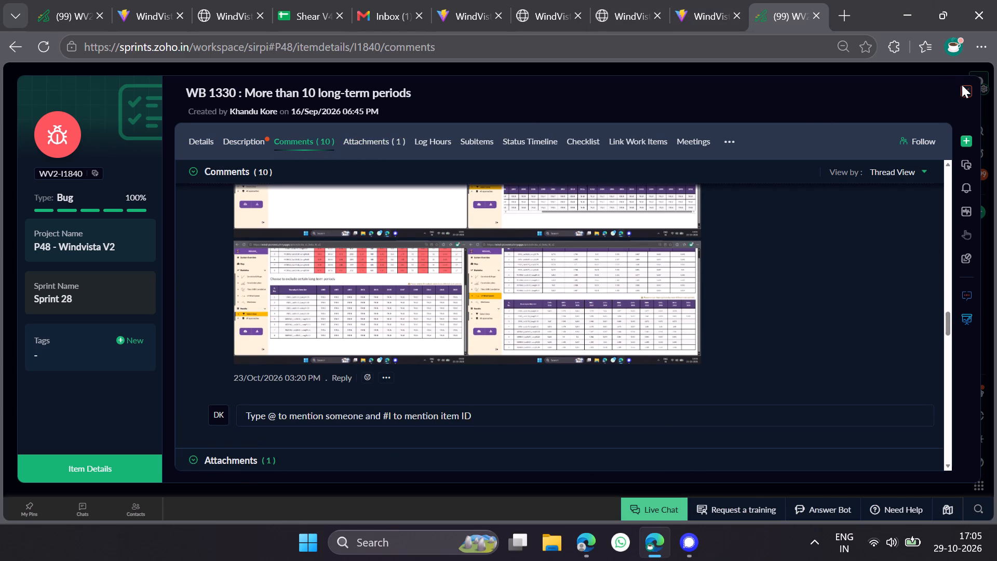
Close the work item and open the Sprint 28 board of the Windvista V2 project.
{"action": "left_click", "coordinate": [962, 85]}
{"action": "left_click", "coordinate": [966, 94]}
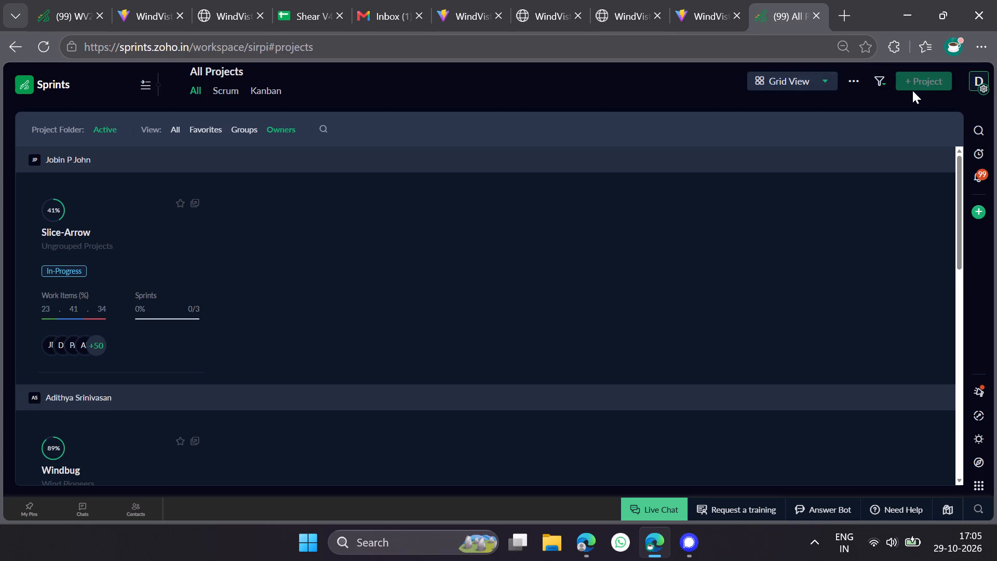
{"action": "scroll", "coordinate": [198, 380], "scroll_direction": "down", "scroll_amount": 3}
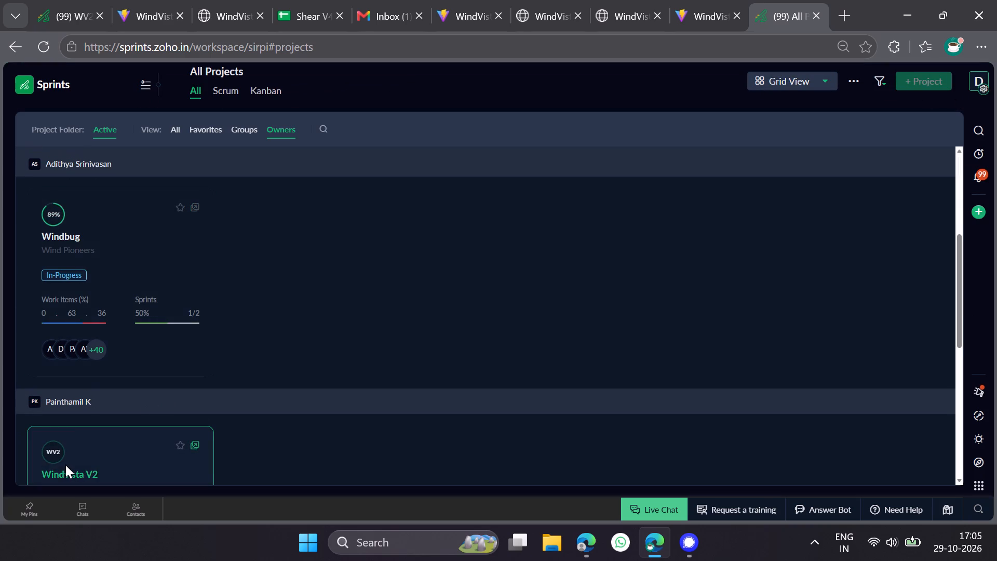
{"action": "left_click", "coordinate": [65, 465]}
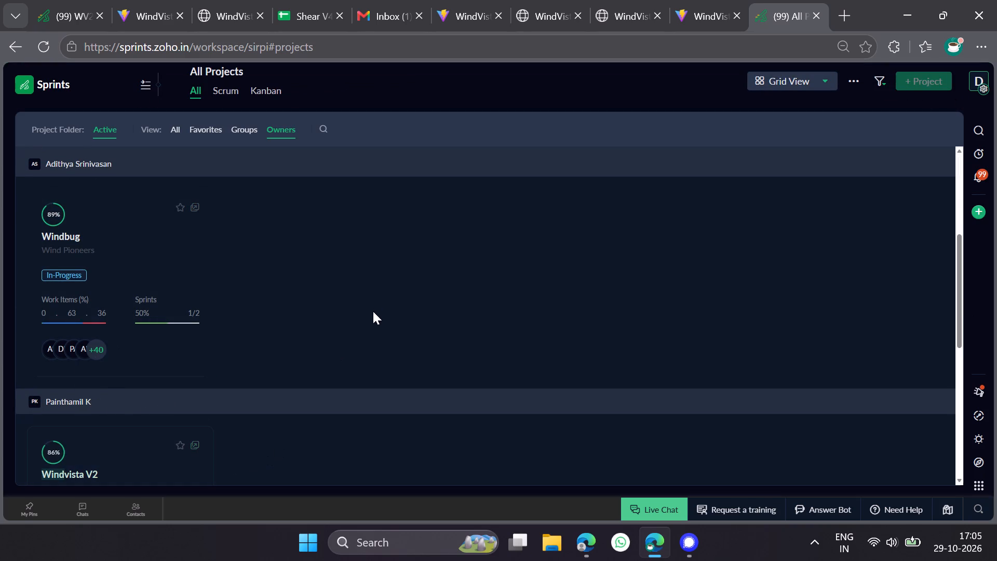
{"action": "left_click", "coordinate": [341, 329]}
{"action": "scroll", "coordinate": [340, 330], "scroll_direction": "down", "scroll_amount": 3}
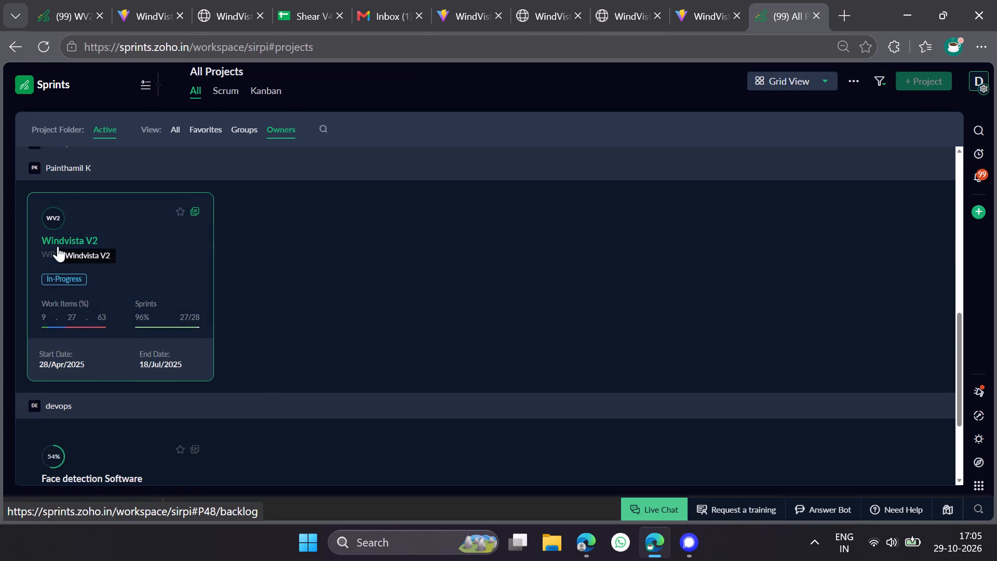
{"action": "left_click", "coordinate": [58, 247]}
{"action": "left_click", "coordinate": [63, 236]}
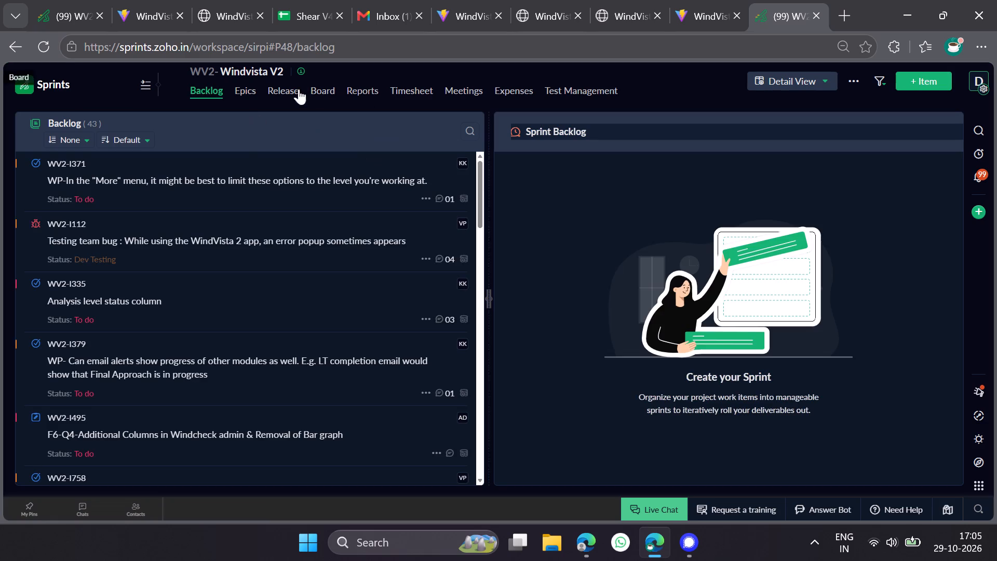
{"action": "left_click", "coordinate": [320, 87]}
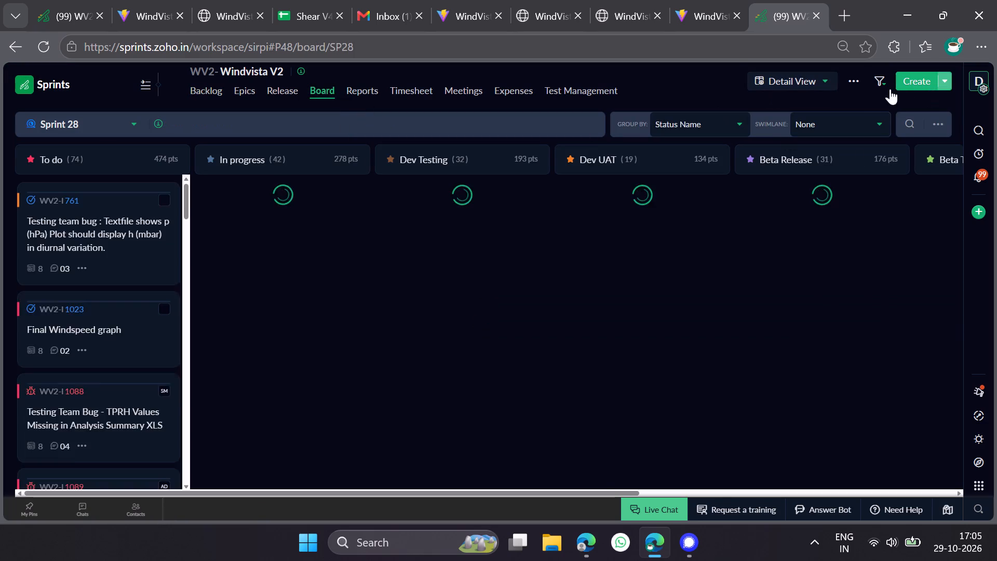
{"action": "left_click", "coordinate": [874, 75]}
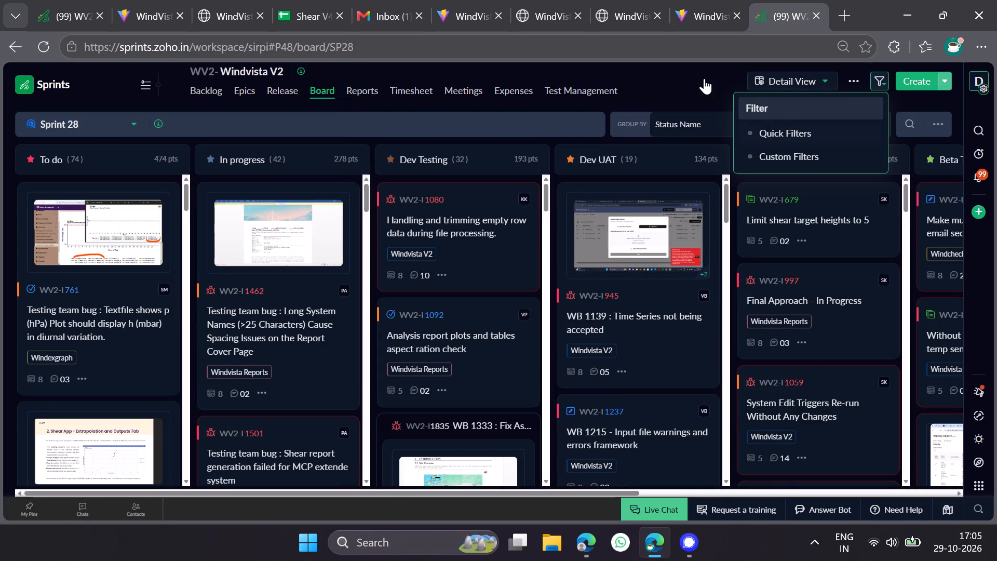
{"action": "left_click", "coordinate": [695, 75]}
Start a new Sprint 28 item named "Testing Team Bug - LTT failed".
{"action": "left_click", "coordinate": [915, 75]}
{"action": "left_click", "coordinate": [742, 119]}
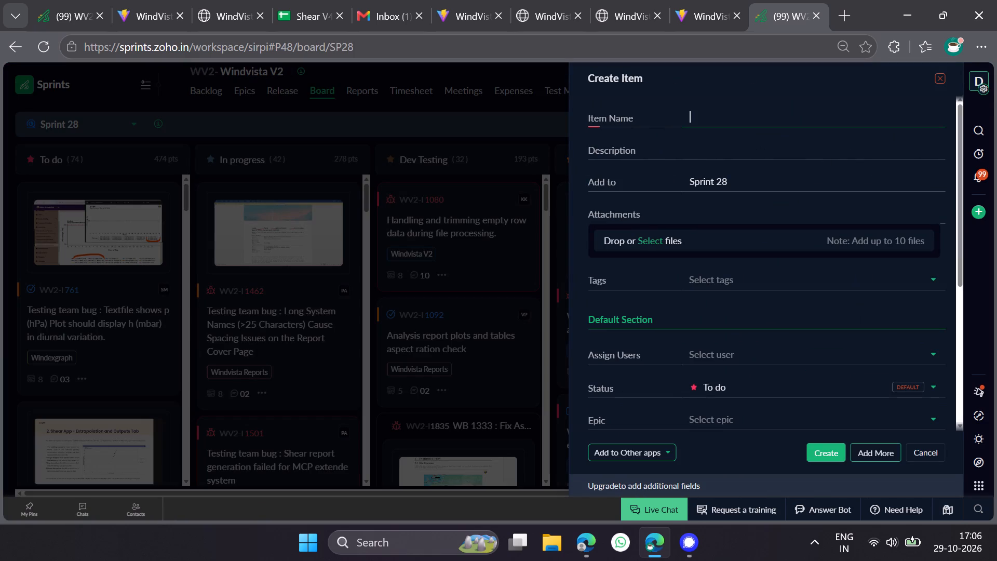
{"action": "type", "text": "esting"}
{"action": "key", "text": "space"}
{"action": "type", "text": "failed"}
Write "LTT failed" in the item description, with the path copied from the WB1330 mast page, projects/771/analysis/1519/systems/4979, on the line below.
{"action": "left_click", "coordinate": [718, 0]}
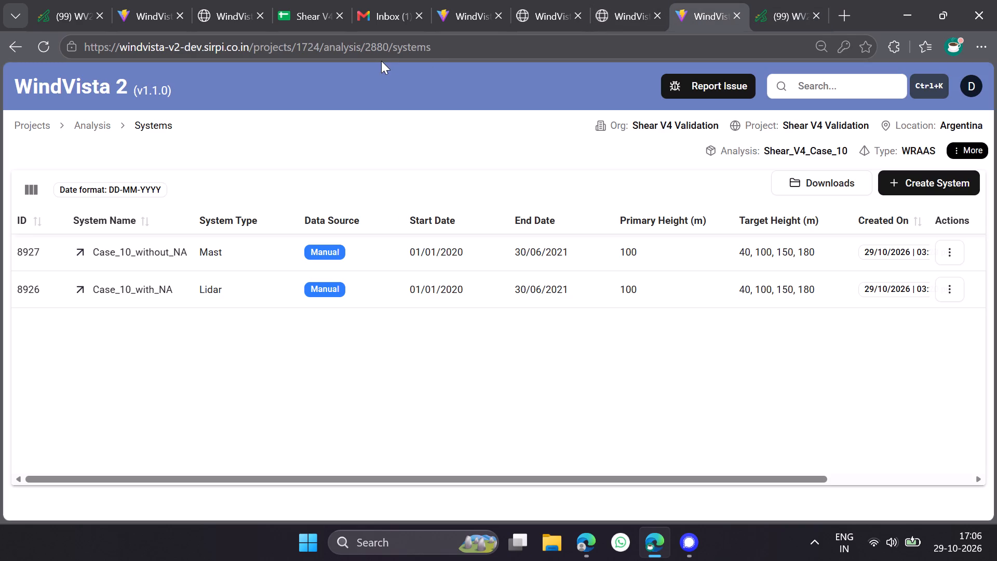
{"action": "left_click", "coordinate": [466, 0]}
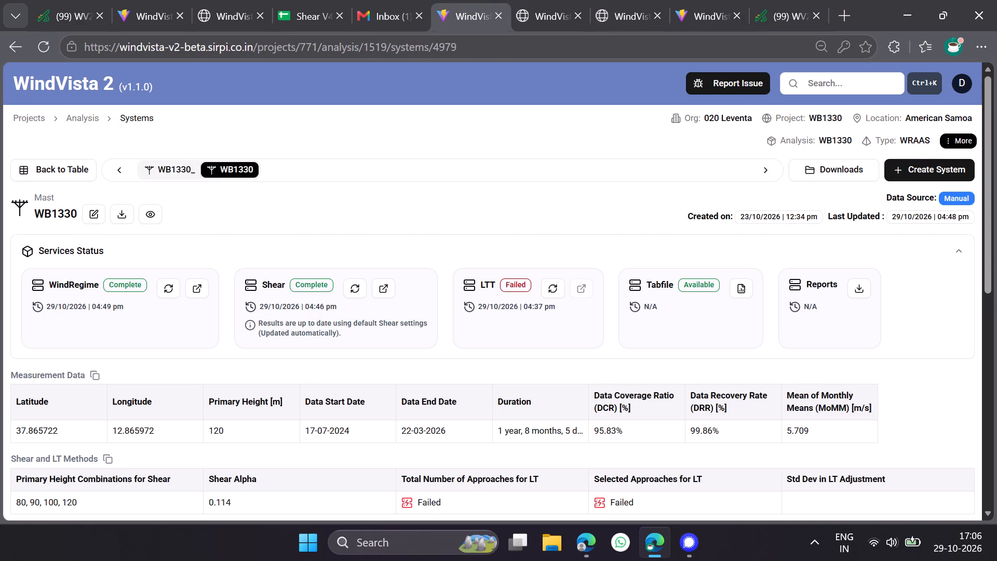
{"action": "left_click_drag", "start_coordinate": [257, 51], "coordinate": [649, 66]}
{"action": "key", "text": "ctrl+c"}
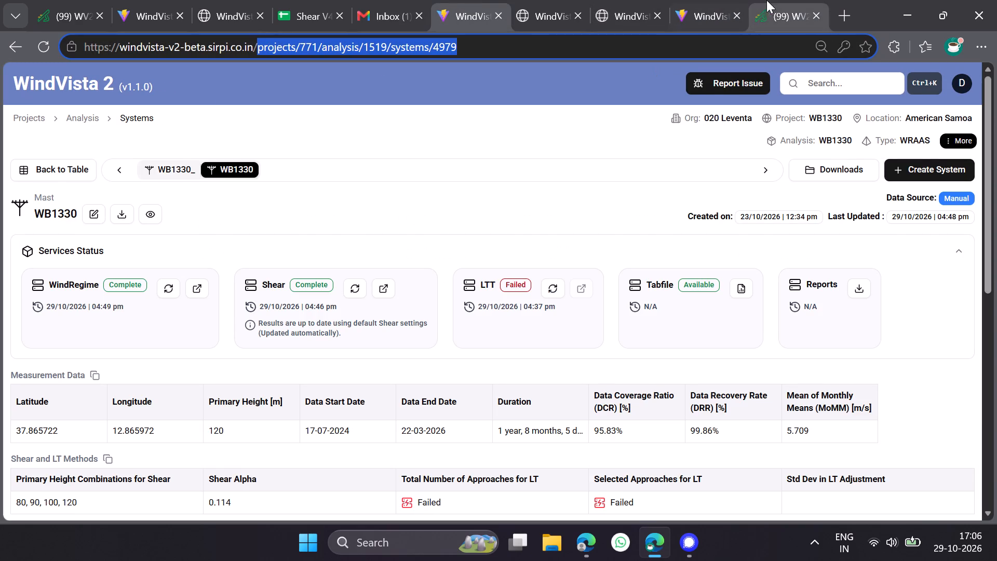
{"action": "left_click", "coordinate": [774, 0]}
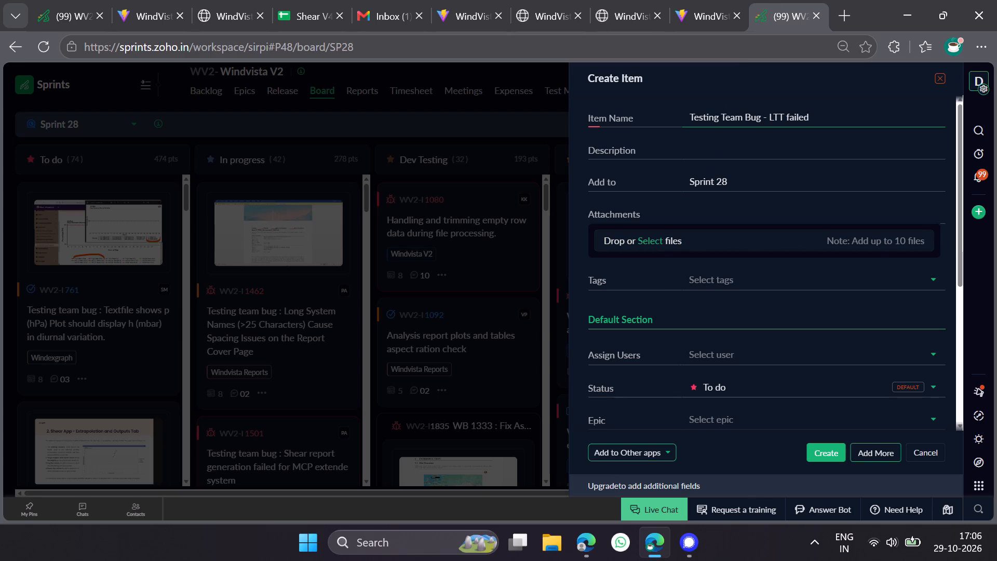
{"action": "left_click", "coordinate": [713, 145]}
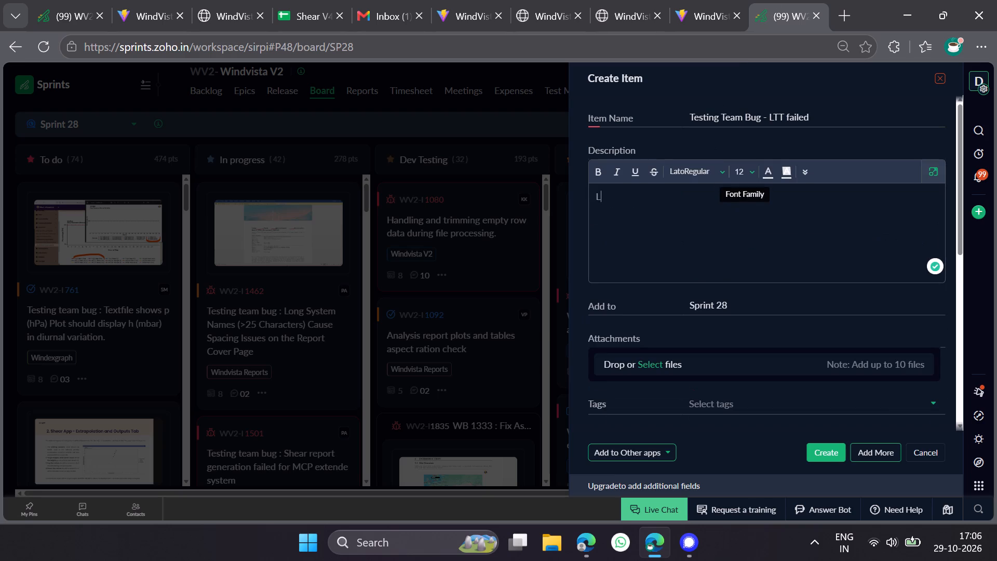
{"action": "type", "text": "failed"}
{"action": "key", "text": "shift+Return"}
{"action": "key", "text": "ctrl+v"}
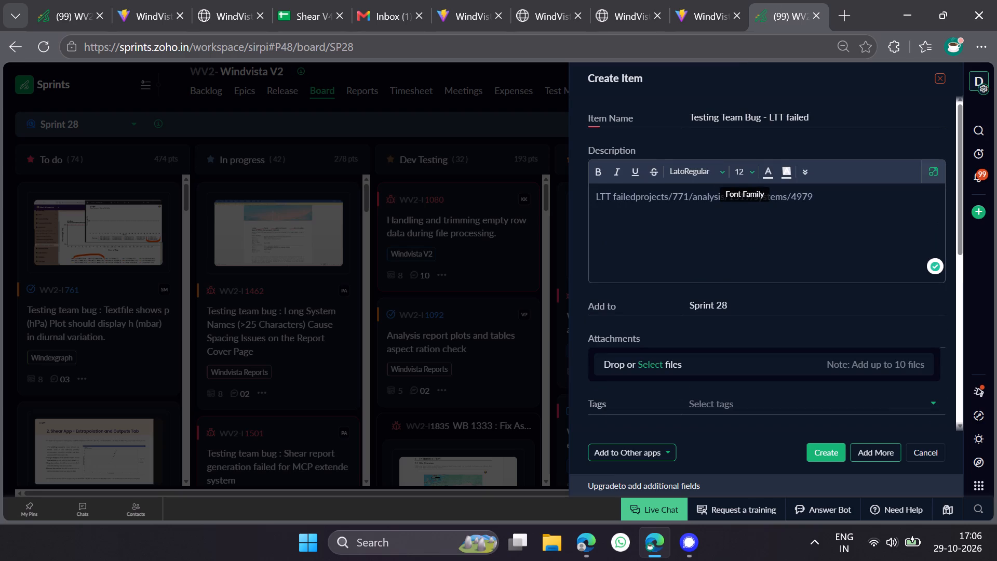
{"action": "left_click", "coordinate": [635, 199]}
{"action": "key", "text": "shift+Return"}
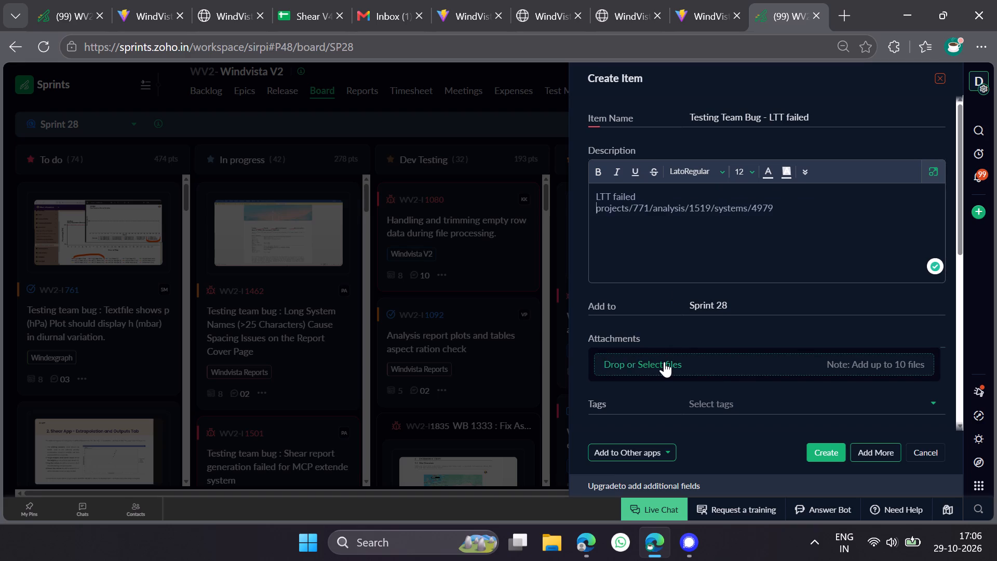
Capture a screenshot of the WB1330 mast's system page and paste it below the path in the item description.
{"action": "left_click", "coordinate": [664, 362]}
{"action": "key", "text": "Escape"}
{"action": "left_click", "coordinate": [477, 0]}
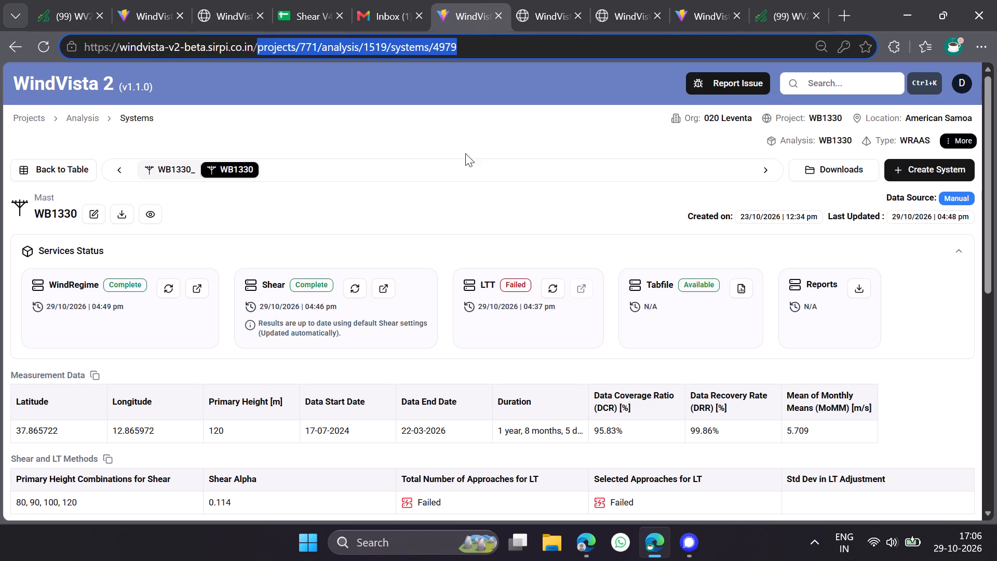
{"action": "key", "text": "Print"}
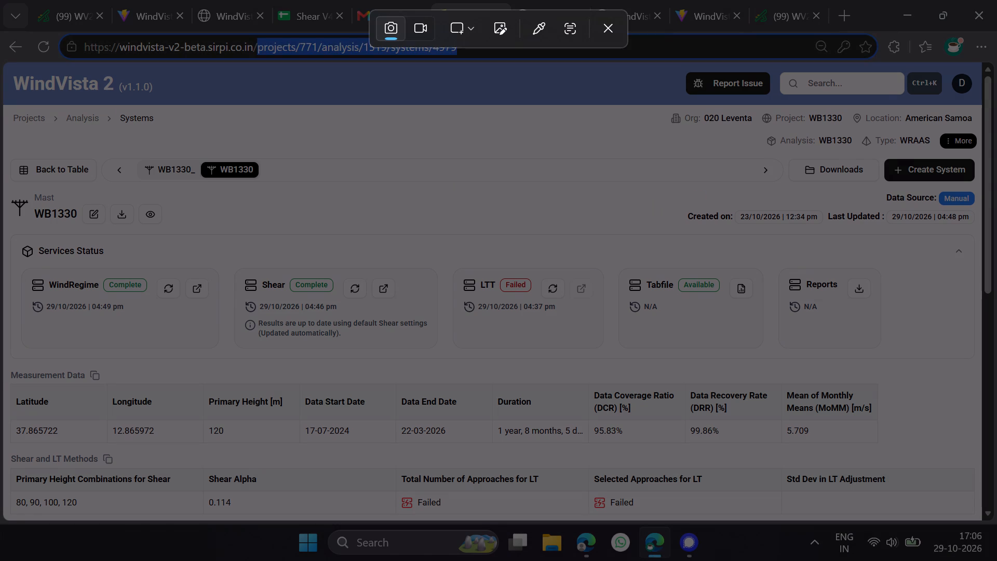
{"action": "left_click_drag", "start_coordinate": [0, 37], "coordinate": [995, 560]}
{"action": "left_click", "coordinate": [777, 0]}
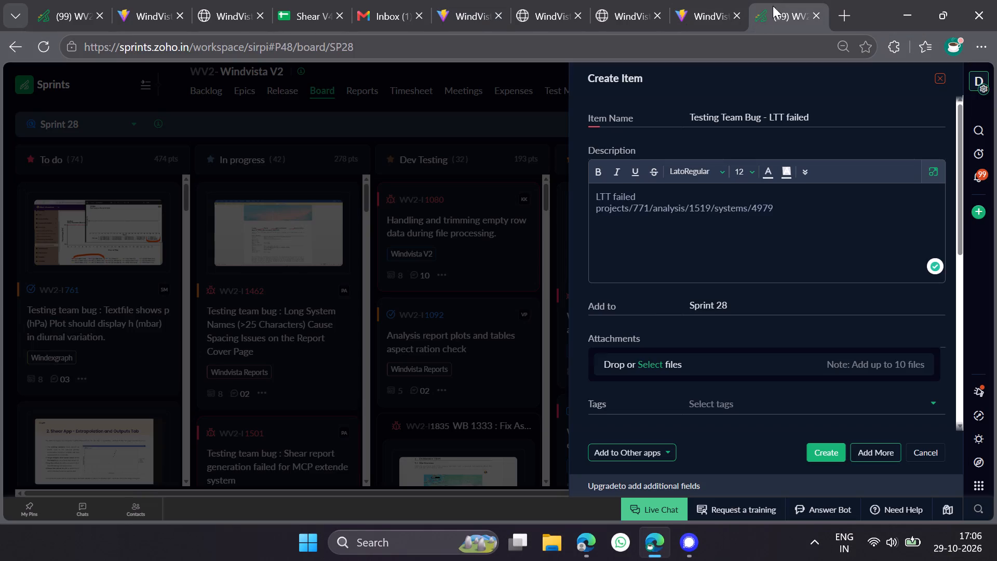
{"action": "left_click", "coordinate": [752, 246]}
{"action": "key", "text": "ctrl+v"}
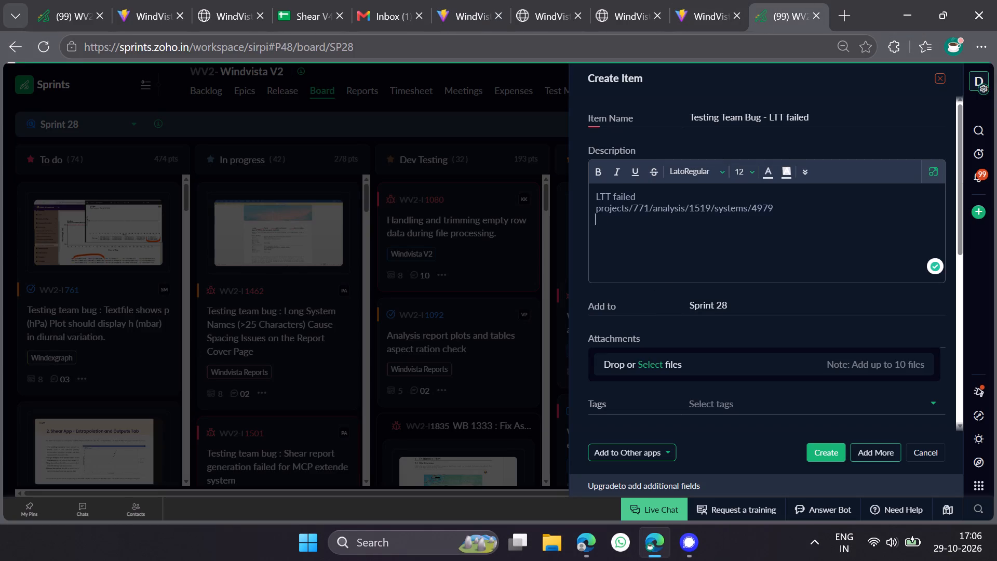
Tag the new item as Bug.
{"action": "scroll", "coordinate": [721, 319], "scroll_direction": "down", "scroll_amount": 1}
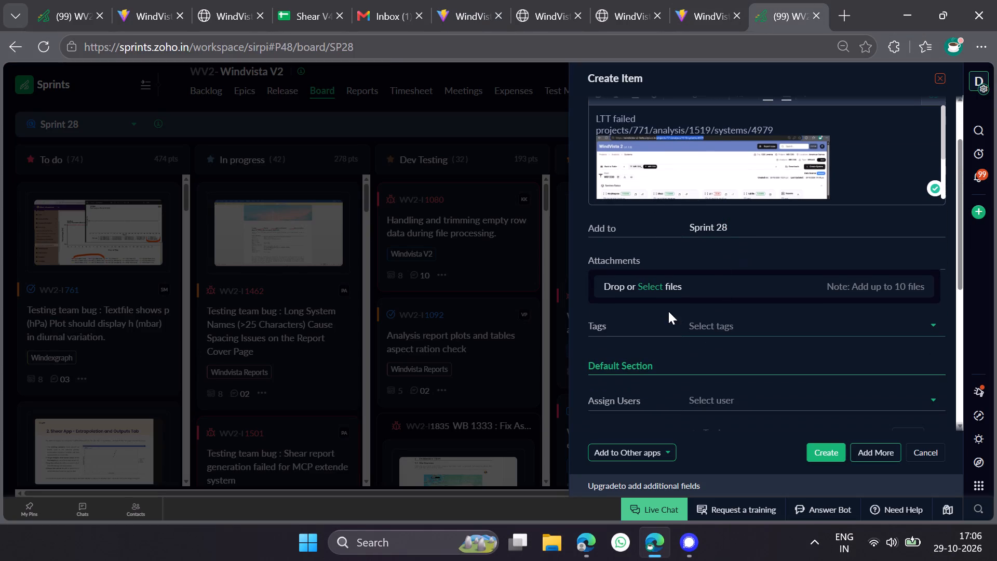
{"action": "left_click", "coordinate": [729, 322]}
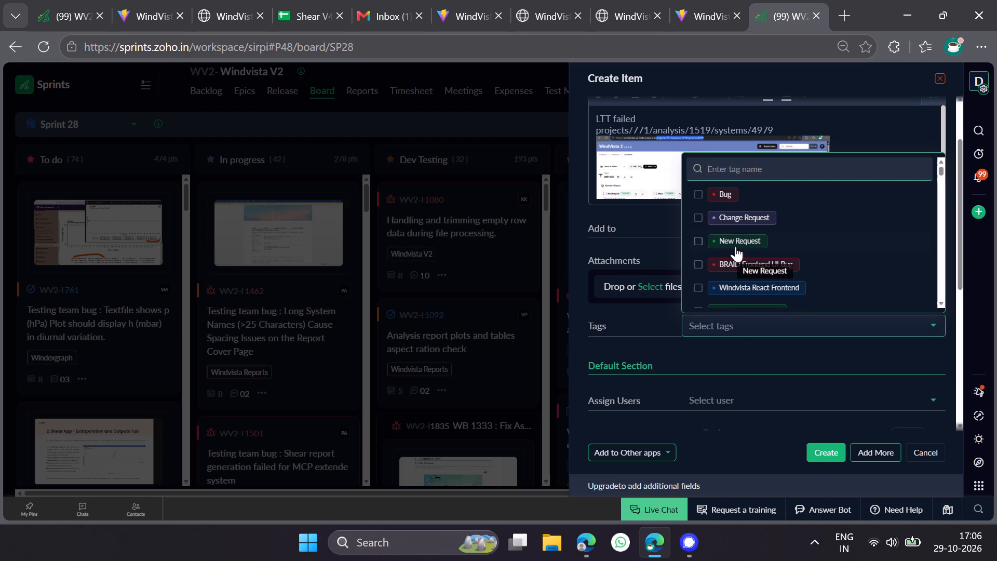
{"action": "left_click", "coordinate": [725, 191]}
{"action": "left_click", "coordinate": [695, 364]}
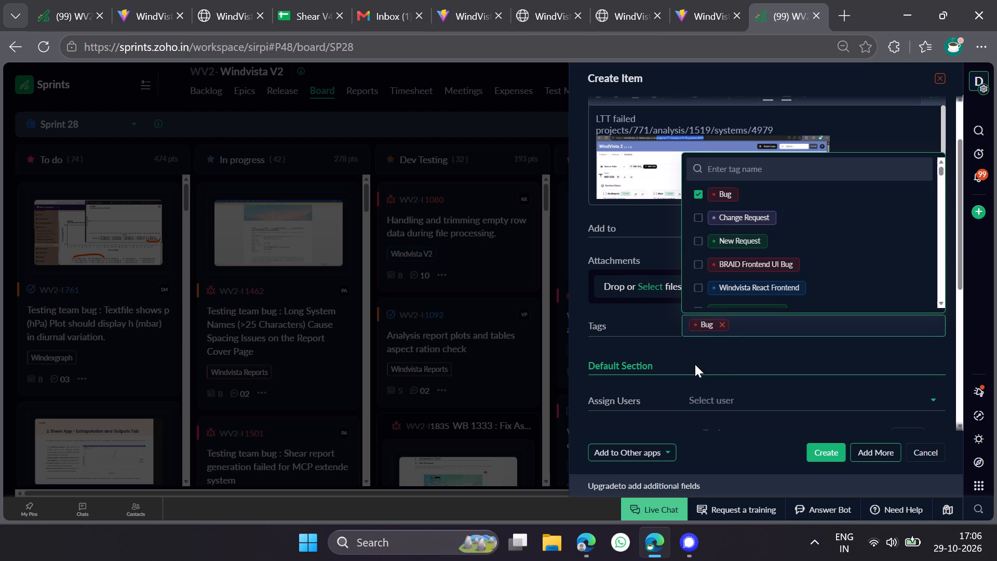
Assign the new item to the workspace user Nikitha.
{"action": "left_click", "coordinate": [705, 399]}
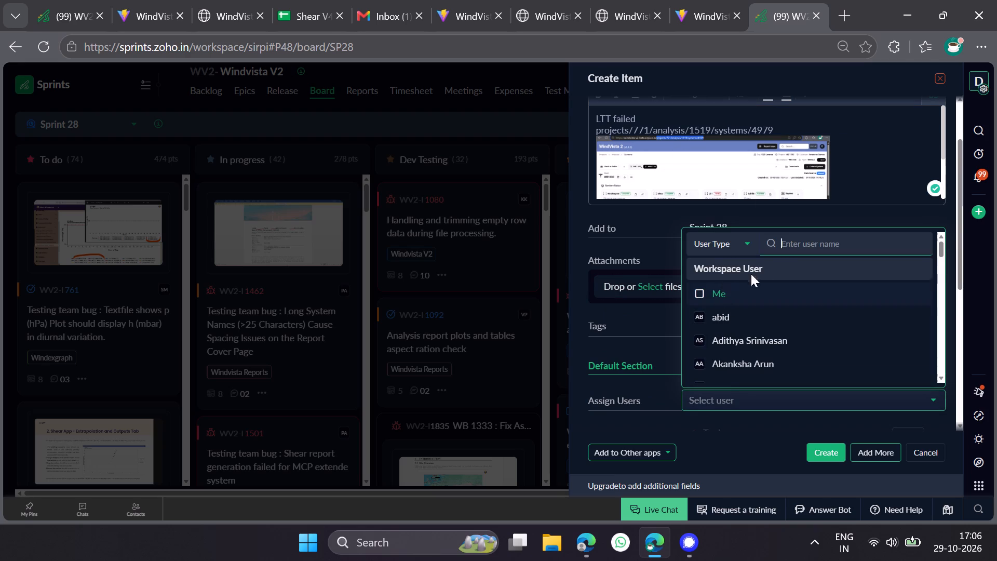
{"action": "type", "text": "nikh"}
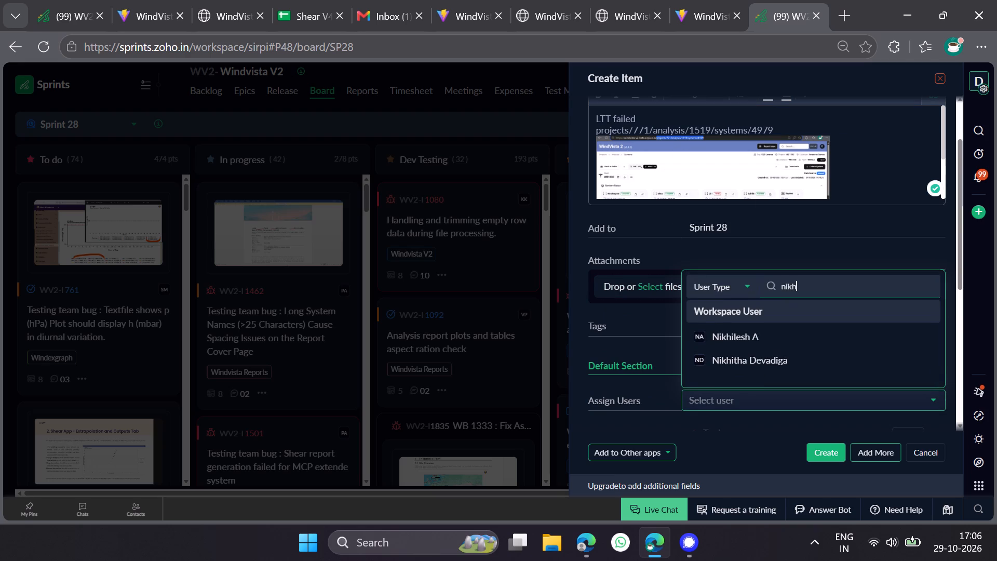
{"action": "key", "text": "BackSpace"}
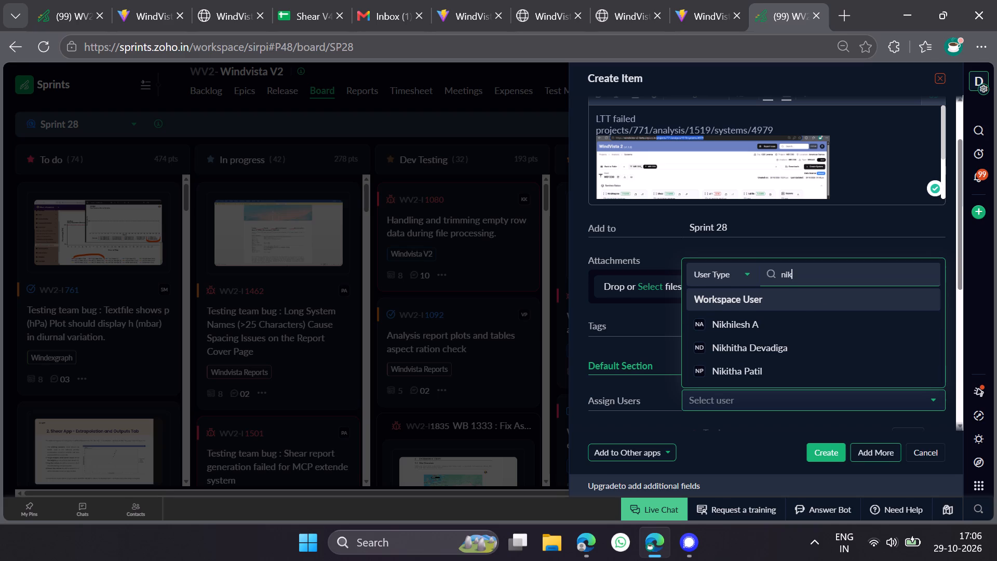
{"action": "left_click", "coordinate": [713, 377]}
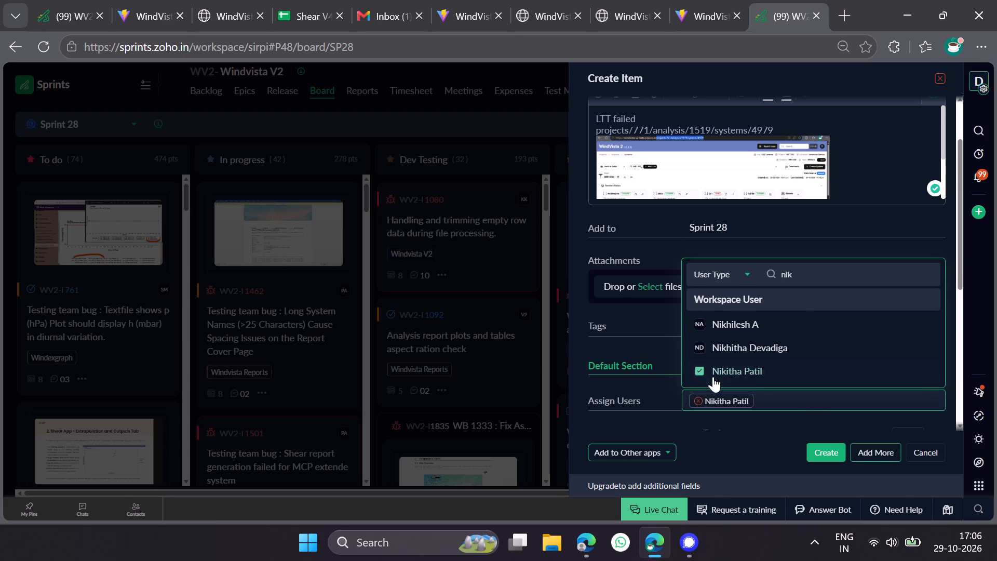
{"action": "left_click", "coordinate": [610, 350]}
Set the new item's type to Bug and its priority to High.
{"action": "scroll", "coordinate": [676, 394], "scroll_direction": "down", "scroll_amount": 2}
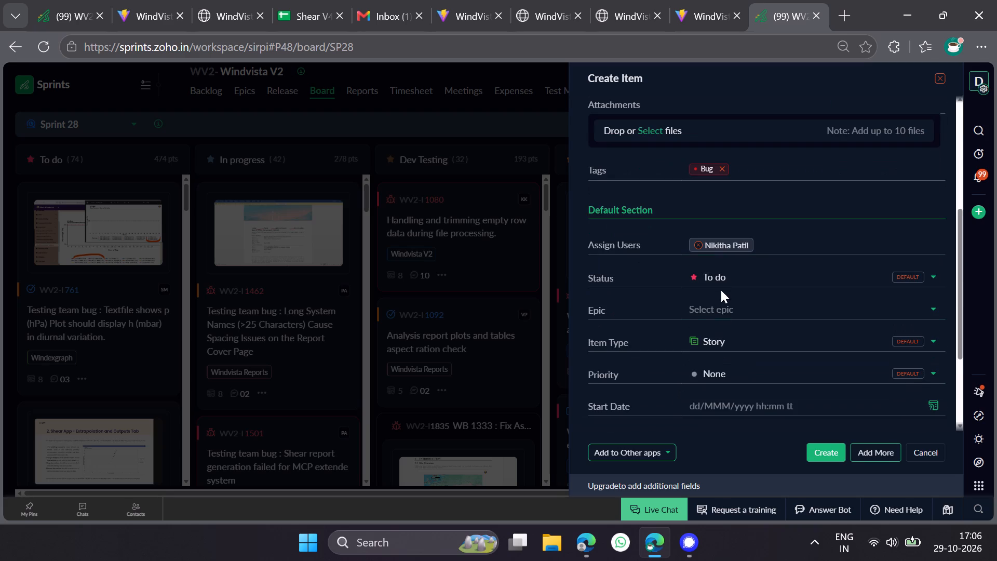
{"action": "left_click", "coordinate": [724, 278]}
{"action": "left_click", "coordinate": [622, 337]}
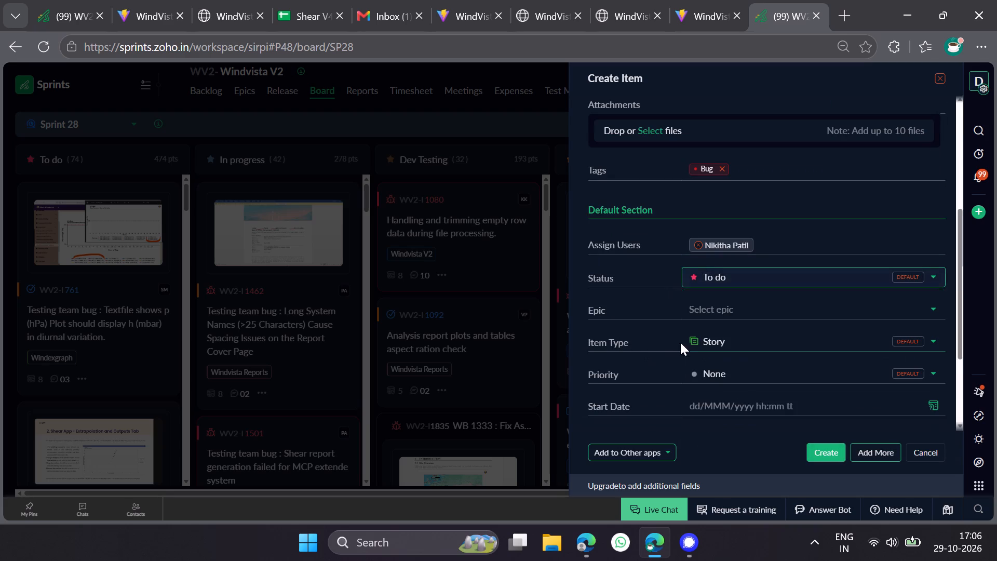
{"action": "left_click", "coordinate": [724, 339]}
{"action": "left_click", "coordinate": [732, 266]}
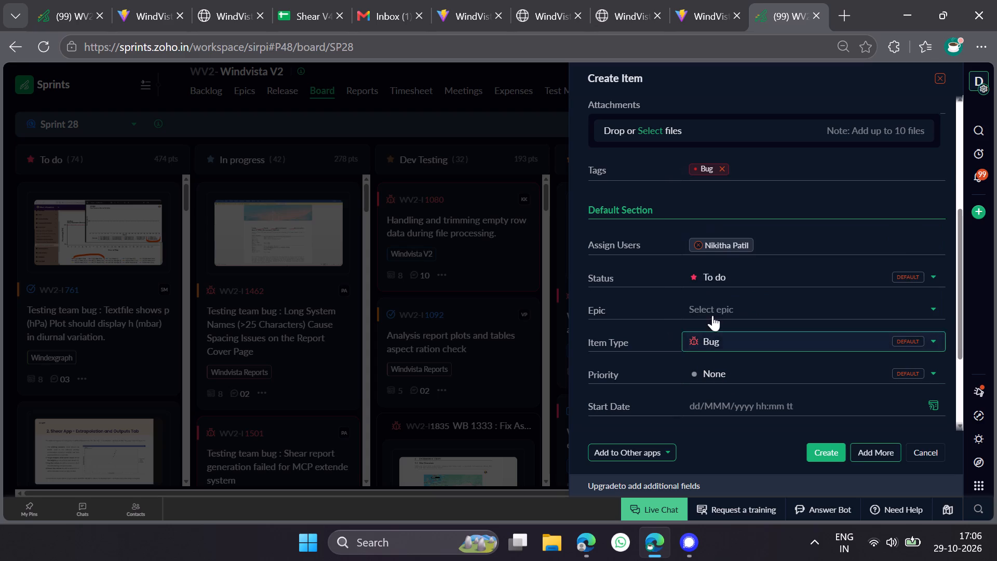
{"action": "left_click", "coordinate": [718, 367]}
{"action": "left_click", "coordinate": [730, 345]}
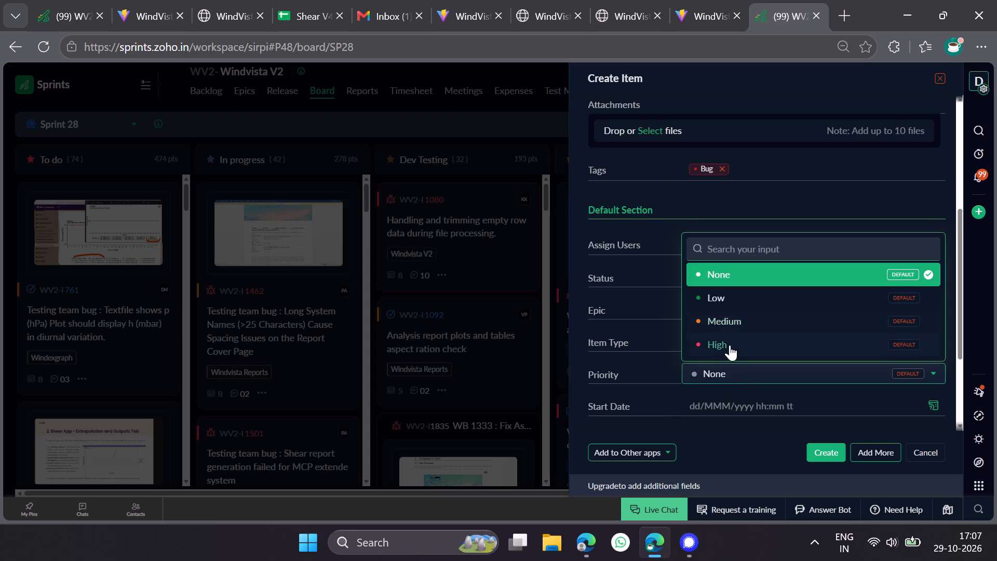
Set the new item's estimation points to 8.
{"action": "scroll", "coordinate": [595, 311], "scroll_direction": "down", "scroll_amount": 2}
{"action": "left_click", "coordinate": [733, 366]}
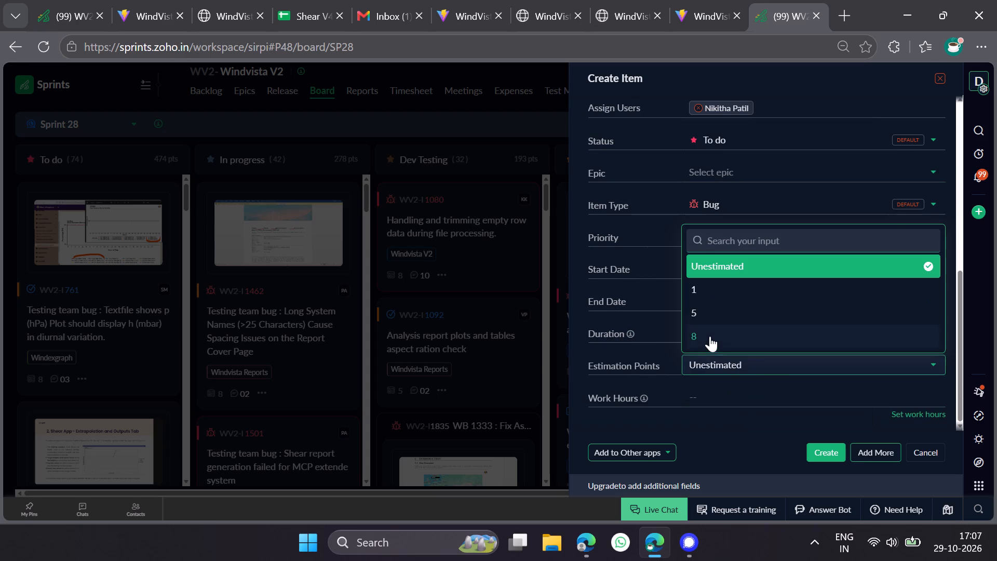
{"action": "left_click", "coordinate": [710, 336]}
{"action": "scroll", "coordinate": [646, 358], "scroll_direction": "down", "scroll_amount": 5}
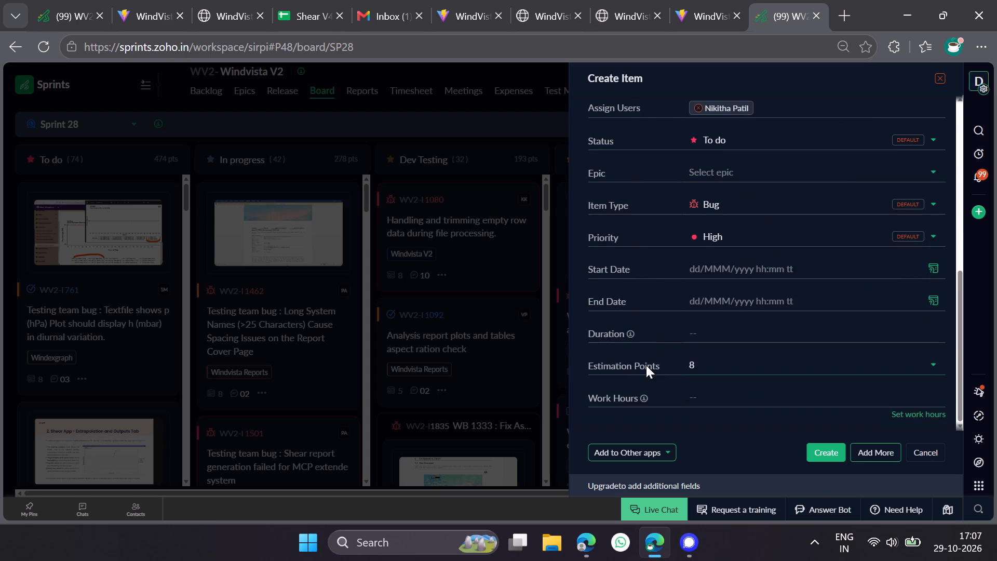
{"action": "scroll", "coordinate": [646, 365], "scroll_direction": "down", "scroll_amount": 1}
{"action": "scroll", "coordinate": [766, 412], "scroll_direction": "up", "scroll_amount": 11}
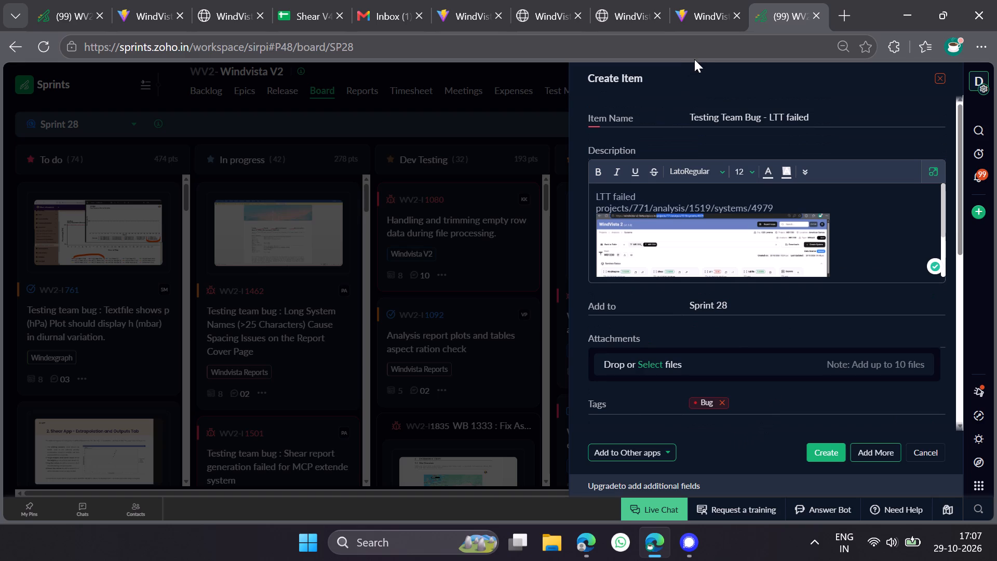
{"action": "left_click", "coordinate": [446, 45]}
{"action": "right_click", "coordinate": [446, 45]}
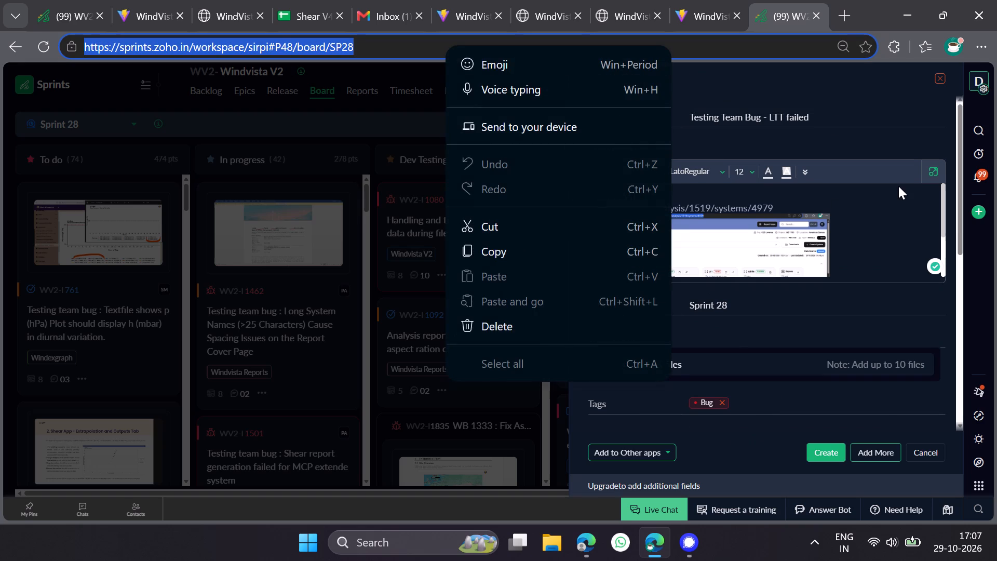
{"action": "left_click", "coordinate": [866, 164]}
Create the "Testing Team Bug - LTT failed" item in Sprint 28 with the completed details.
{"action": "scroll", "coordinate": [790, 320], "scroll_direction": "down", "scroll_amount": 2}
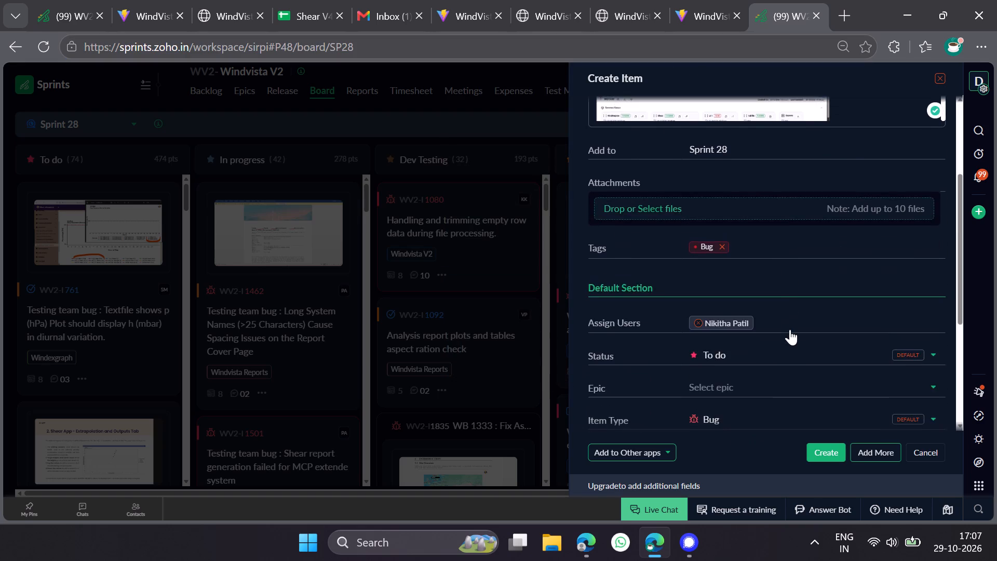
{"action": "scroll", "coordinate": [790, 329], "scroll_direction": "down", "scroll_amount": 7}
{"action": "left_click", "coordinate": [824, 449]}
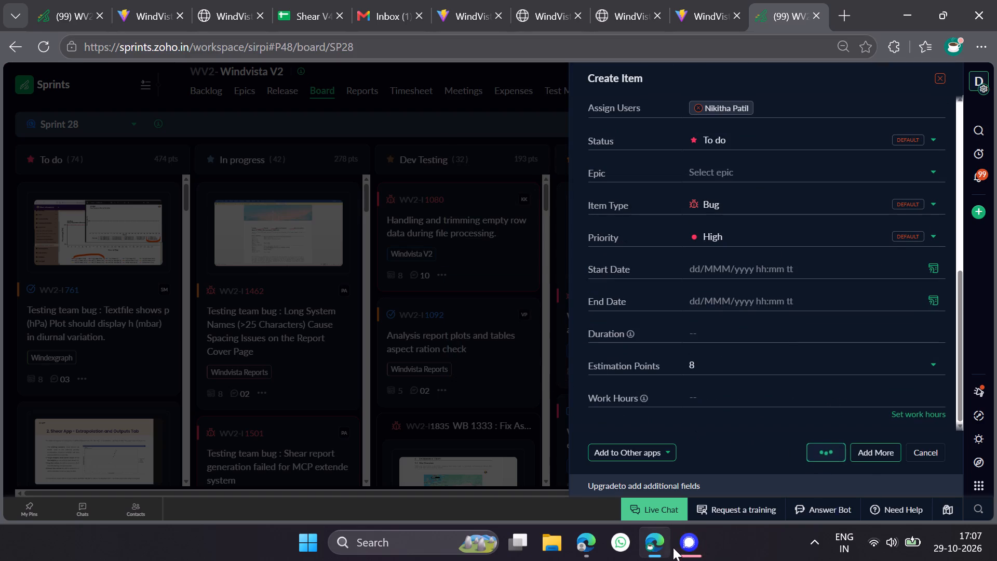
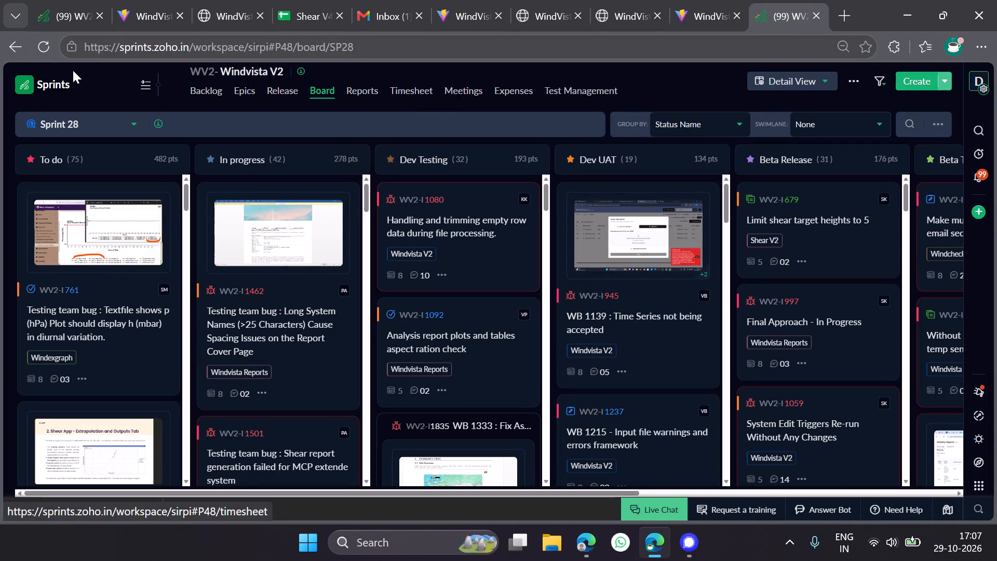
Check the queued comparison runs in the Shear Checker sessions and the Shear_V4_Case_10 systems list in WindVista 2.
{"action": "left_click", "coordinate": [206, 0]}
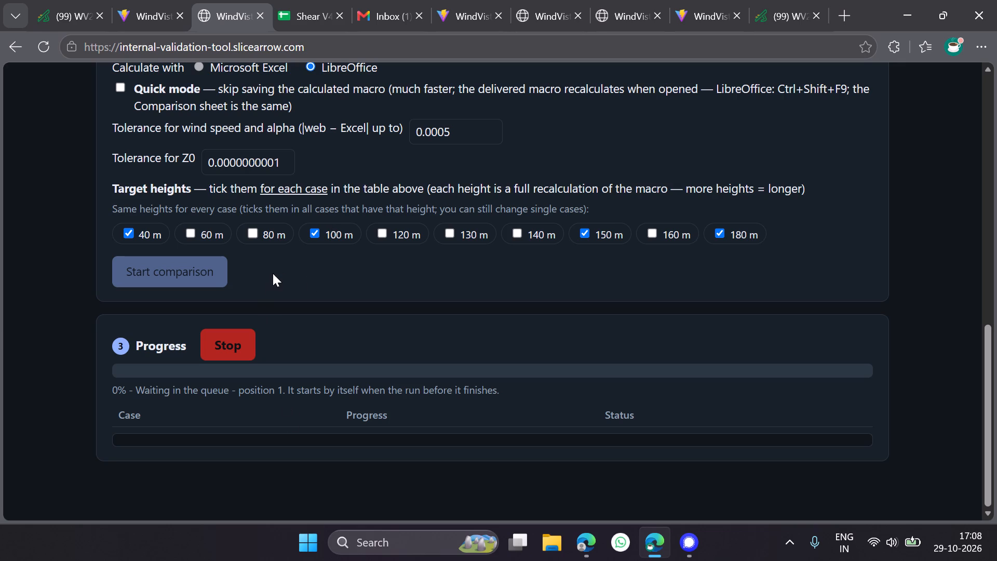
{"action": "left_click", "coordinate": [273, 273]}
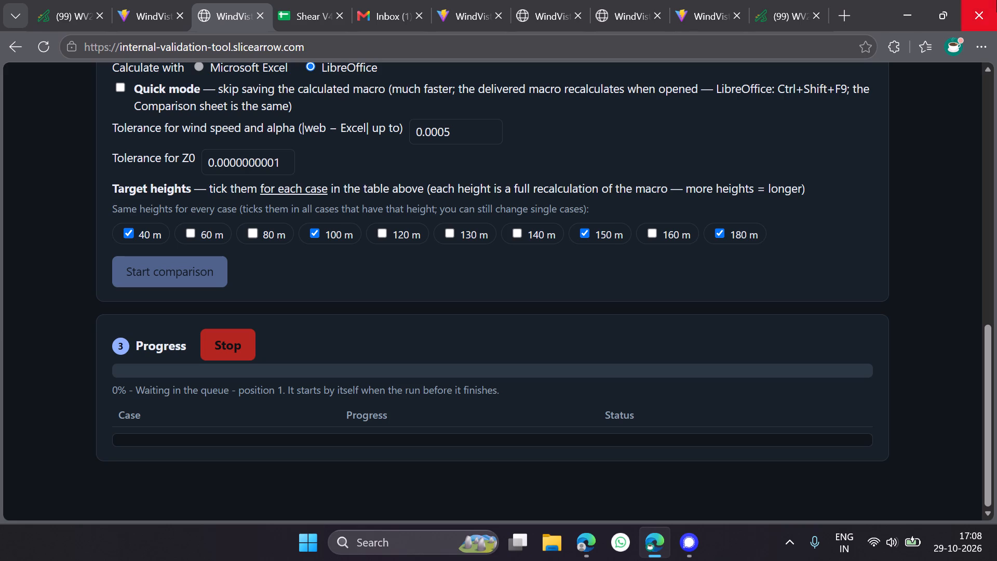
{"action": "left_click", "coordinate": [623, 0]}
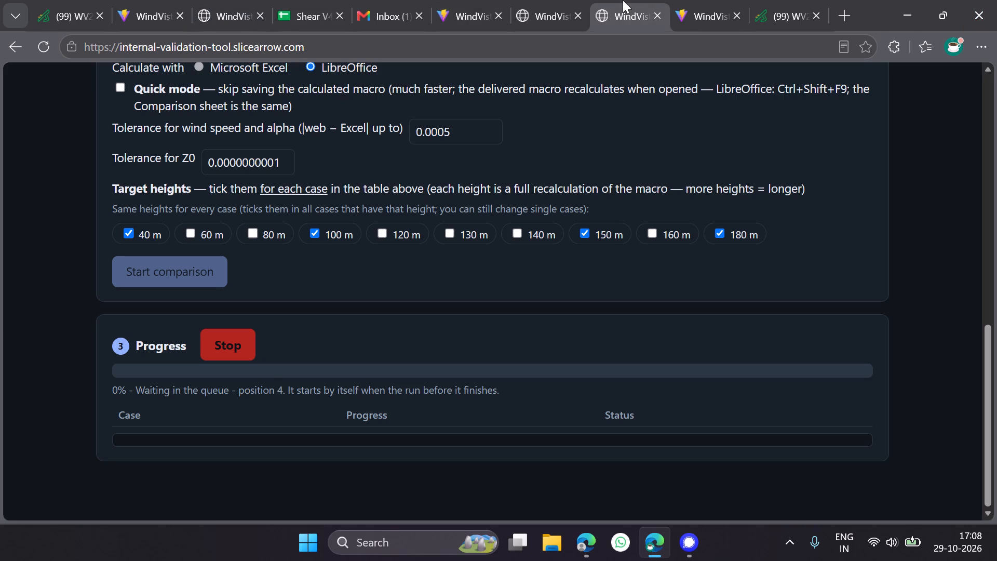
{"action": "left_click", "coordinate": [535, 0]}
{"action": "left_click", "coordinate": [708, 1]}
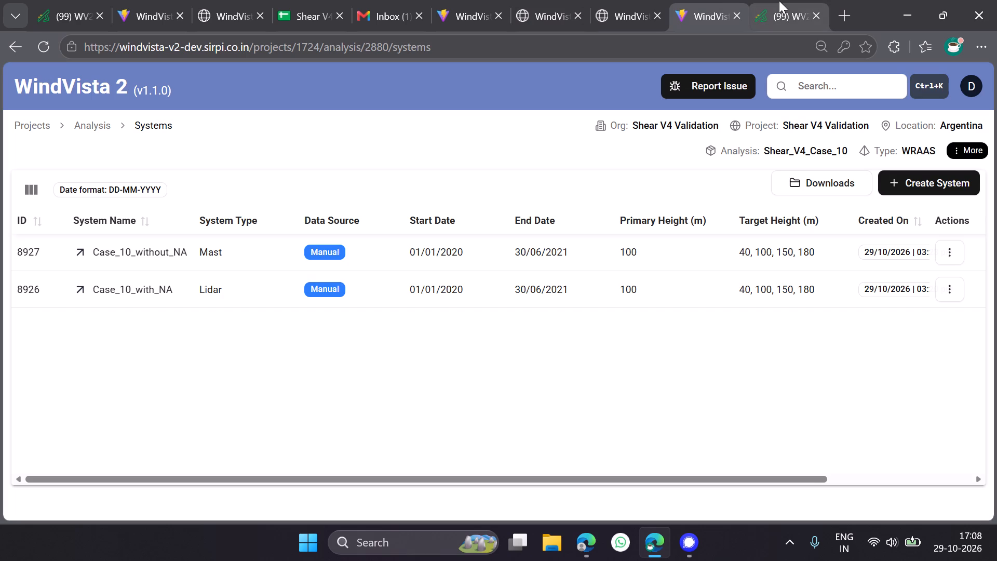
{"action": "left_click", "coordinate": [779, 1]}
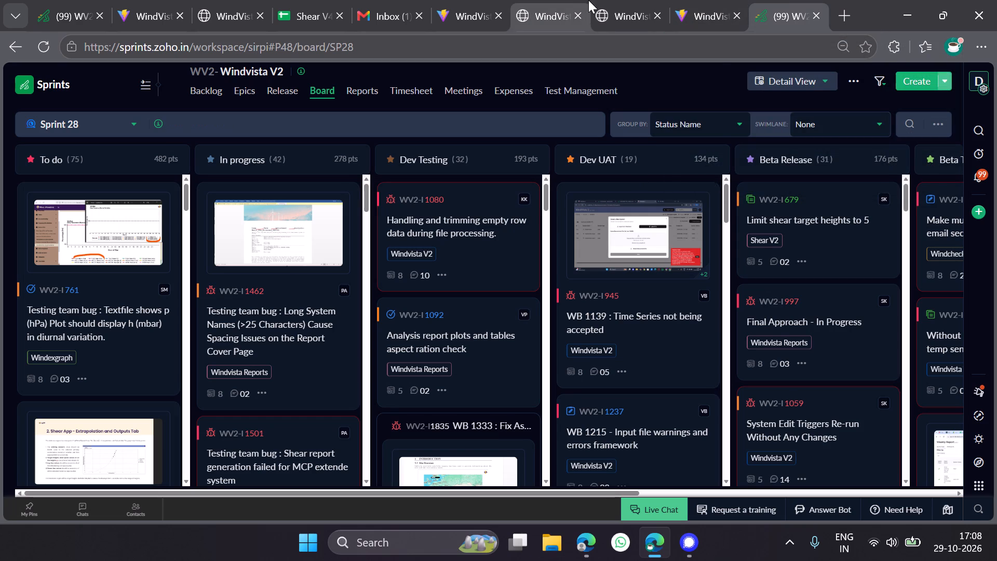
Search the web for python in a new browser tab and open the Python.org Downloads page.
{"action": "left_click", "coordinate": [836, 4]}
{"action": "left_click", "coordinate": [773, 45]}
{"action": "type", "text": "pytha"}
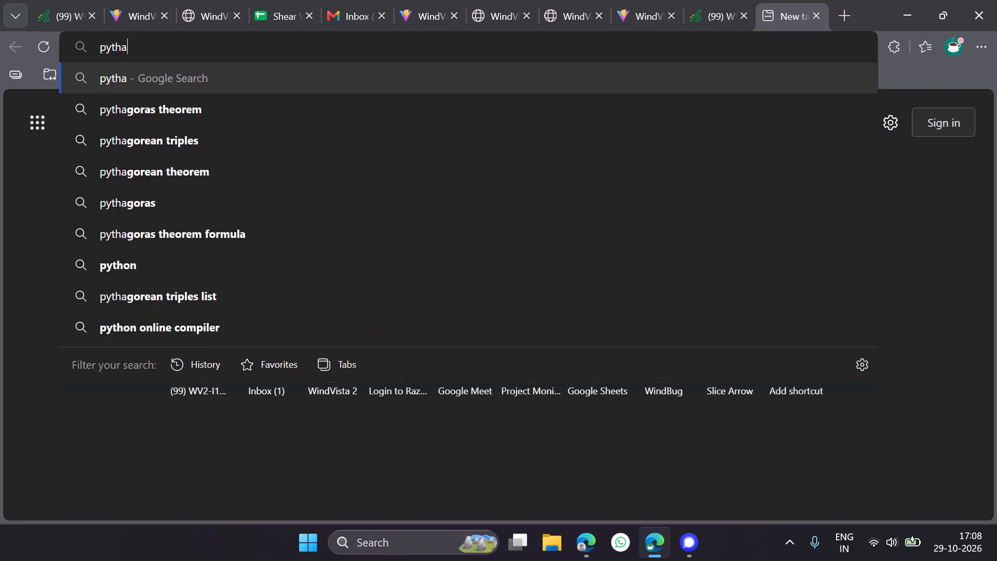
{"action": "key", "text": "BackSpace"}
{"action": "type", "text": "on"}
{"action": "key", "text": "Return"}
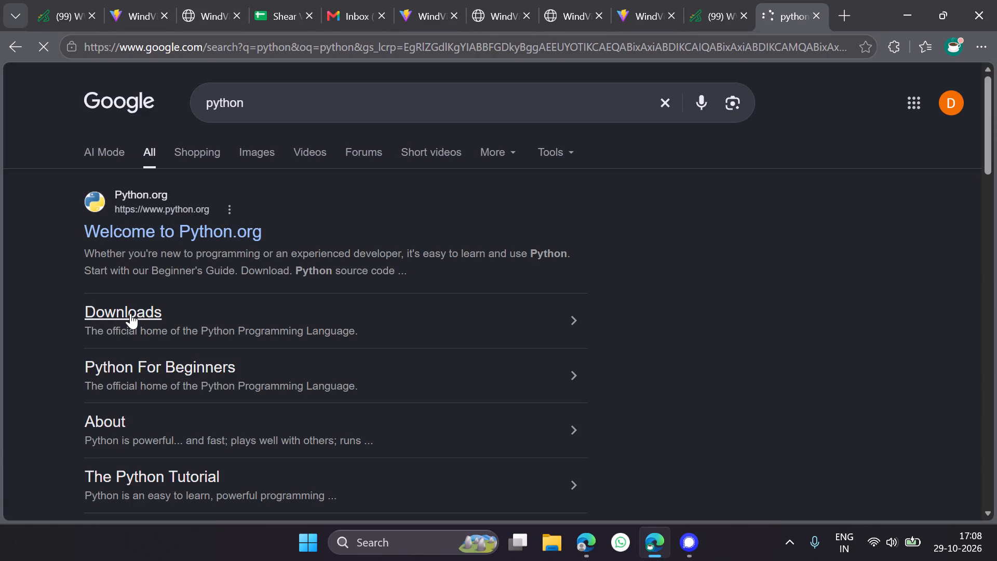
{"action": "left_click", "coordinate": [130, 313]}
Open the Python 3.15.2 release page from the list of specific releases.
{"action": "scroll", "coordinate": [298, 290], "scroll_direction": "down", "scroll_amount": 3}
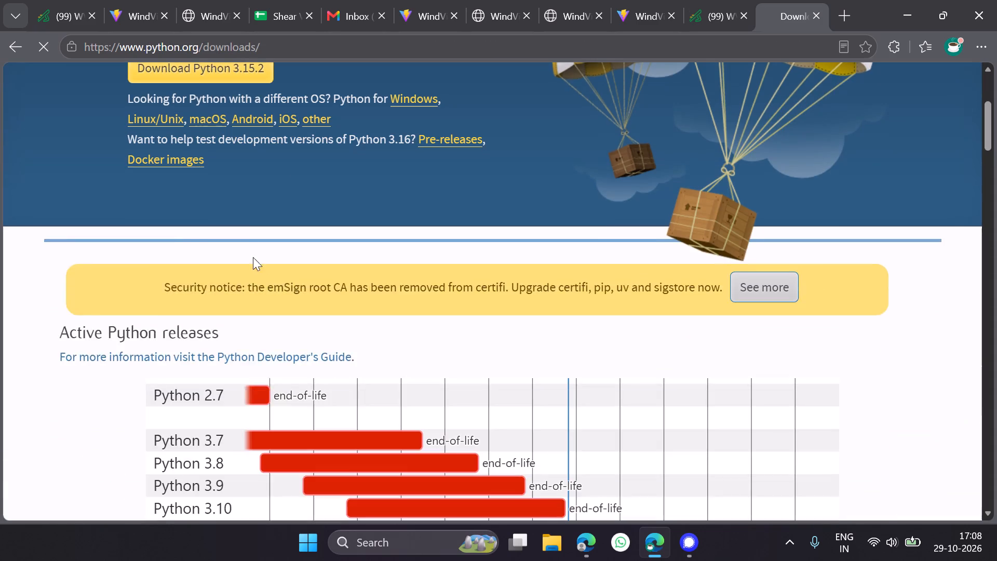
{"action": "scroll", "coordinate": [245, 229], "scroll_direction": "up", "scroll_amount": 4}
{"action": "scroll", "coordinate": [261, 296], "scroll_direction": "down", "scroll_amount": 4}
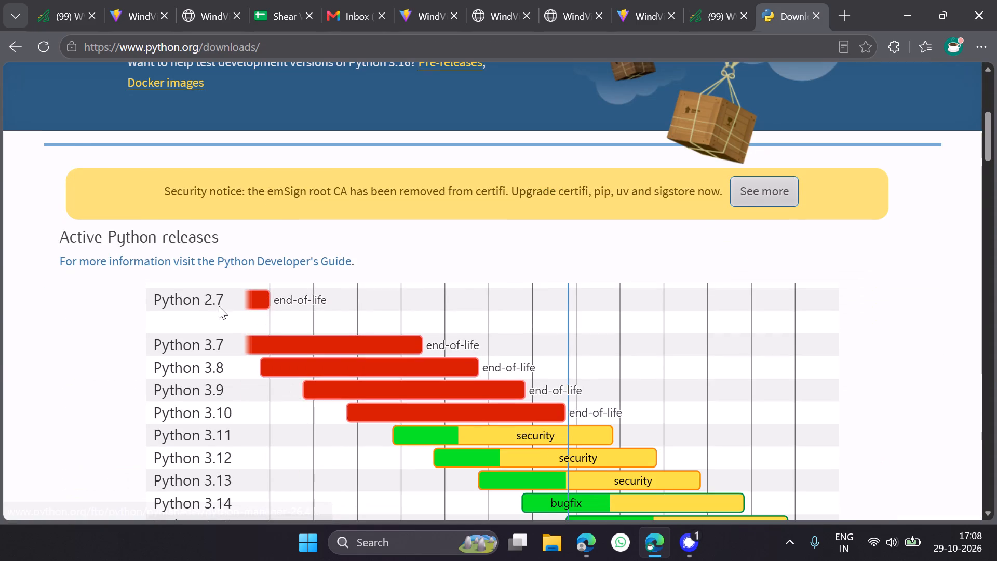
{"action": "scroll", "coordinate": [210, 303], "scroll_direction": "down", "scroll_amount": 5}
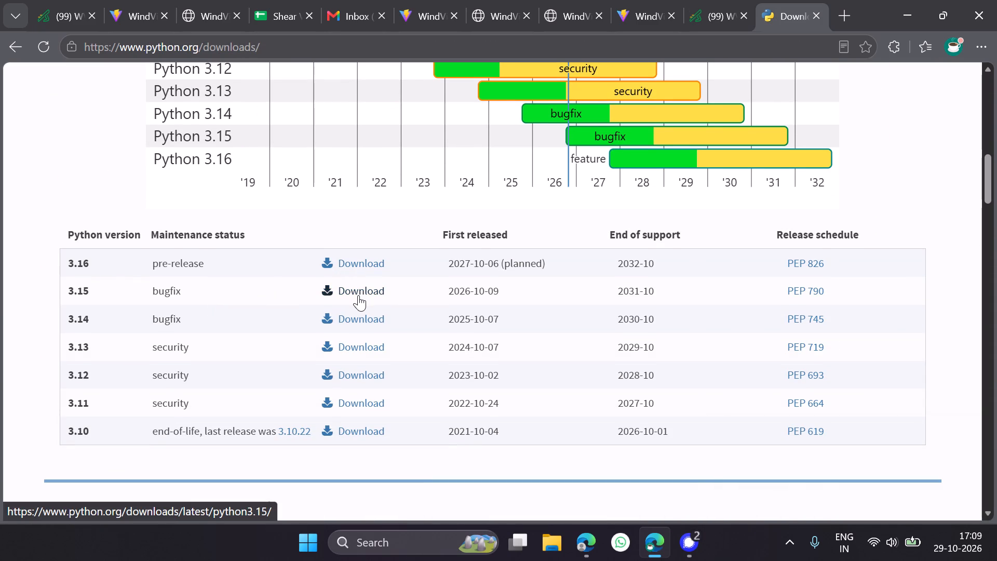
{"action": "scroll", "coordinate": [358, 295], "scroll_direction": "down", "scroll_amount": 4}
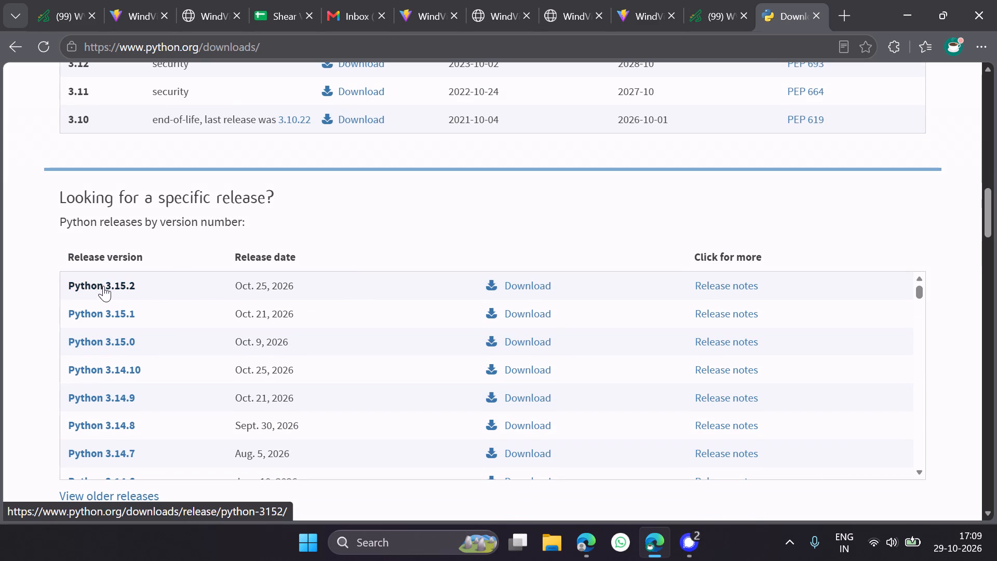
{"action": "left_click", "coordinate": [500, 280]}
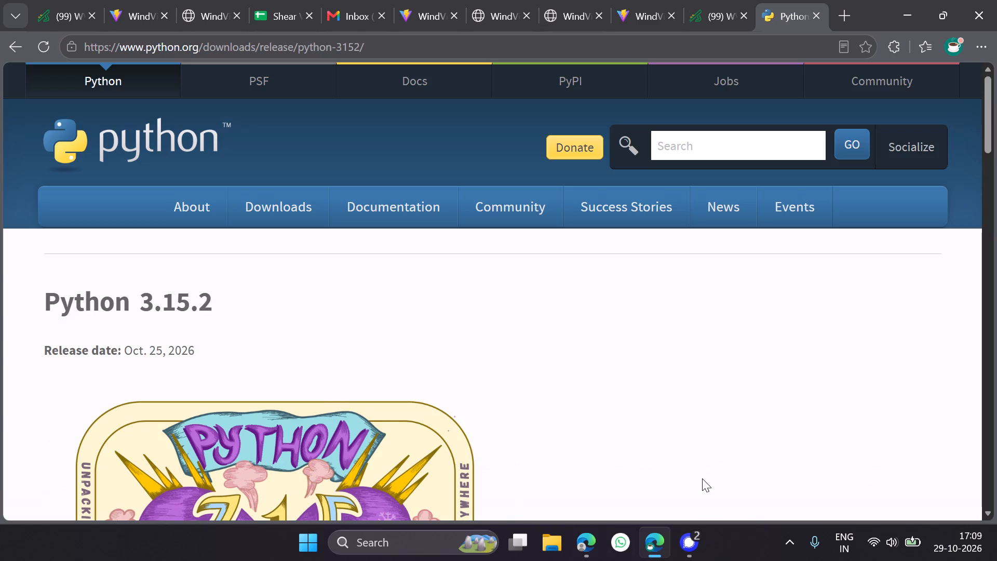
Download the 64-bit Windows installer from the Python 3.15.2 files table.
{"action": "scroll", "coordinate": [596, 395], "scroll_direction": "down", "scroll_amount": 7}
{"action": "scroll", "coordinate": [520, 395], "scroll_direction": "down", "scroll_amount": 6}
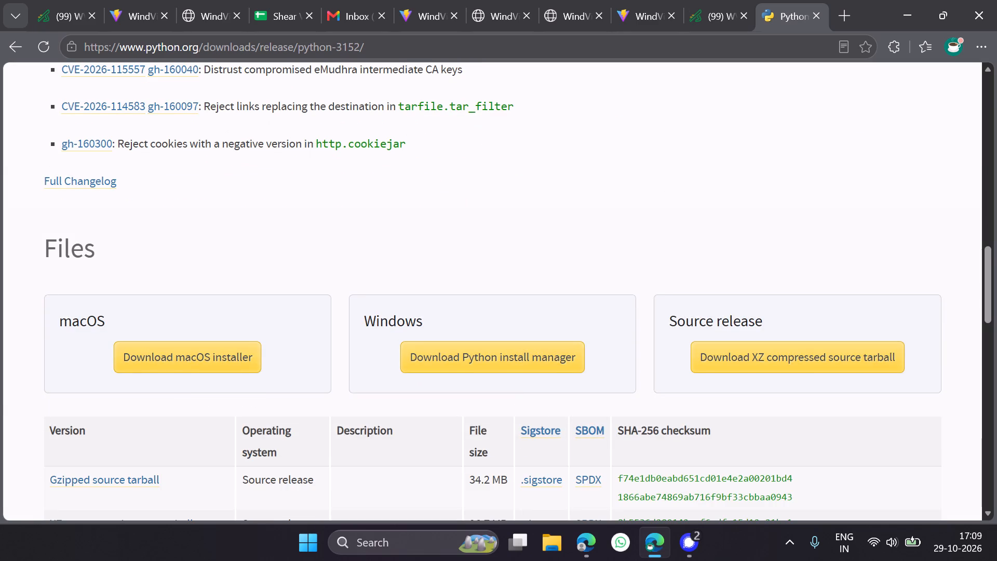
{"action": "scroll", "coordinate": [494, 303], "scroll_direction": "down", "scroll_amount": 3}
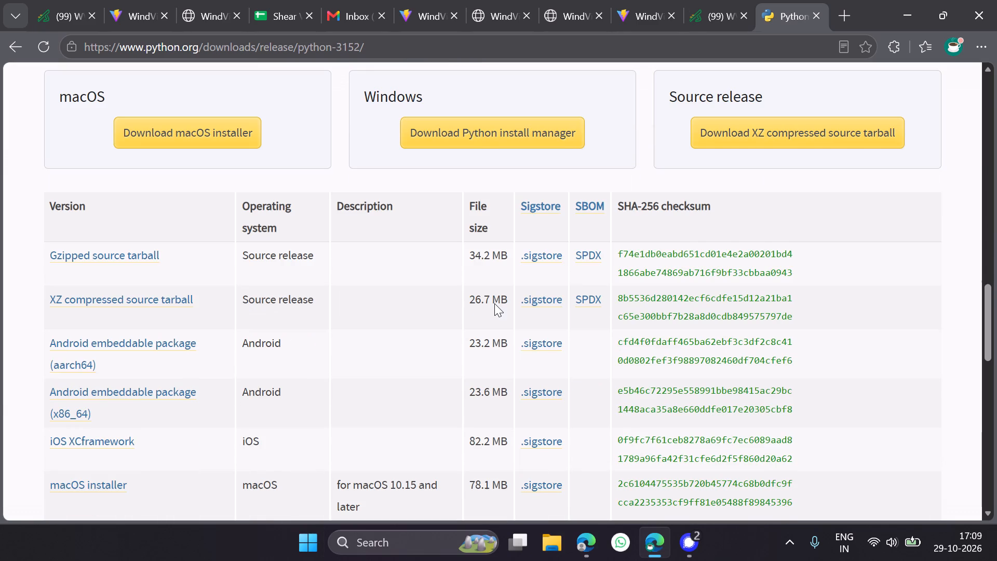
{"action": "scroll", "coordinate": [93, 414], "scroll_direction": "down", "scroll_amount": 3}
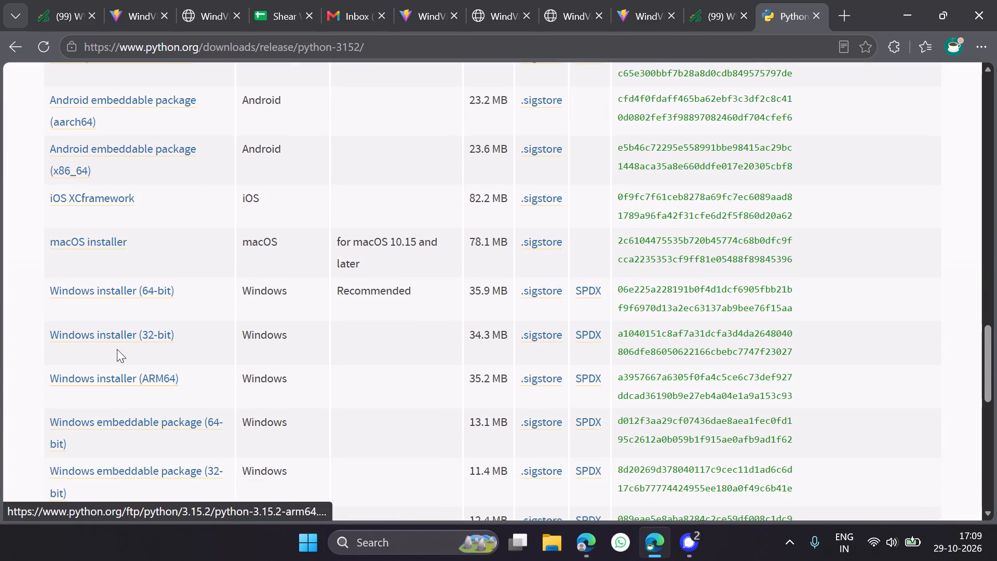
{"action": "left_click", "coordinate": [139, 288]}
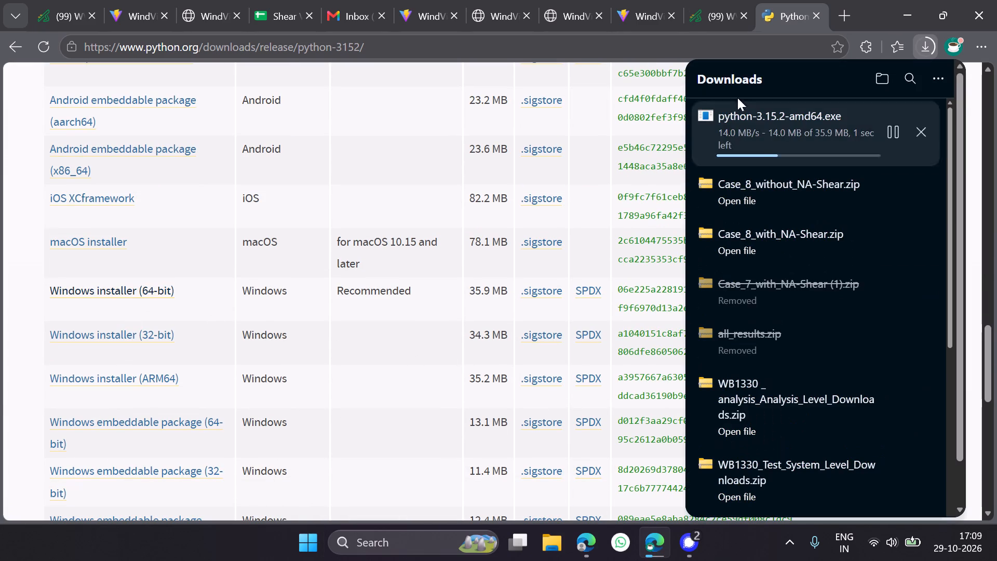
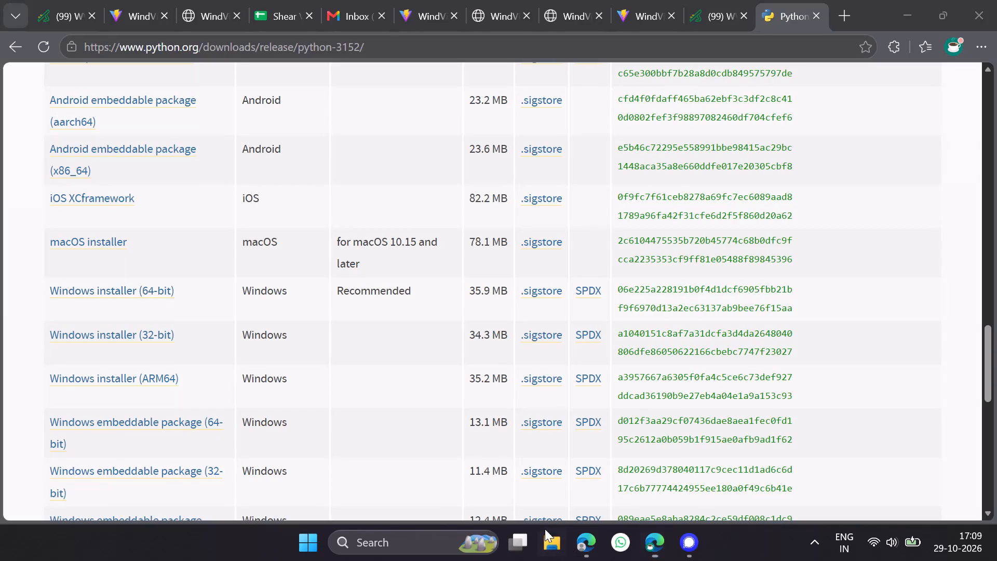
In File Explorer, launch the python-3.15.2-amd64.exe installer from the Downloads folder and allow it to run.
{"action": "left_click", "coordinate": [71, 219]}
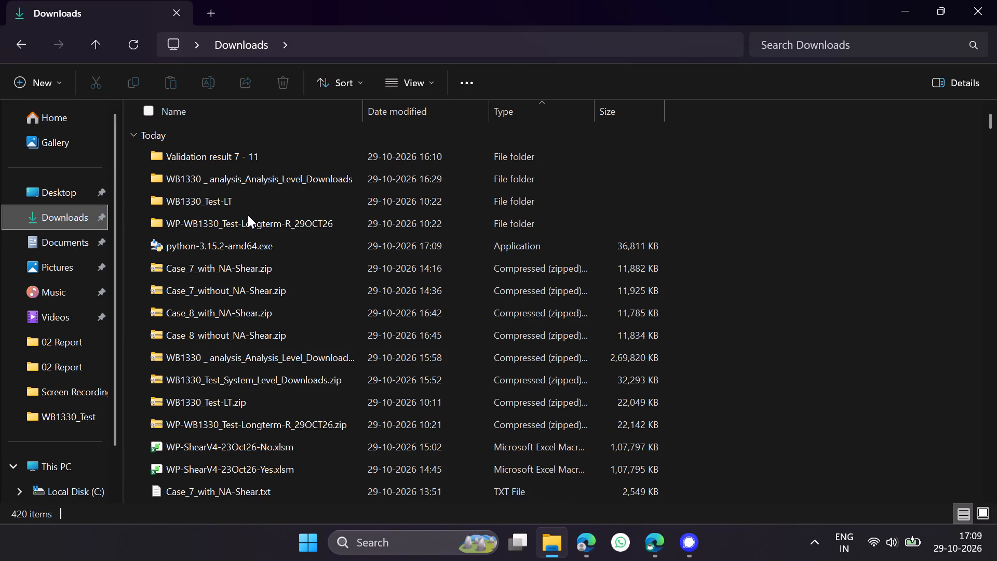
{"action": "double_click", "coordinate": [246, 251]}
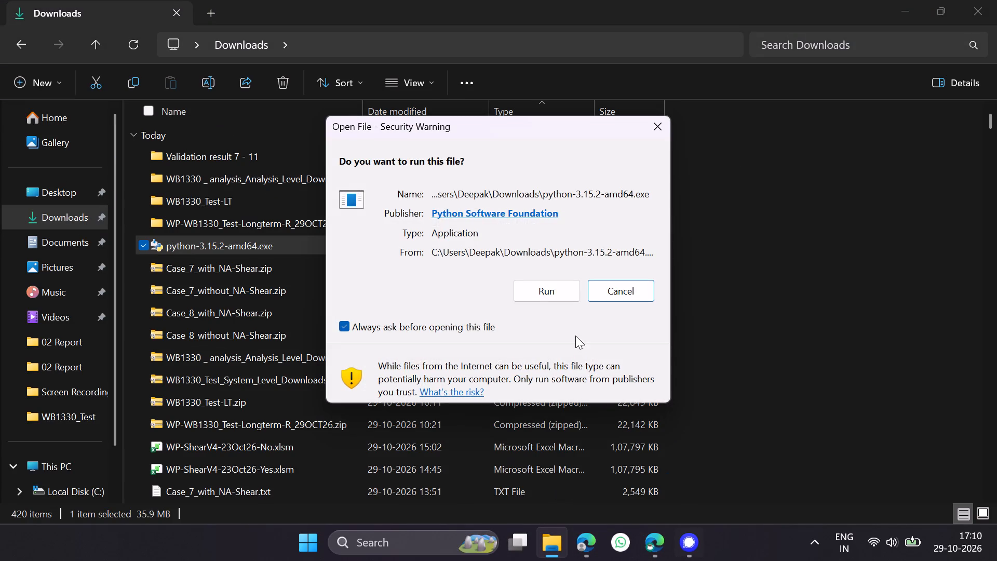
{"action": "left_click", "coordinate": [555, 292]}
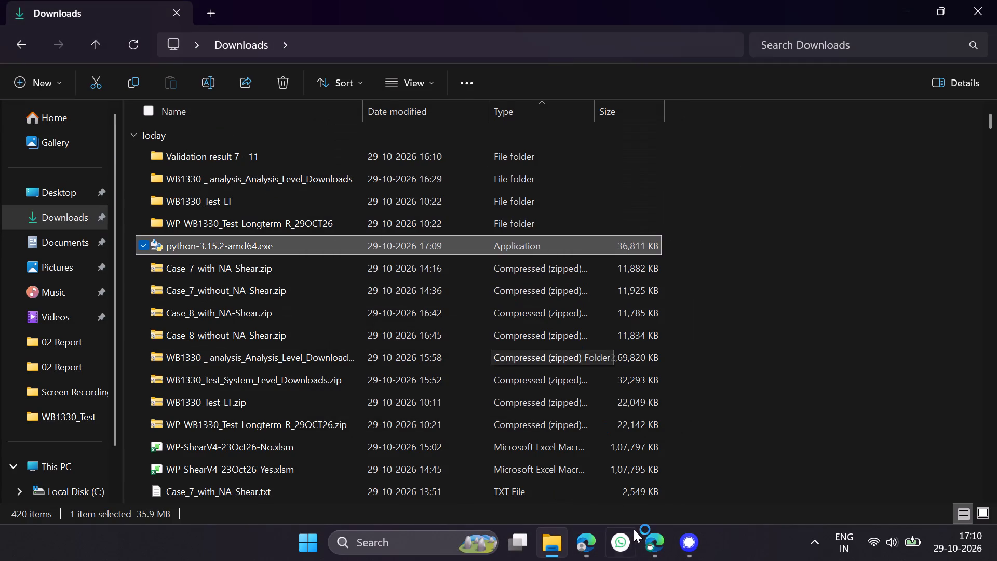
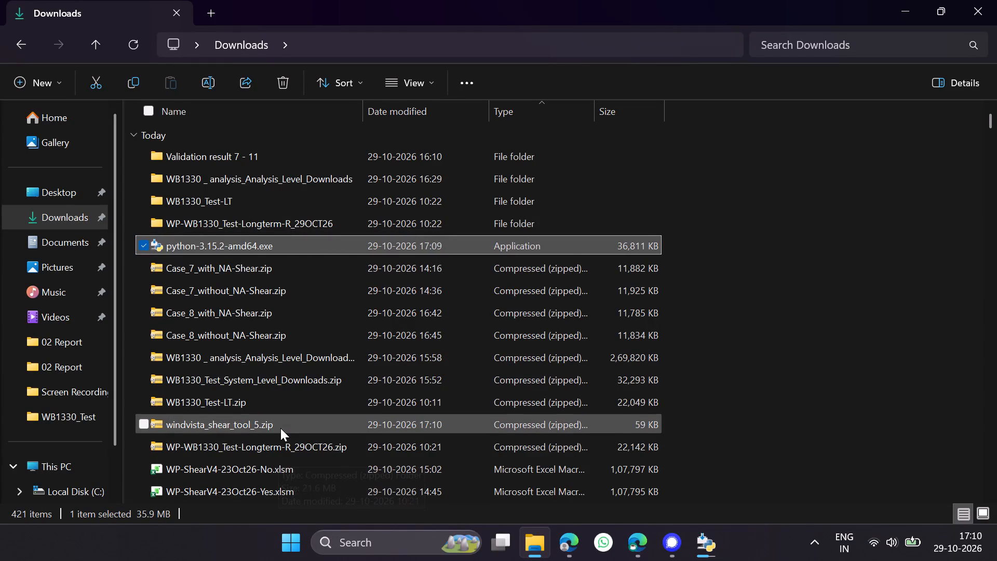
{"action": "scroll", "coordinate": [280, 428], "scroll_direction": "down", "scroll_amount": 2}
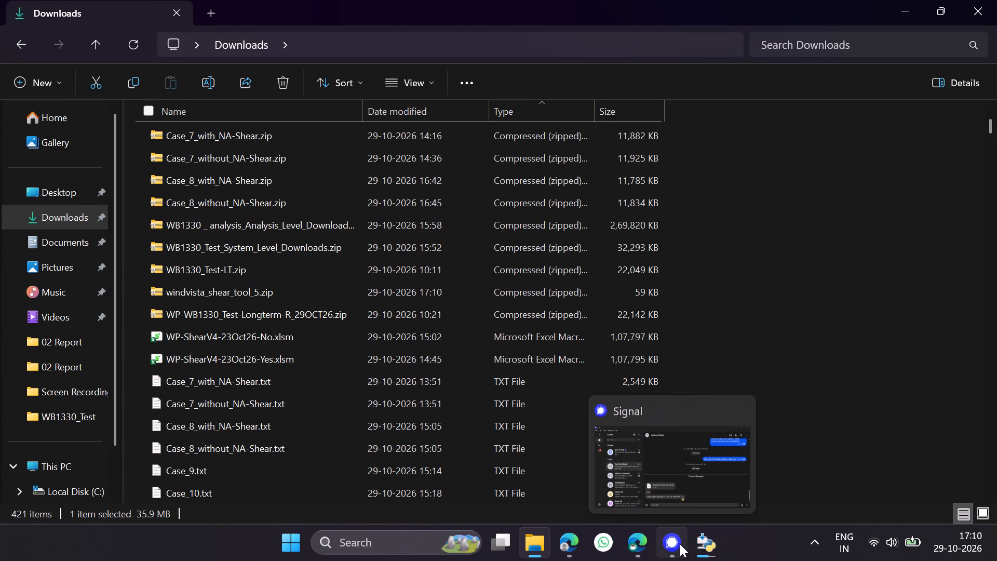
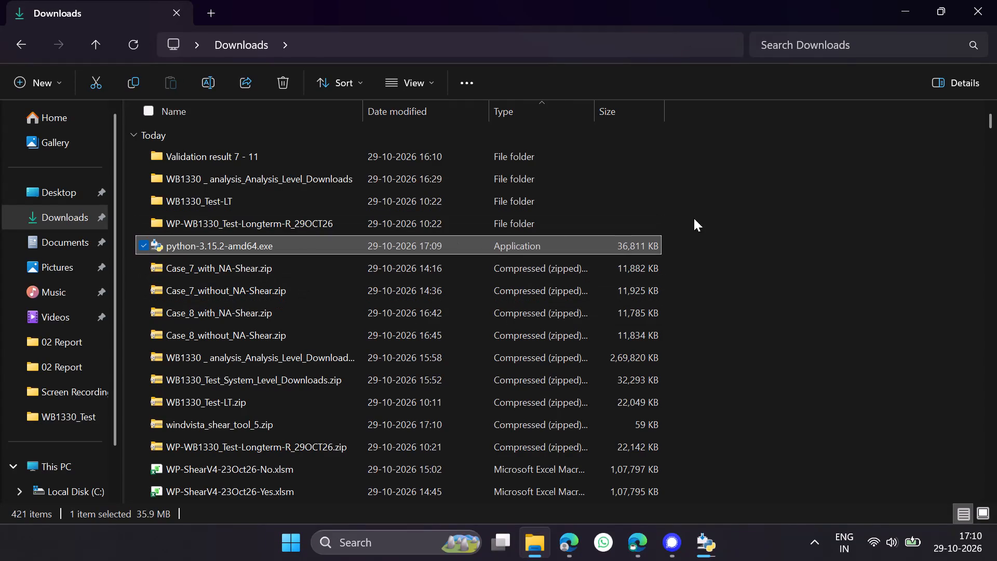
Refresh the file listing of the Downloads folder.
{"action": "right_click", "coordinate": [778, 205]}
{"action": "left_click", "coordinate": [832, 368]}
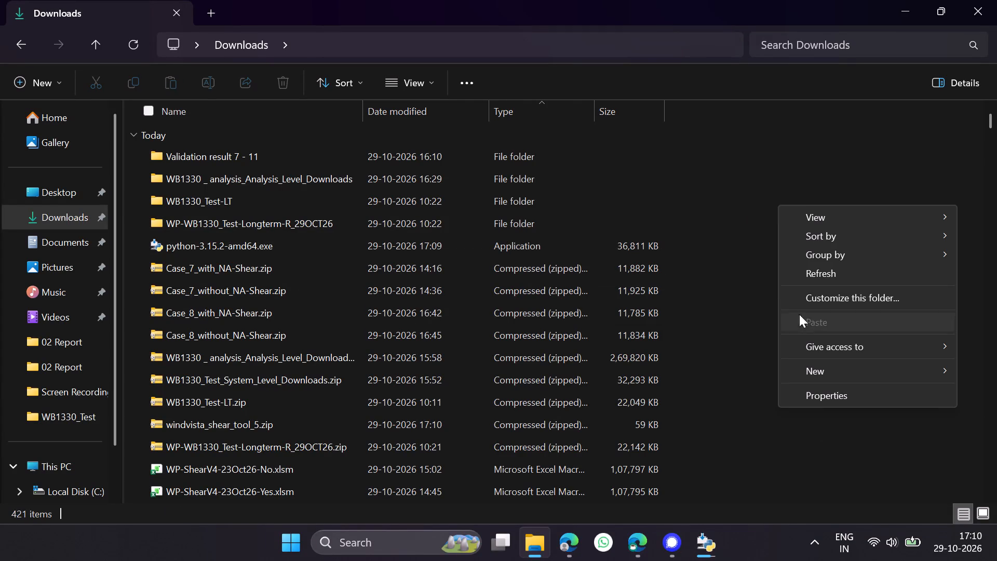
{"action": "left_click", "coordinate": [809, 279]}
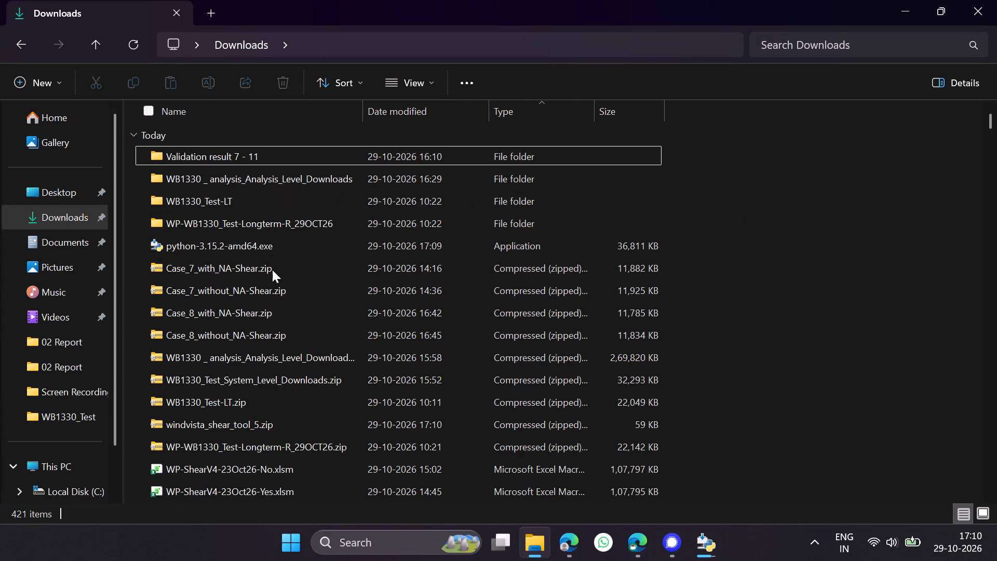
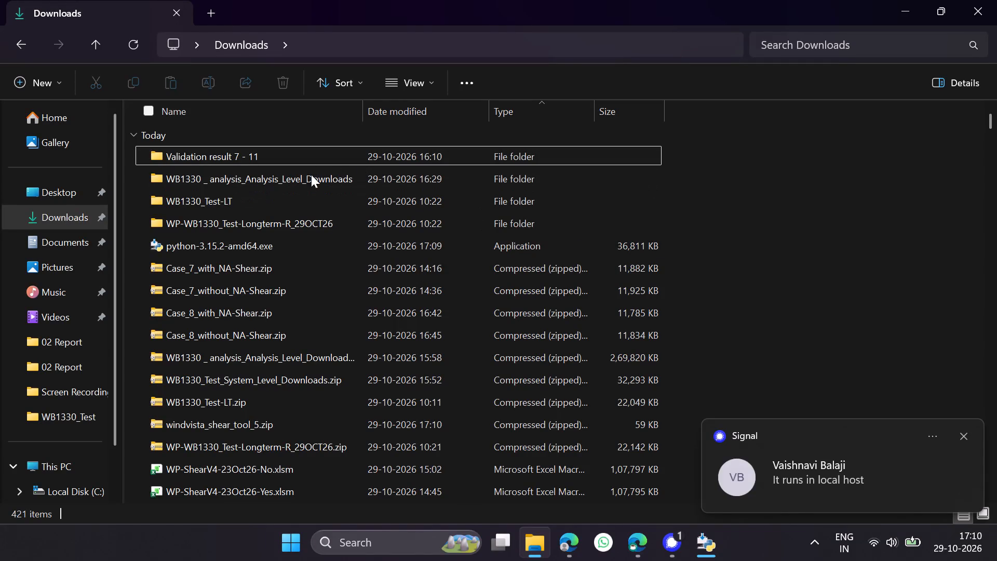
Extract windvista_shear_tool_5.zip into a windvista_shear_tool_5 folder within Downloads.
{"action": "scroll", "coordinate": [296, 387], "scroll_direction": "down", "scroll_amount": 4}
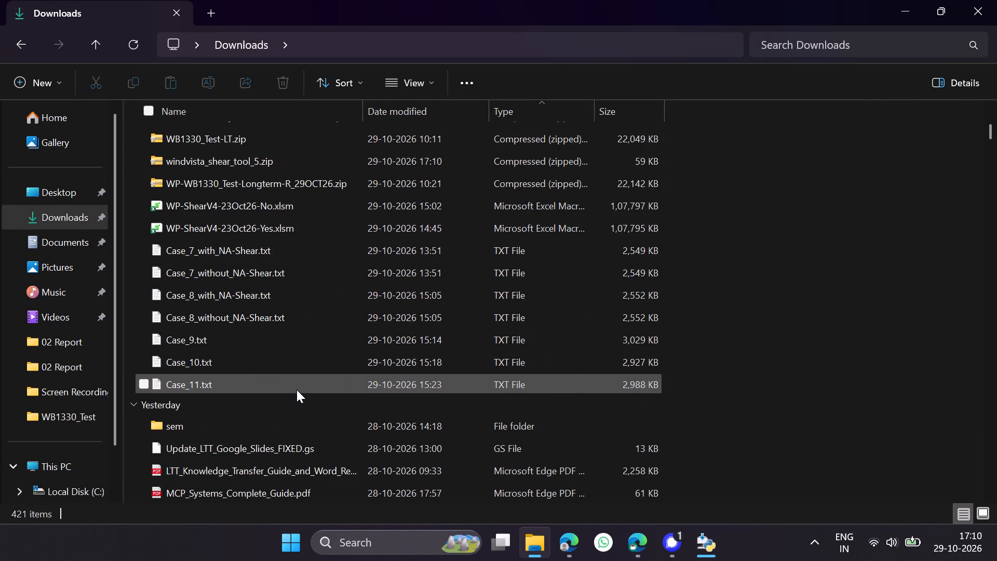
{"action": "scroll", "coordinate": [297, 390], "scroll_direction": "up", "scroll_amount": 1}
{"action": "left_click", "coordinate": [267, 224]}
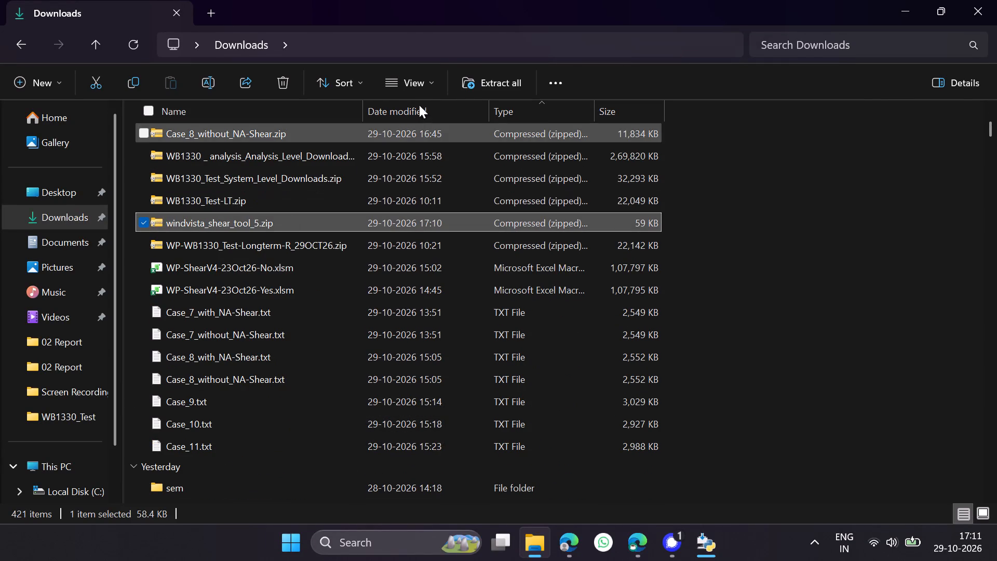
{"action": "left_click", "coordinate": [476, 77]}
{"action": "left_click", "coordinate": [630, 426]}
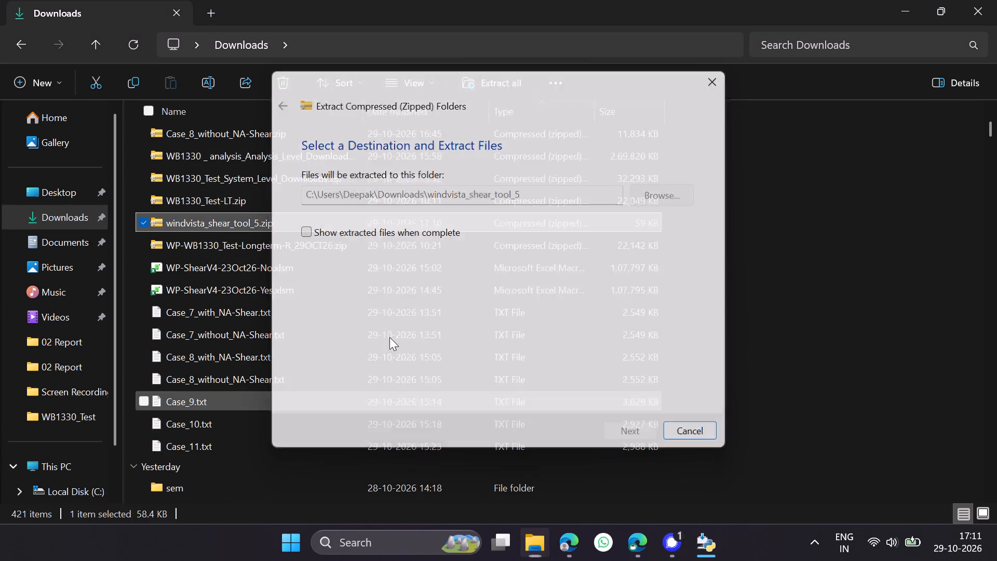
Open a Command Prompt in the inner windvista_shear_tool folder of the extracted windvista_shear_tool_5 folder.
{"action": "scroll", "coordinate": [312, 301], "scroll_direction": "up", "scroll_amount": 10}
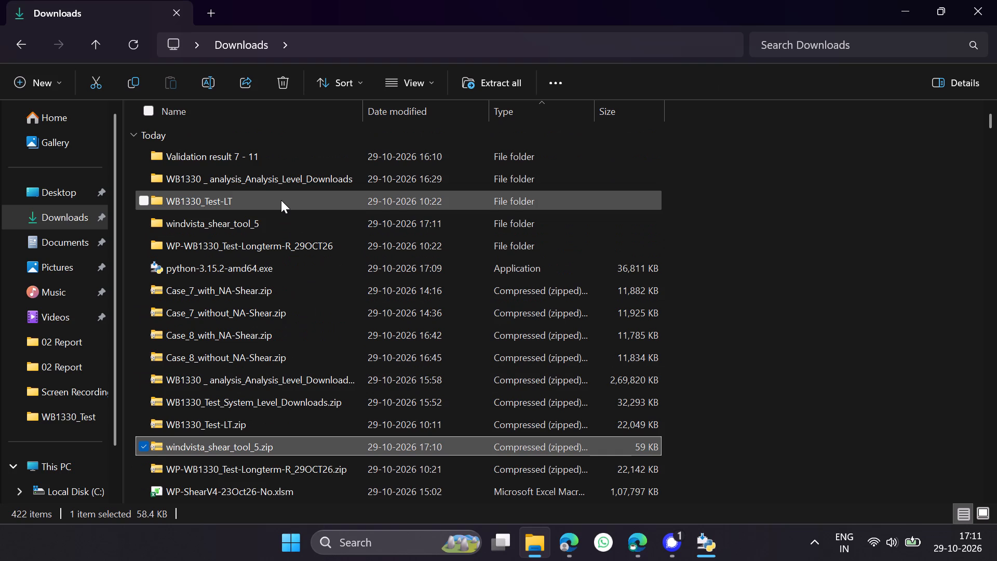
{"action": "double_click", "coordinate": [276, 220]}
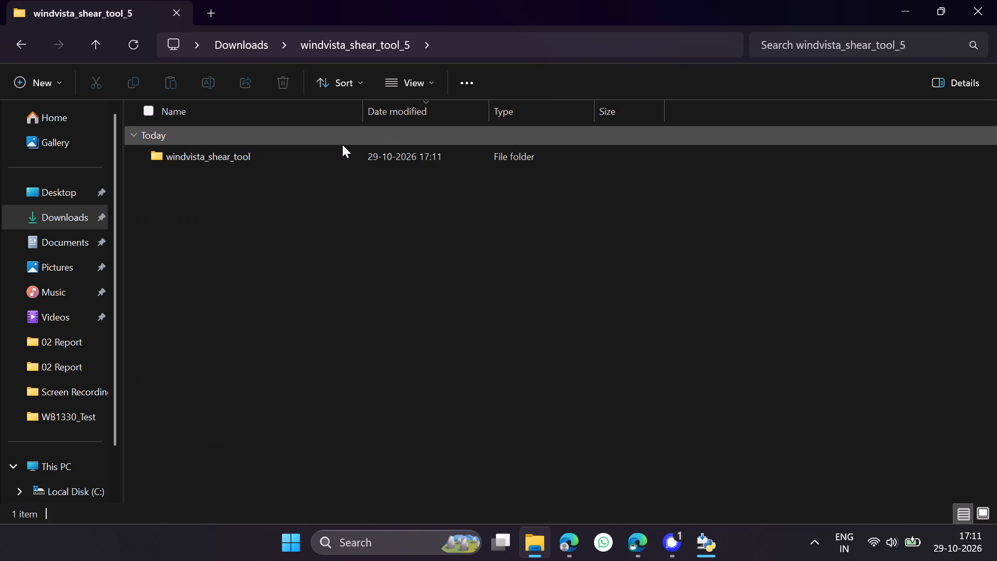
{"action": "left_click", "coordinate": [342, 144]}
{"action": "double_click", "coordinate": [339, 158]}
{"action": "left_click", "coordinate": [625, 46]}
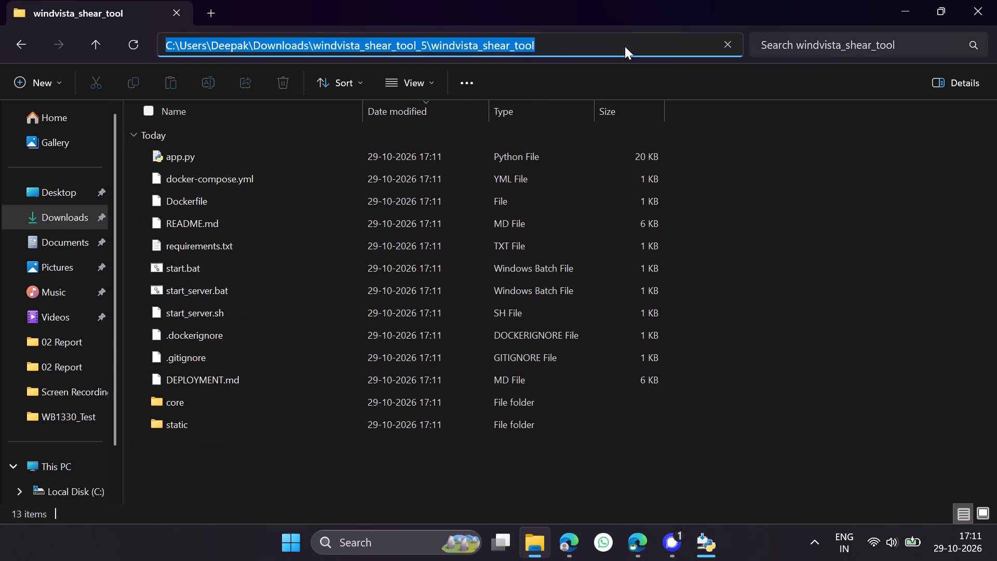
{"action": "type", "text": "cmd"}
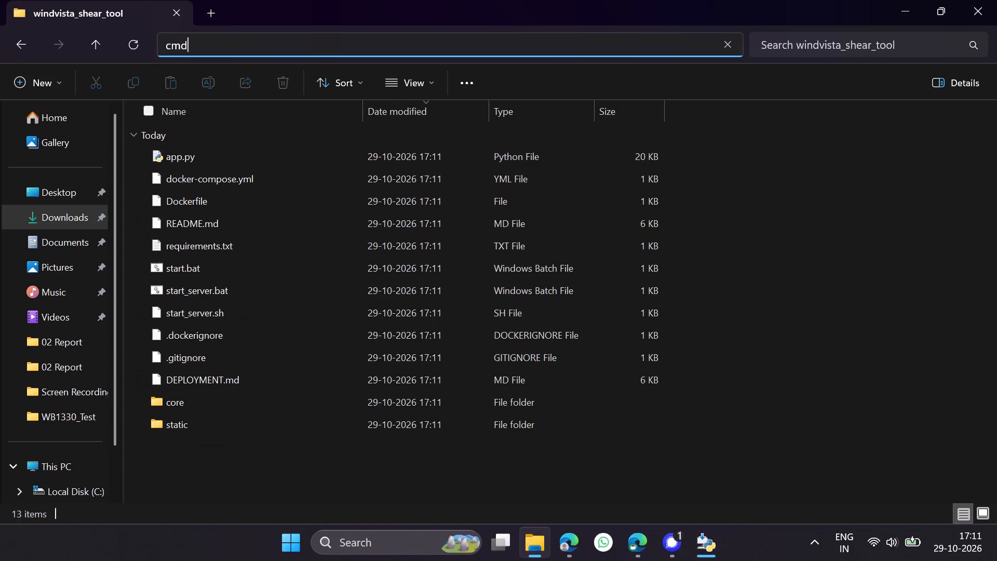
{"action": "key", "text": "Return"}
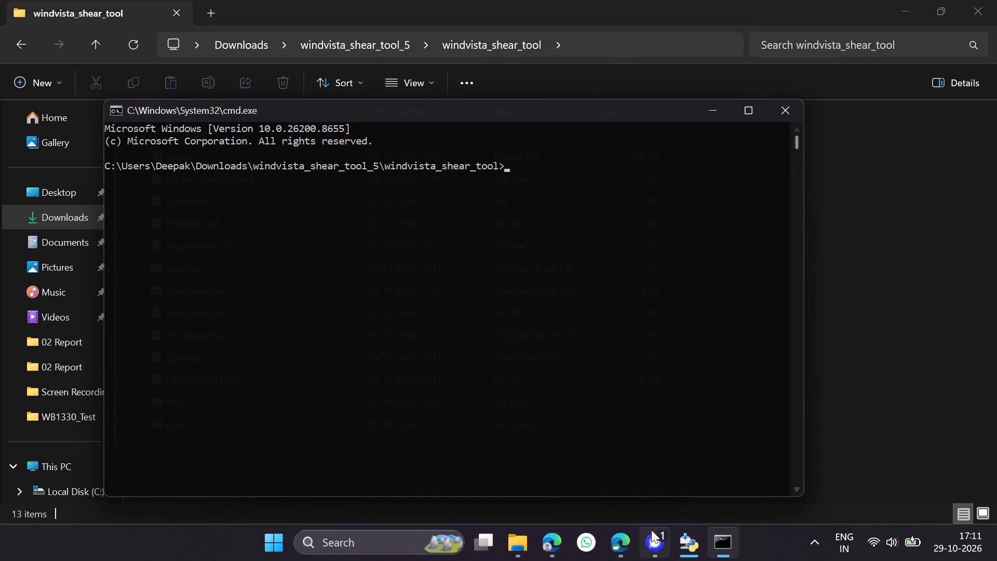
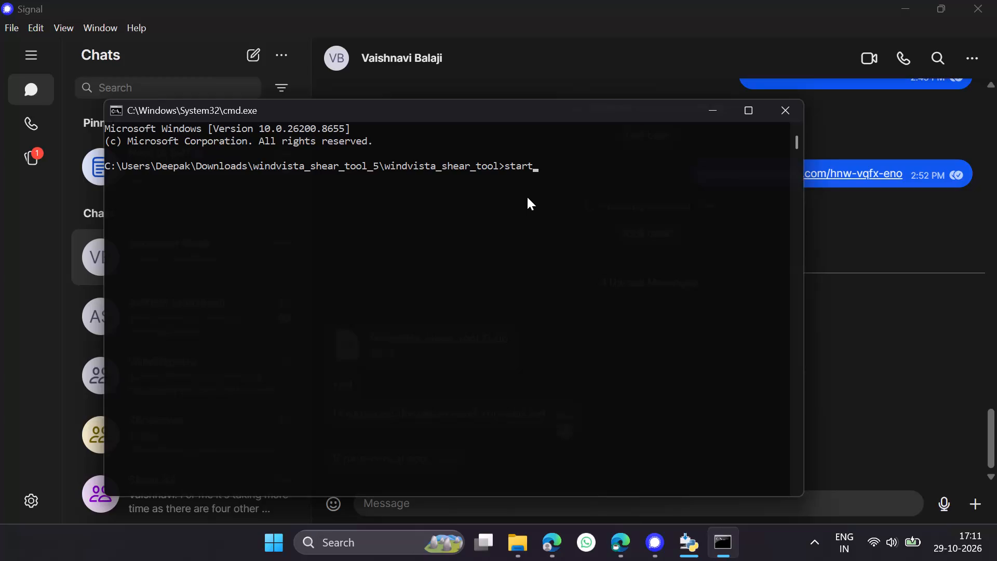
Run start.bat from the windvista_shear_tool folder to launch the WindVista Shear Checker locally.
{"action": "type", "text": "bat"}
{"action": "key", "text": "Return"}
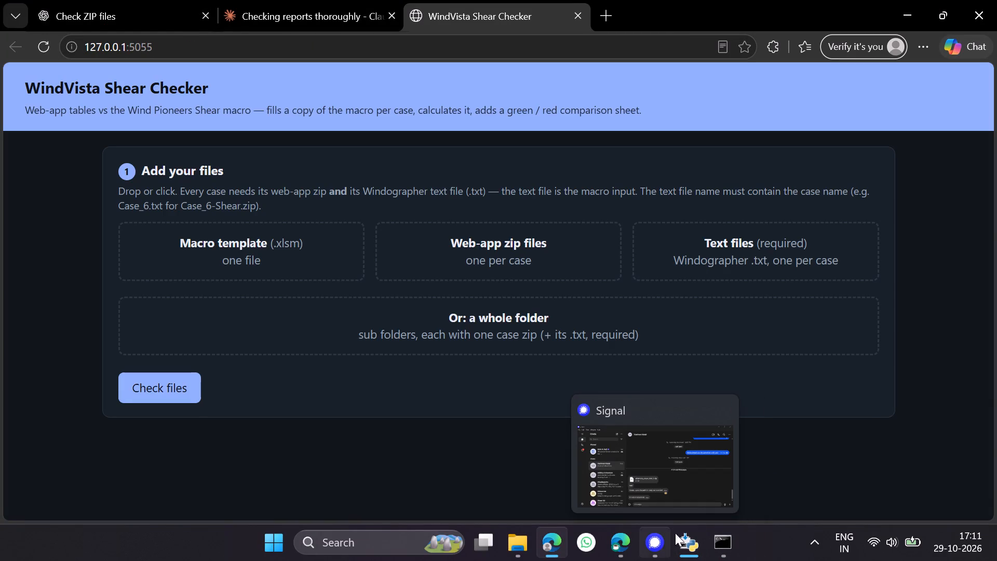
Capture a rectangular screenshot of the WindVista Shear Checker page, from the address bar down through the taskbar.
{"action": "key", "text": "Print"}
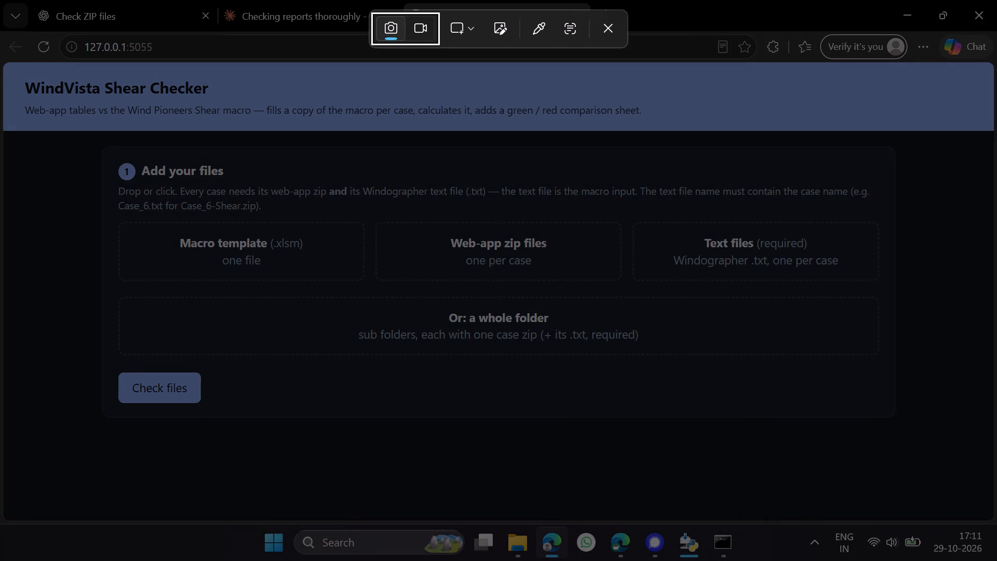
{"action": "left_click_drag", "start_coordinate": [0, 30], "coordinate": [992, 560]}
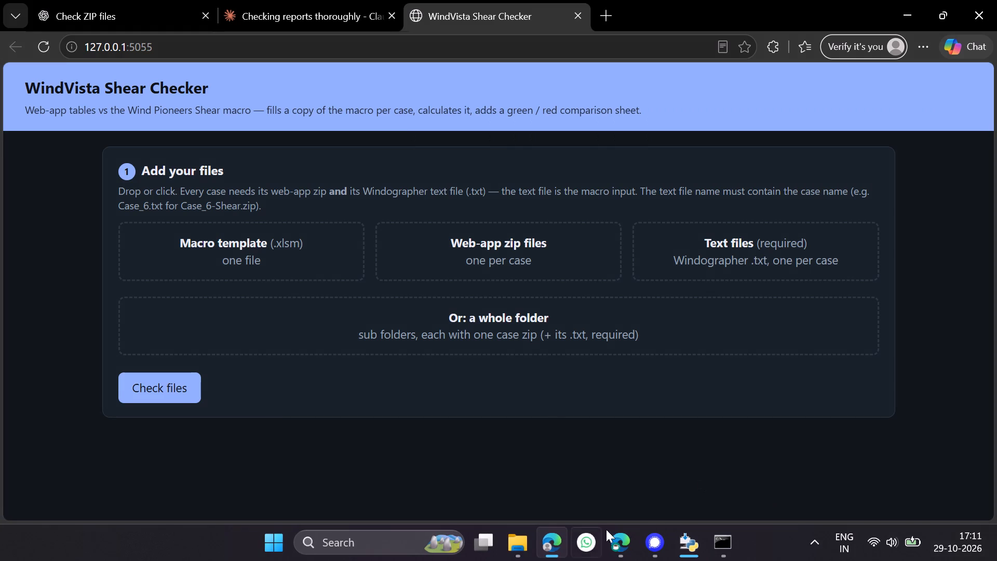
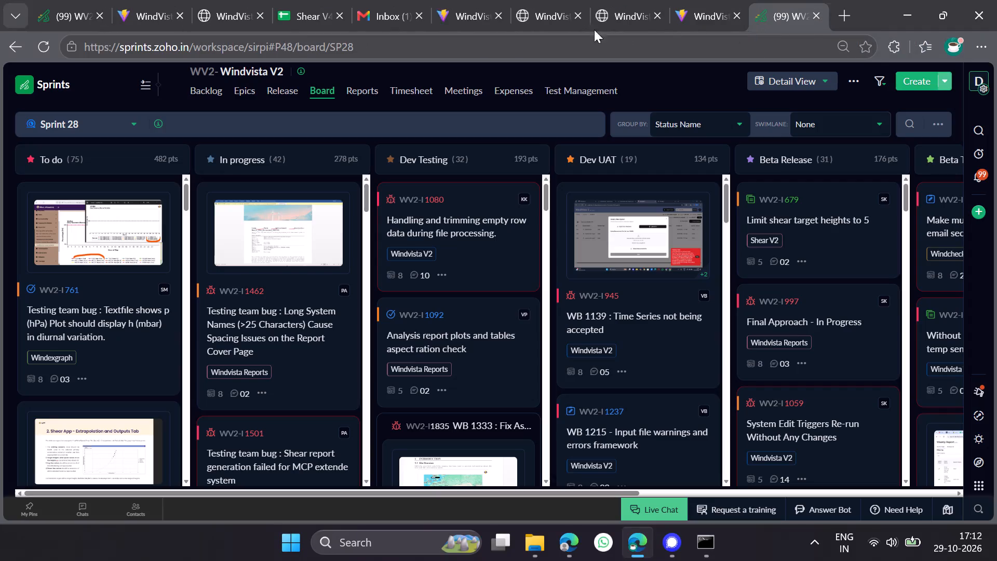
Check the progress of the shear comparison runs on two of the open internal-validation-tool pages.
{"action": "left_click", "coordinate": [242, 0]}
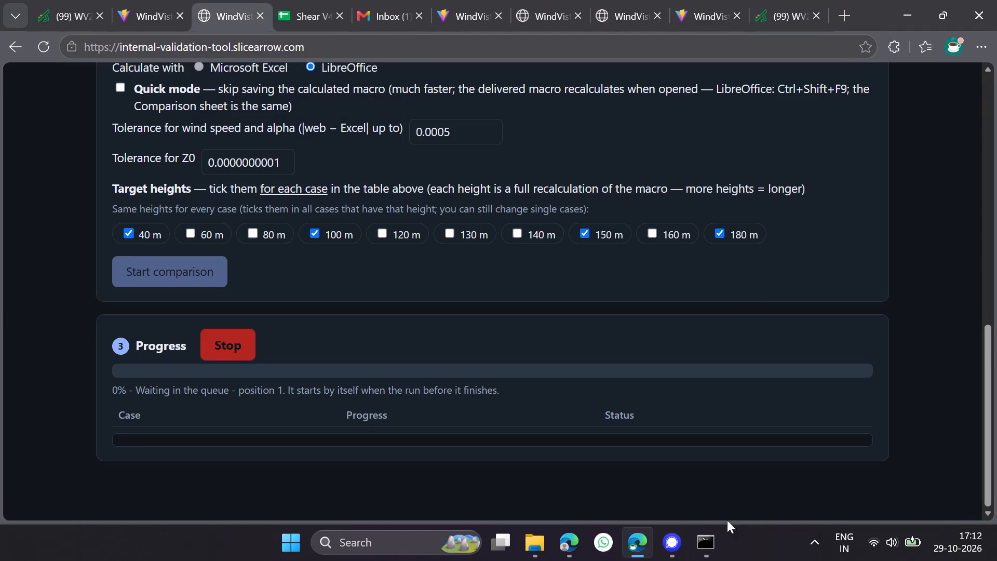
{"action": "left_click", "coordinate": [534, 0]}
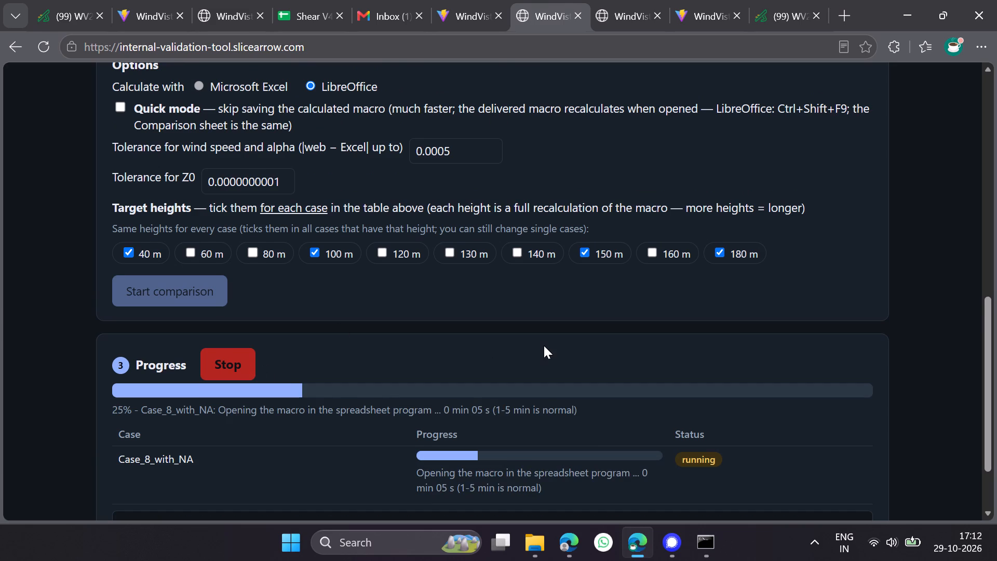
Compare the uploaded files and run progress of the Case_8_with_NA comparison with the other open internal-validation-tool pages.
{"action": "scroll", "coordinate": [544, 345], "scroll_direction": "up", "scroll_amount": 7}
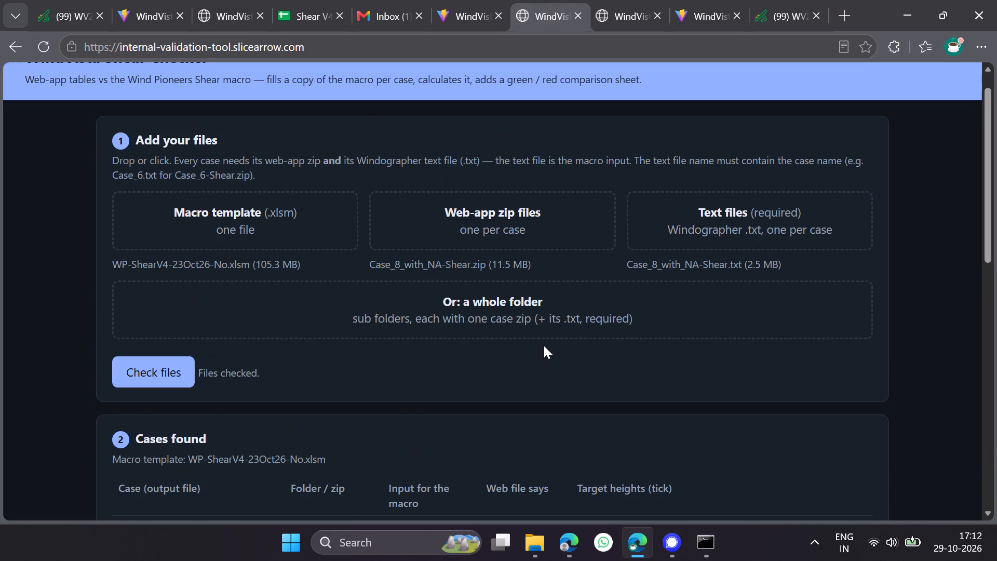
{"action": "left_click", "coordinate": [250, 0]}
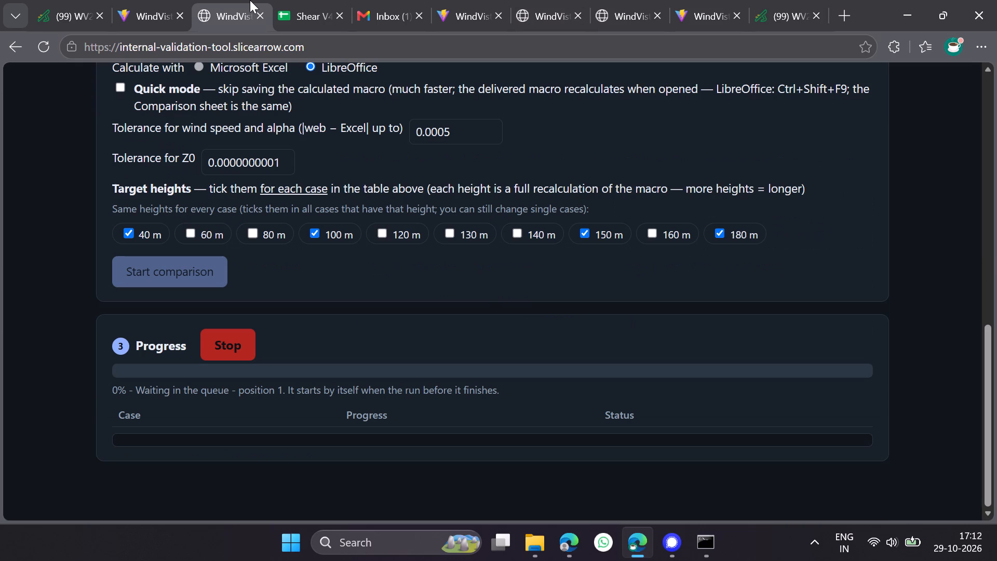
{"action": "left_click", "coordinate": [546, 0]}
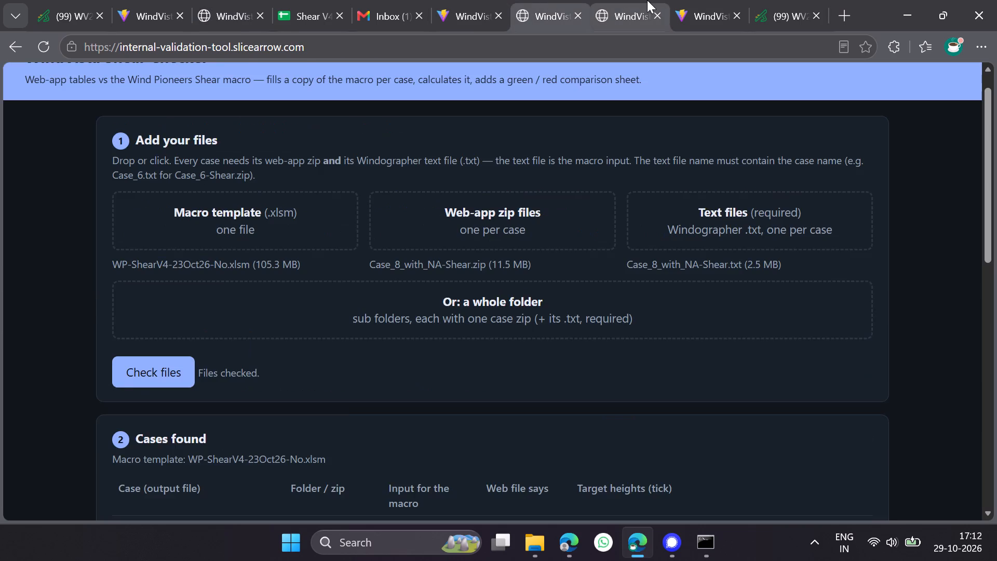
{"action": "left_click", "coordinate": [647, 0]}
{"action": "left_click", "coordinate": [550, 0]}
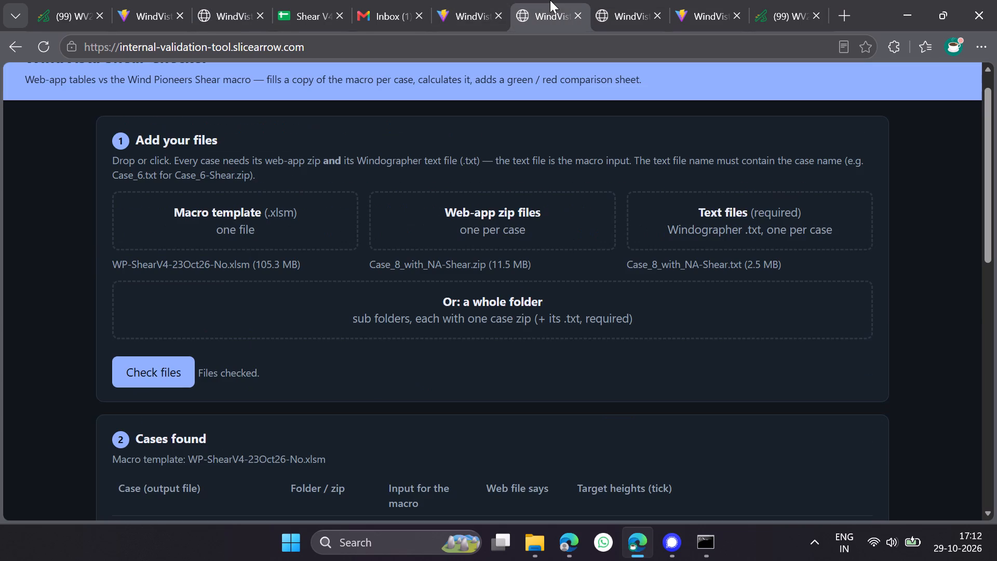
{"action": "scroll", "coordinate": [295, 353], "scroll_direction": "down", "scroll_amount": 5}
{"action": "scroll", "coordinate": [276, 446], "scroll_direction": "down", "scroll_amount": 5}
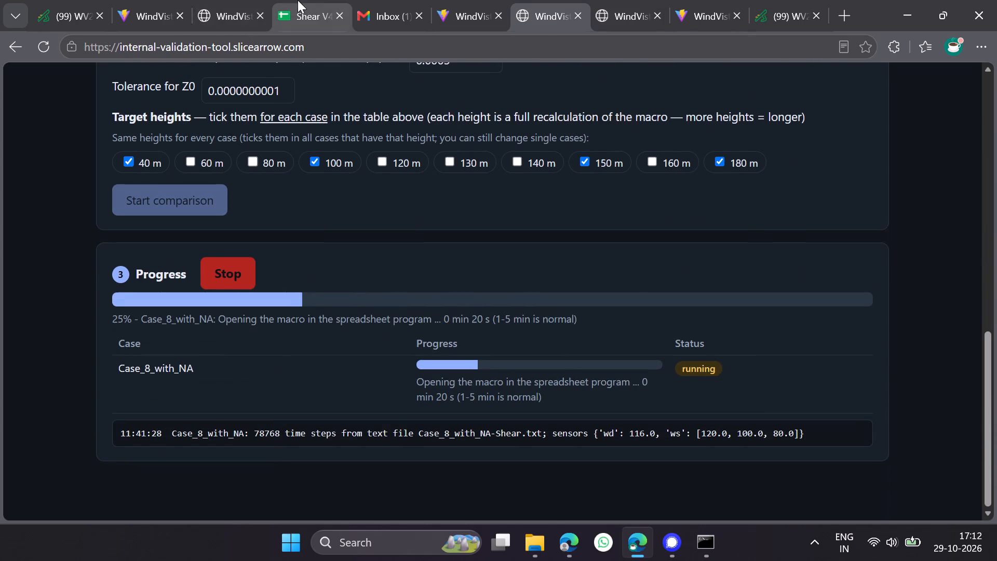
{"action": "left_click", "coordinate": [225, 0]}
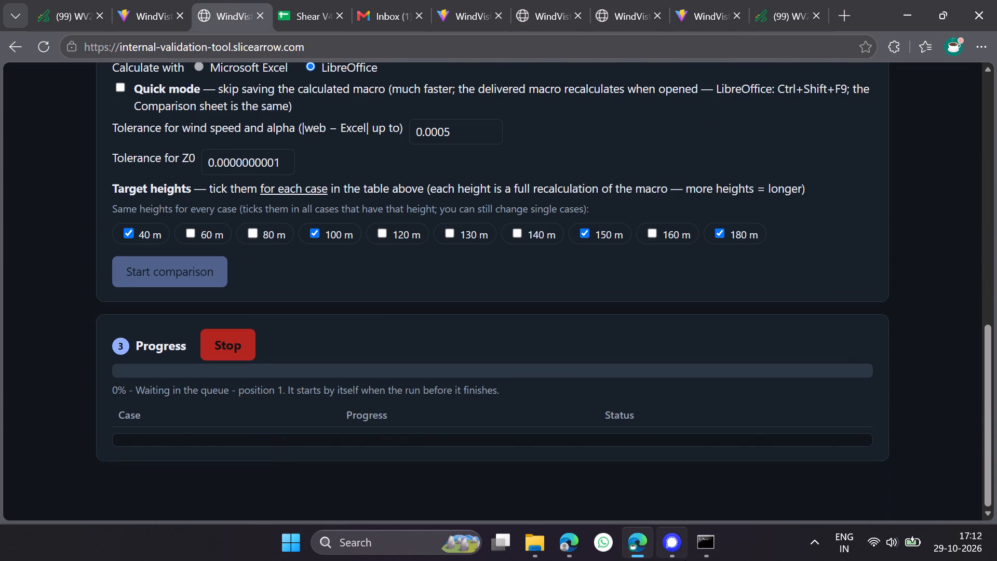
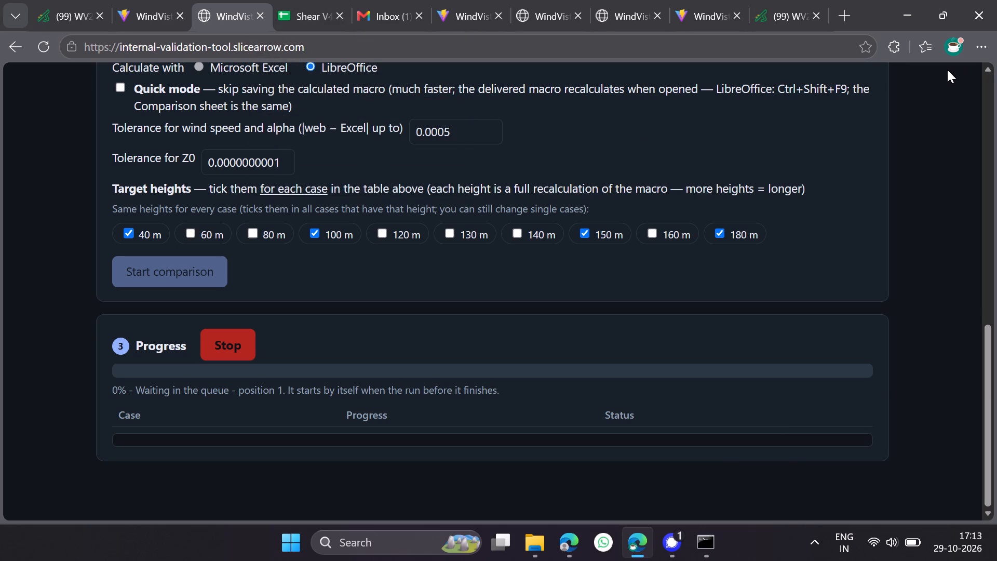
Check the progress and log of the Case_8_with_NA comparison run on its internal-validation-tool page.
{"action": "left_click", "coordinate": [517, 0]}
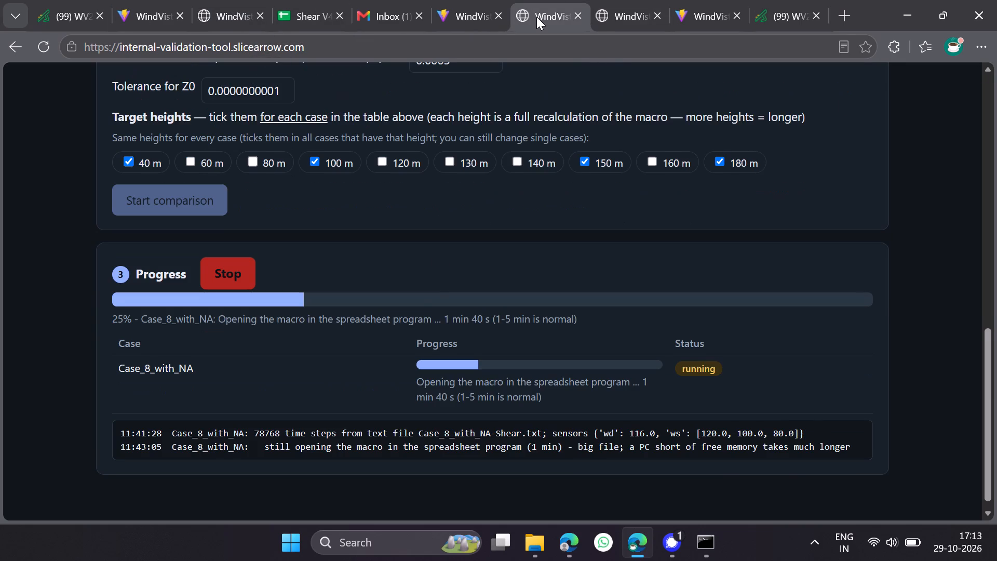
{"action": "scroll", "coordinate": [430, 284], "scroll_direction": "down", "scroll_amount": 3}
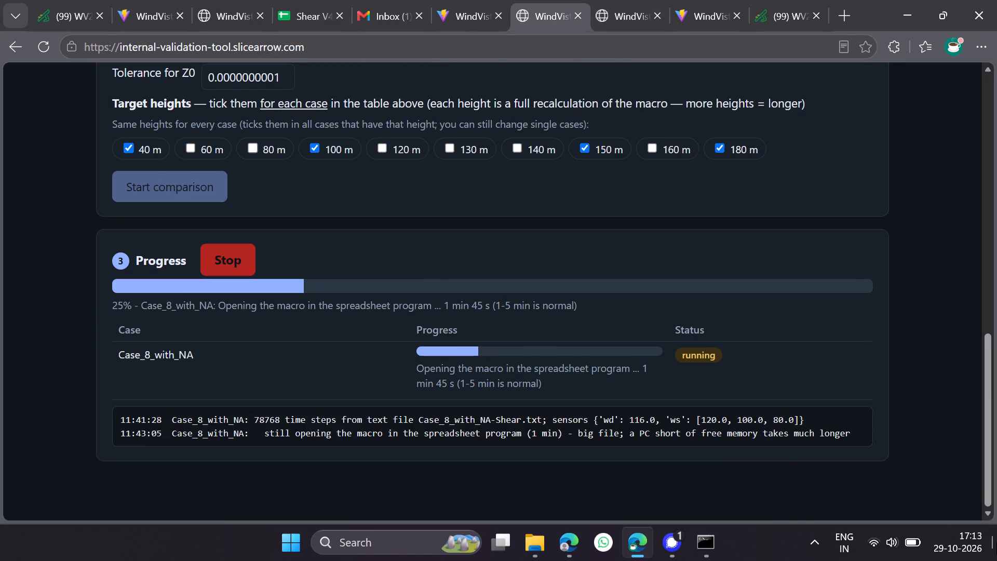
{"action": "scroll", "coordinate": [996, 557], "scroll_direction": "down", "scroll_amount": 2}
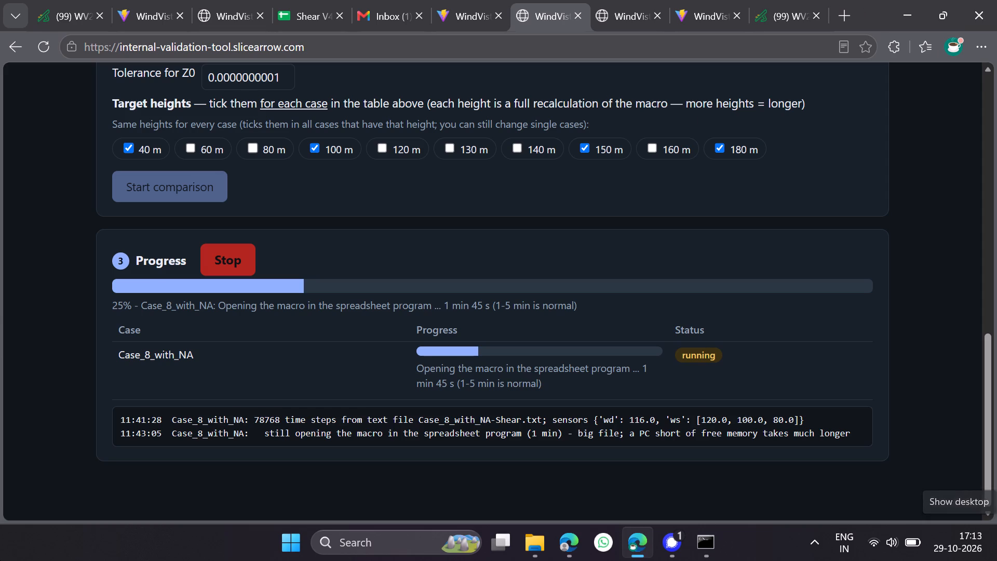
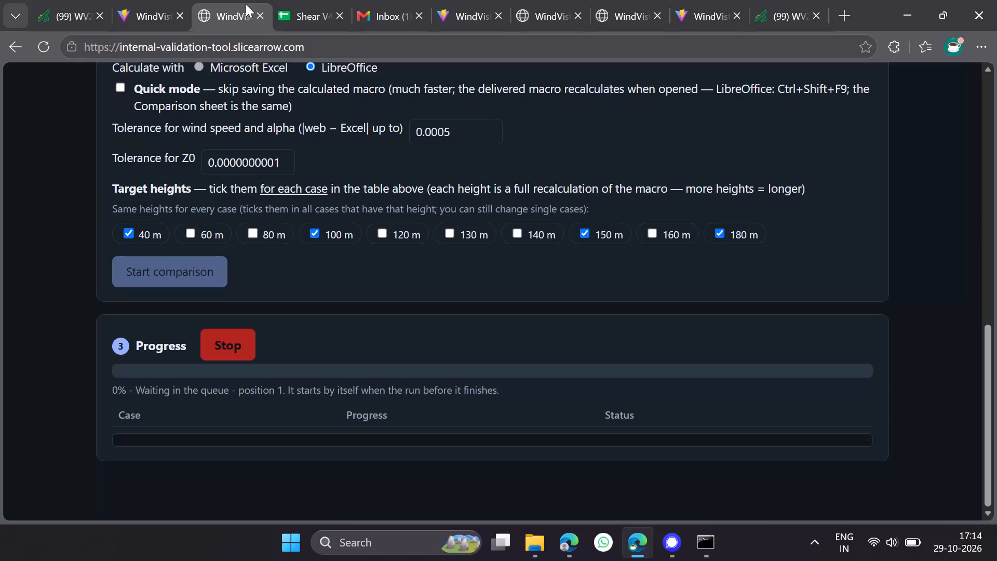
Stop the queued Case_8_without_NA and Case_7_without_NA comparison runs in the internal validation tool.
{"action": "left_click", "coordinate": [660, 0]}
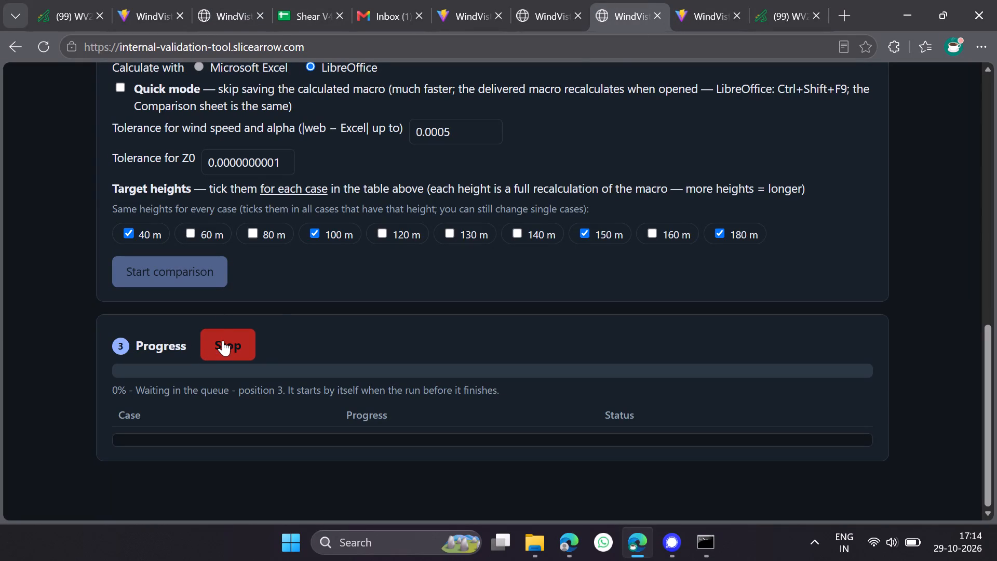
{"action": "left_click", "coordinate": [245, 348]}
{"action": "left_click", "coordinate": [586, 179]}
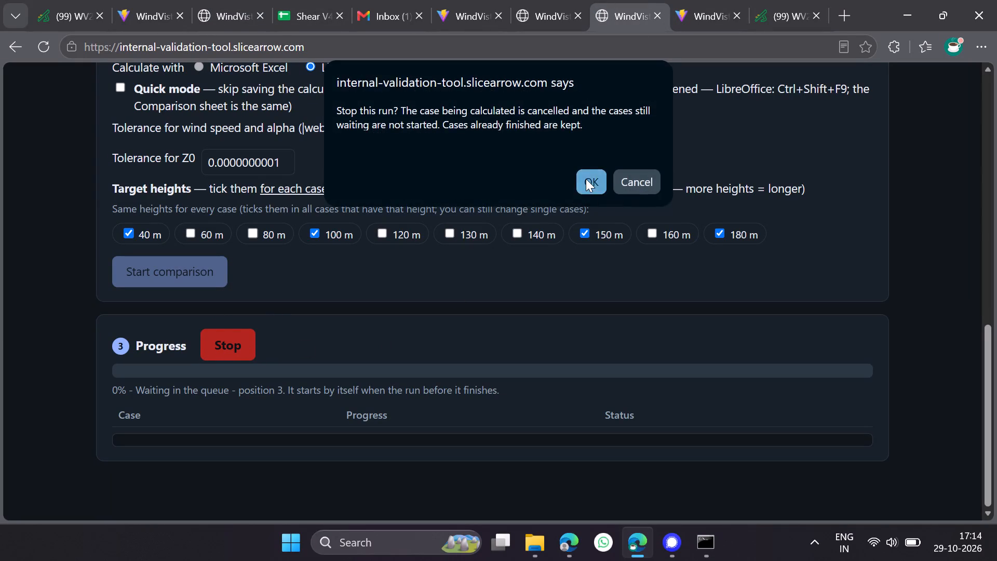
{"action": "left_click", "coordinate": [231, 0]}
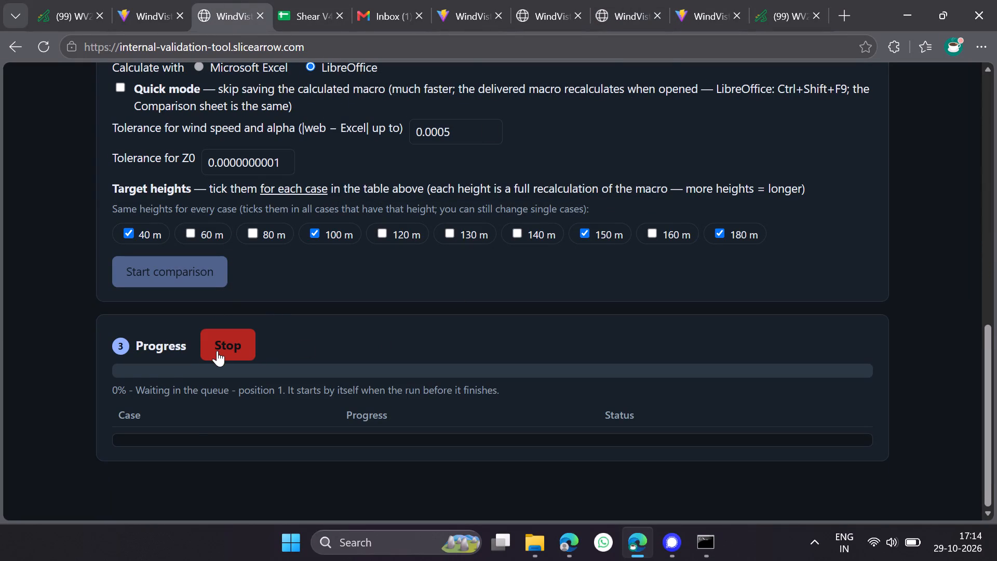
{"action": "left_click", "coordinate": [219, 351]}
{"action": "left_click", "coordinate": [586, 181]}
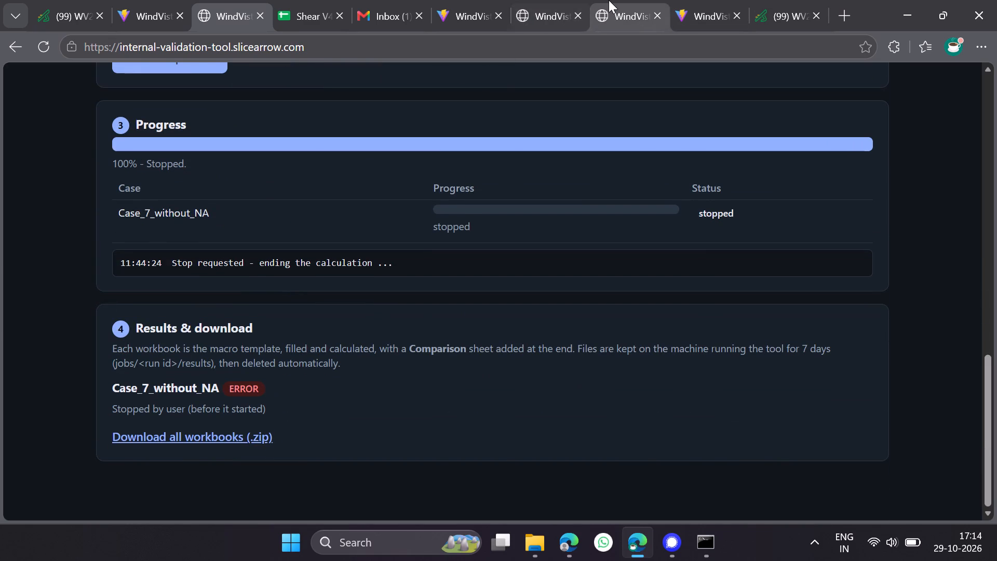
Close the validation tool pages of the stopped Case_7_without_NA and Case_8_without_NA runs.
{"action": "left_click", "coordinate": [609, 0]}
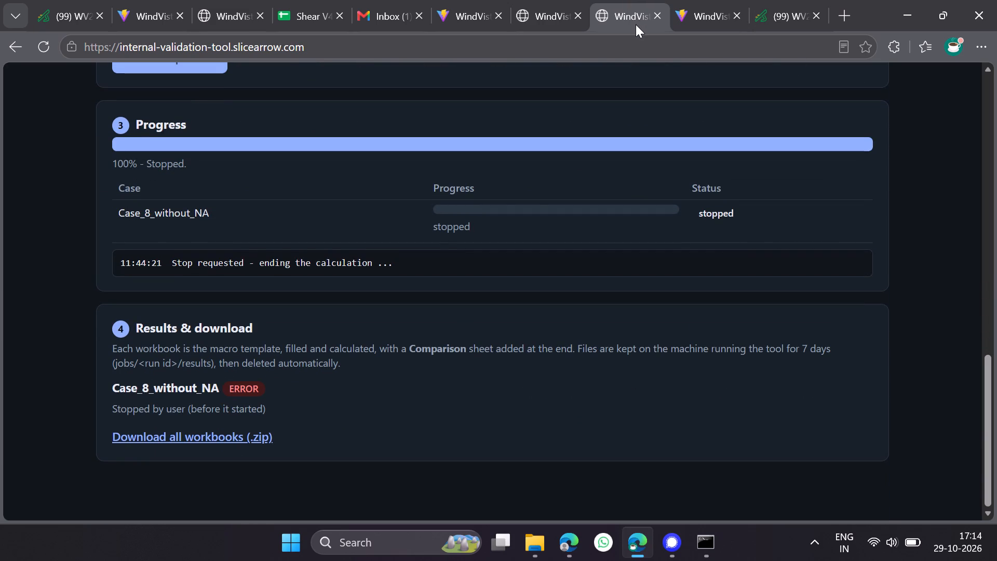
{"action": "left_click", "coordinate": [227, 0]}
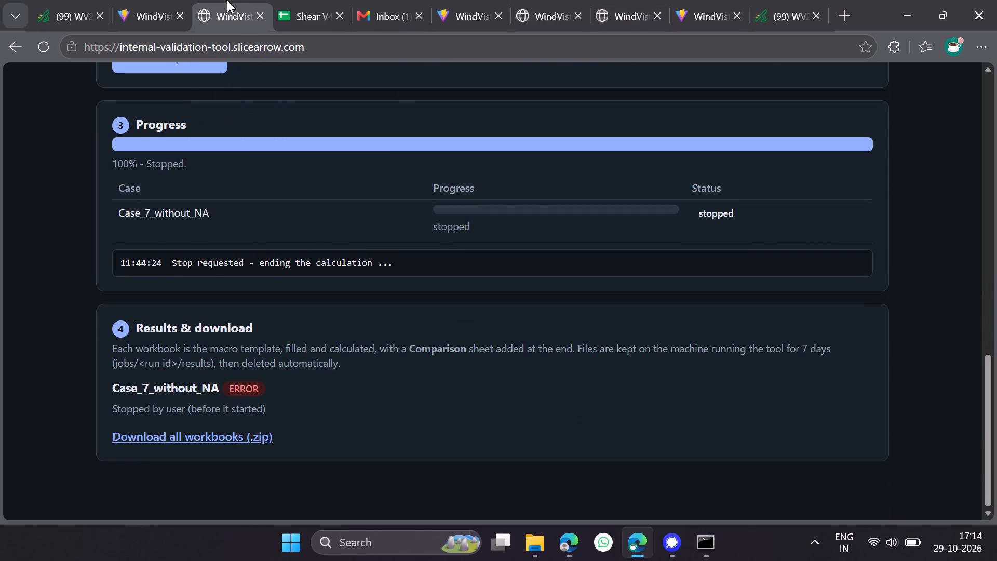
{"action": "left_click", "coordinate": [261, 19]}
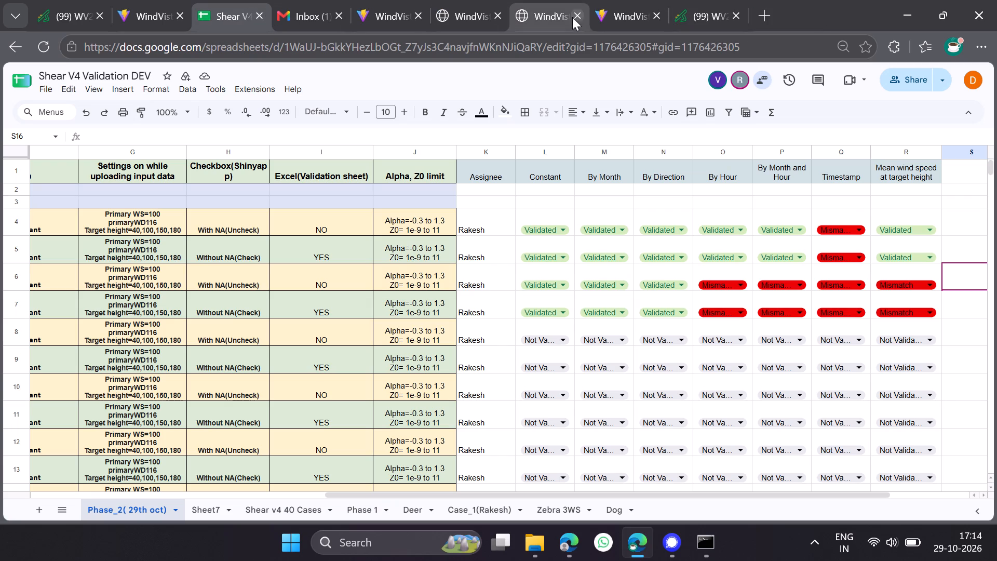
{"action": "left_click", "coordinate": [537, 14]}
{"action": "left_click", "coordinate": [575, 16]}
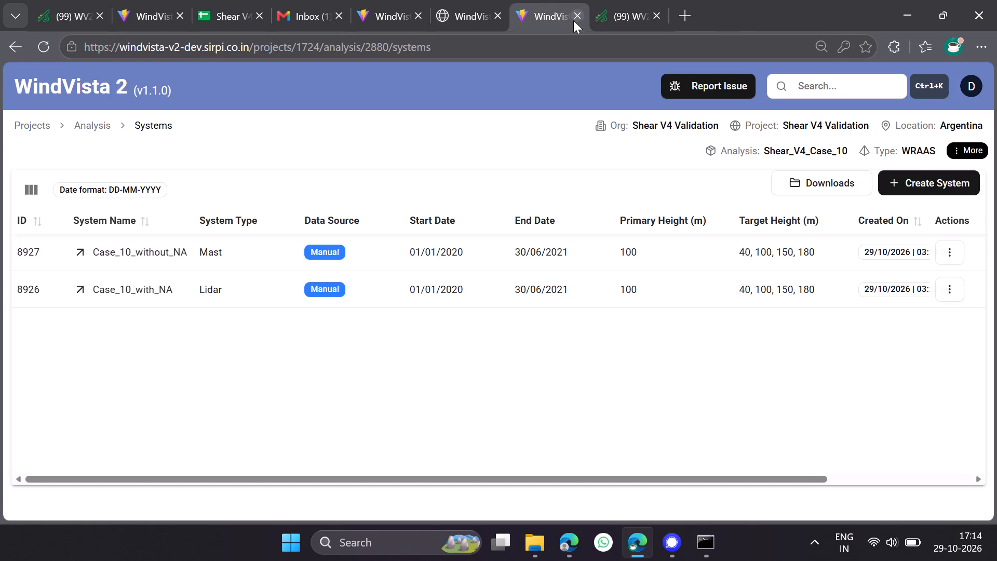
Check the progress and log of the Case_8_with_NA comparison run on its validation tool page.
{"action": "left_click", "coordinate": [476, 5]}
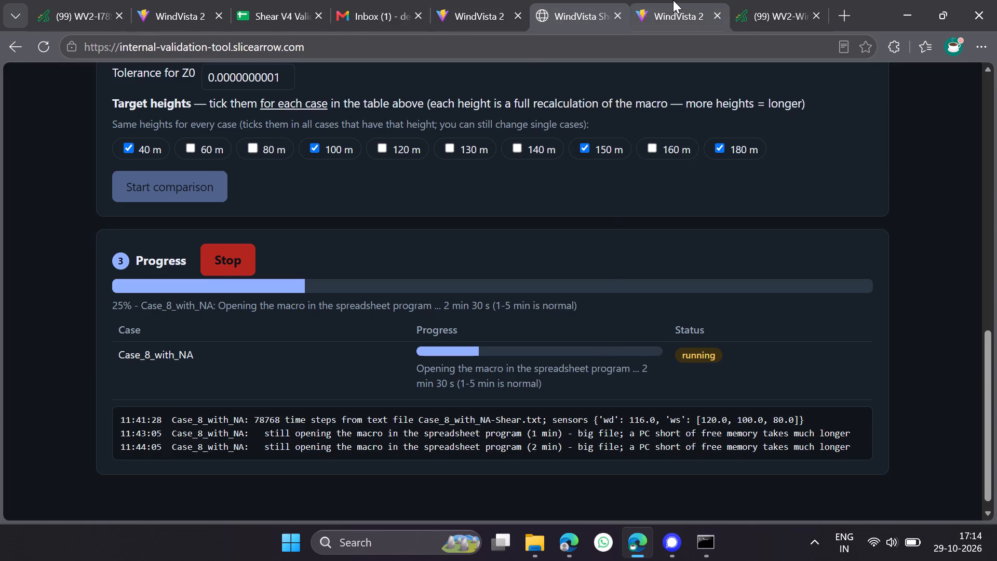
Return to the WB1330 mast system page on the WindVista 2 beta site.
{"action": "left_click", "coordinate": [476, 9]}
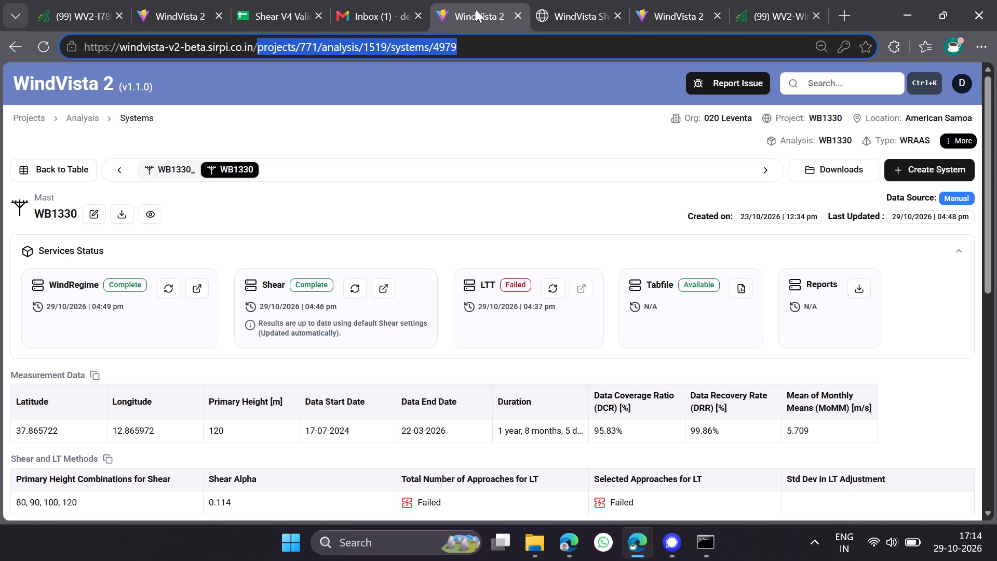
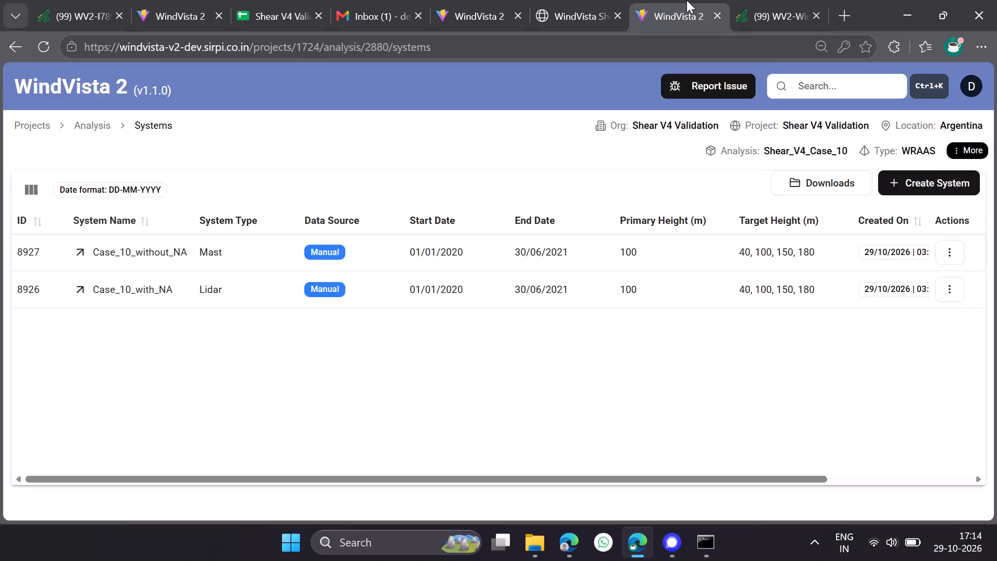
Open the WV2-I2063 "Testing Team Bug - LTT failed" item from the To do column of the Sprint 28 board in Zoho Sprints.
{"action": "left_click", "coordinate": [755, 0]}
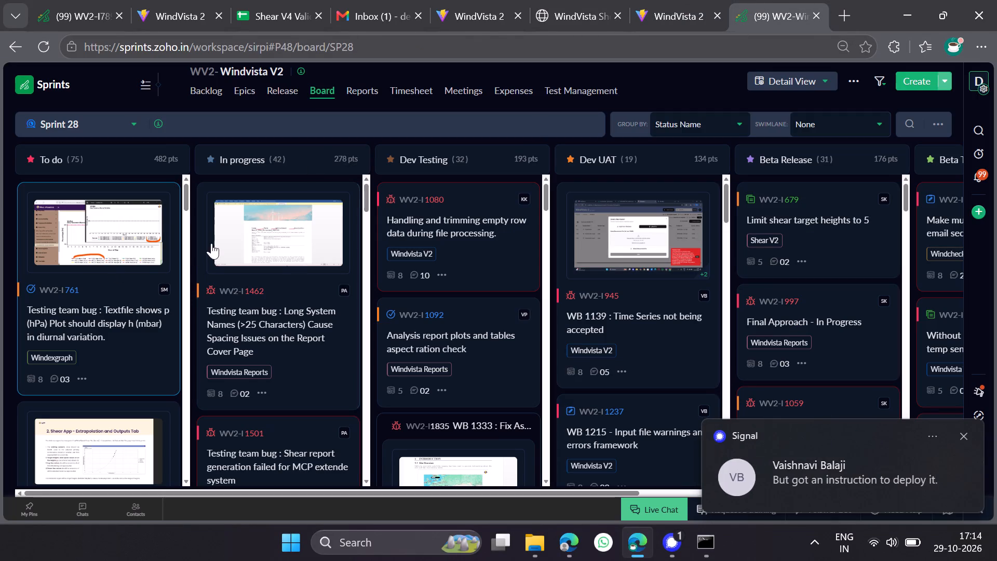
{"action": "left_click_drag", "start_coordinate": [185, 197], "coordinate": [172, 291]}
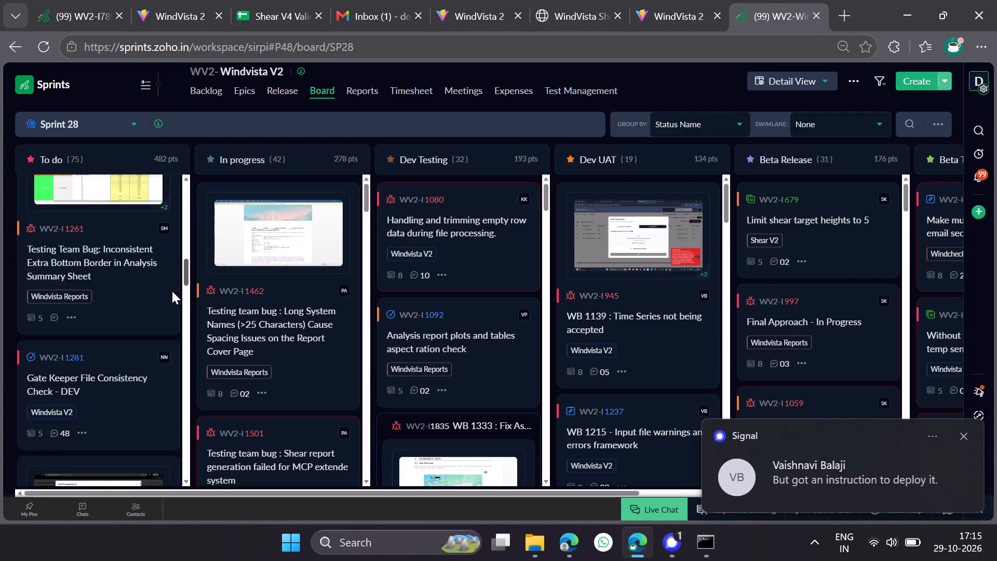
{"action": "left_click_drag", "start_coordinate": [172, 291], "coordinate": [155, 444]}
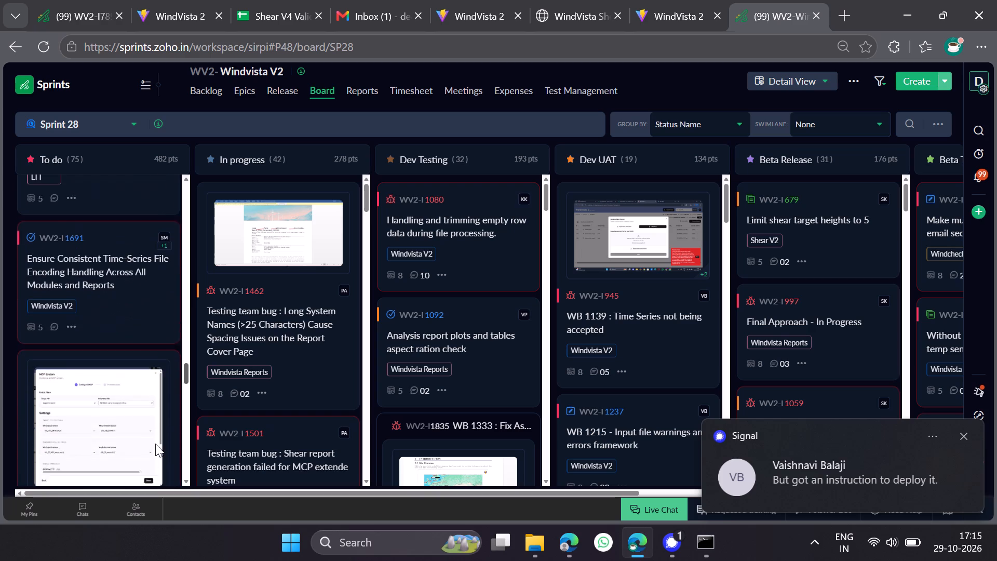
{"action": "left_click_drag", "start_coordinate": [155, 444], "coordinate": [140, 497]}
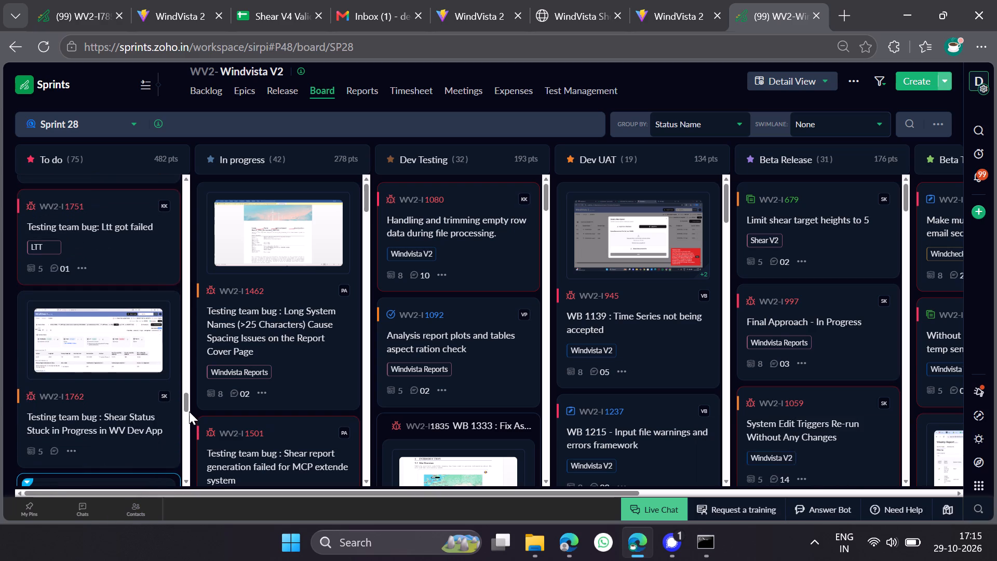
{"action": "left_click_drag", "start_coordinate": [185, 399], "coordinate": [182, 428]}
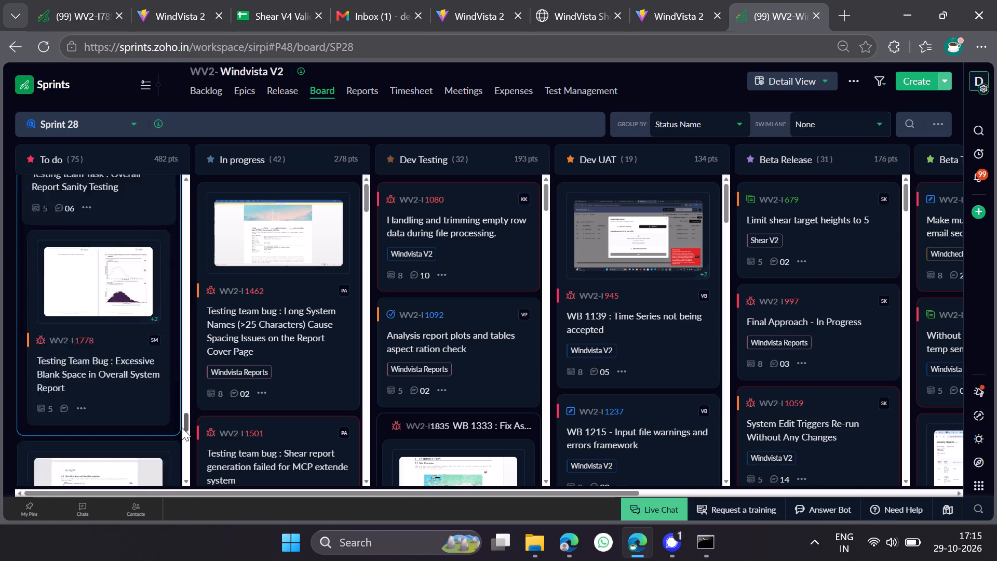
{"action": "left_click_drag", "start_coordinate": [182, 428], "coordinate": [188, 474]}
{"action": "left_click_drag", "start_coordinate": [185, 332], "coordinate": [185, 410]}
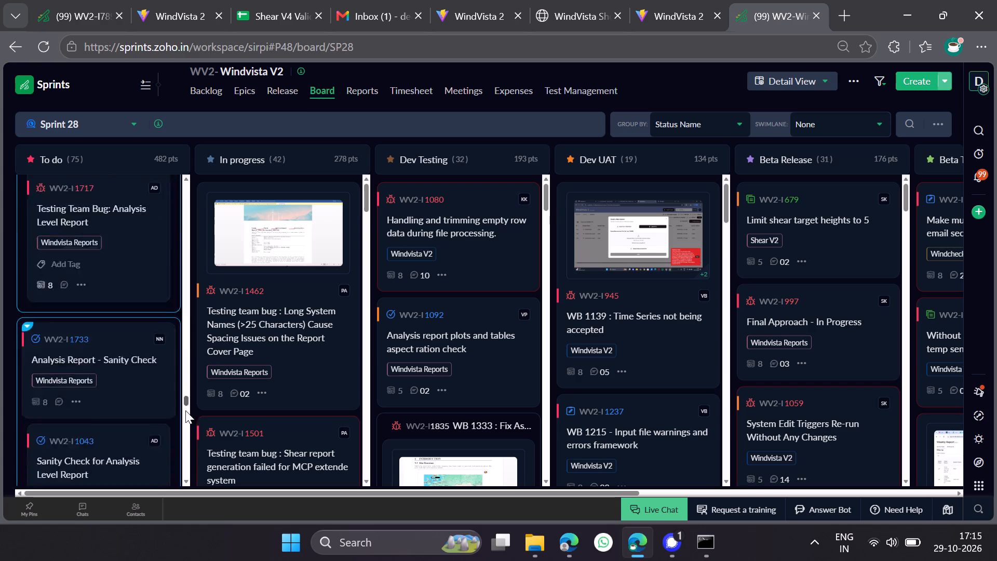
{"action": "left_click_drag", "start_coordinate": [185, 410], "coordinate": [174, 495]}
{"action": "scroll", "coordinate": [77, 351], "scroll_direction": "down", "scroll_amount": 20}
{"action": "scroll", "coordinate": [77, 351], "scroll_direction": "down", "scroll_amount": 17}
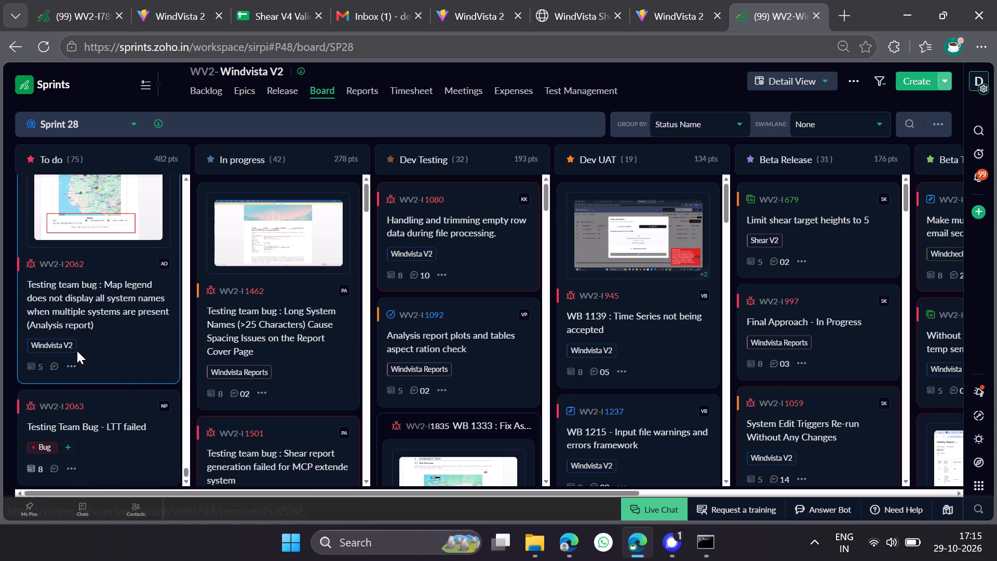
{"action": "left_click", "coordinate": [103, 428]}
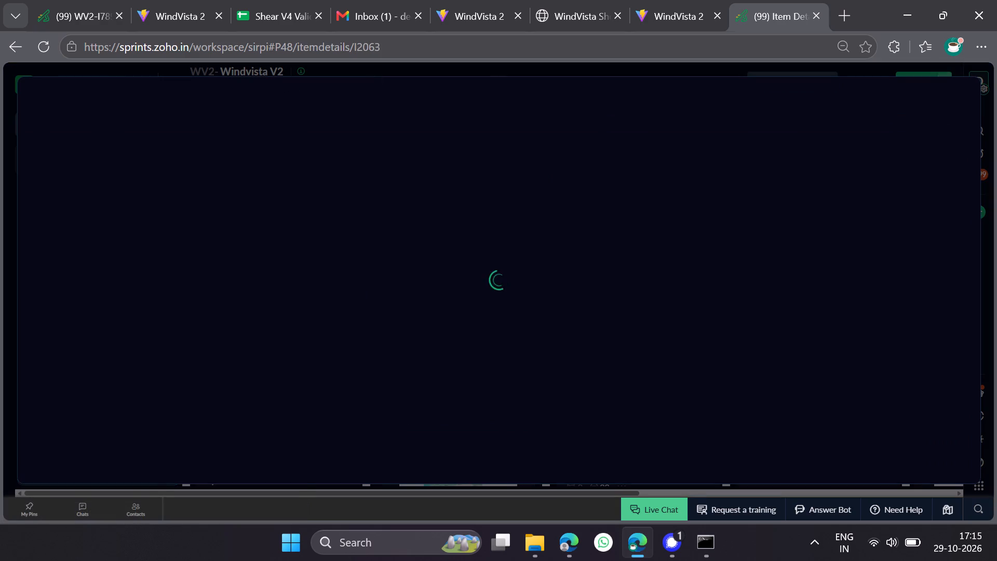
Copy the web address of the LTT failed bug item.
{"action": "left_click", "coordinate": [362, 42]}
{"action": "right_click", "coordinate": [362, 42]}
{"action": "left_click", "coordinate": [424, 260]}
{"action": "left_click", "coordinate": [430, 245]}
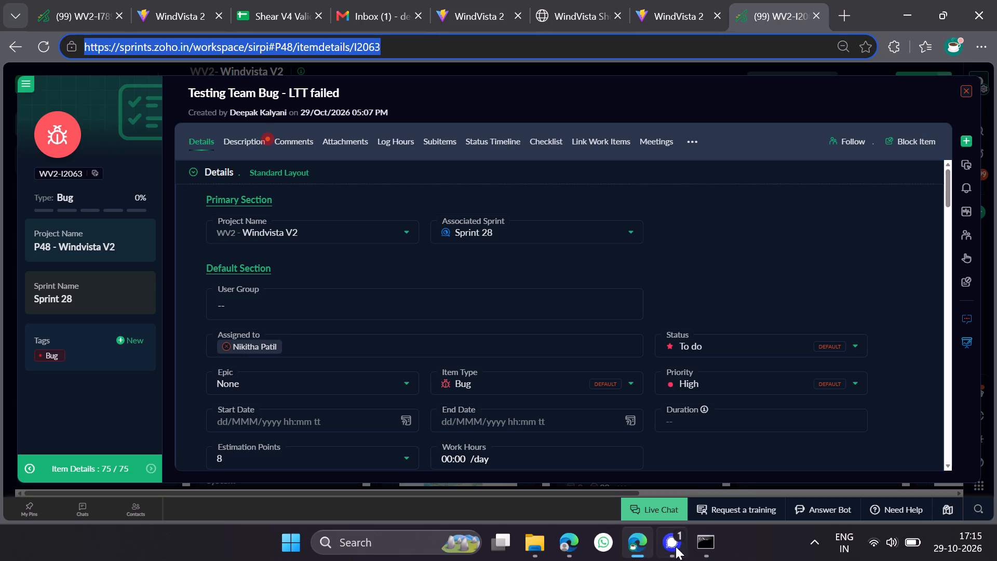
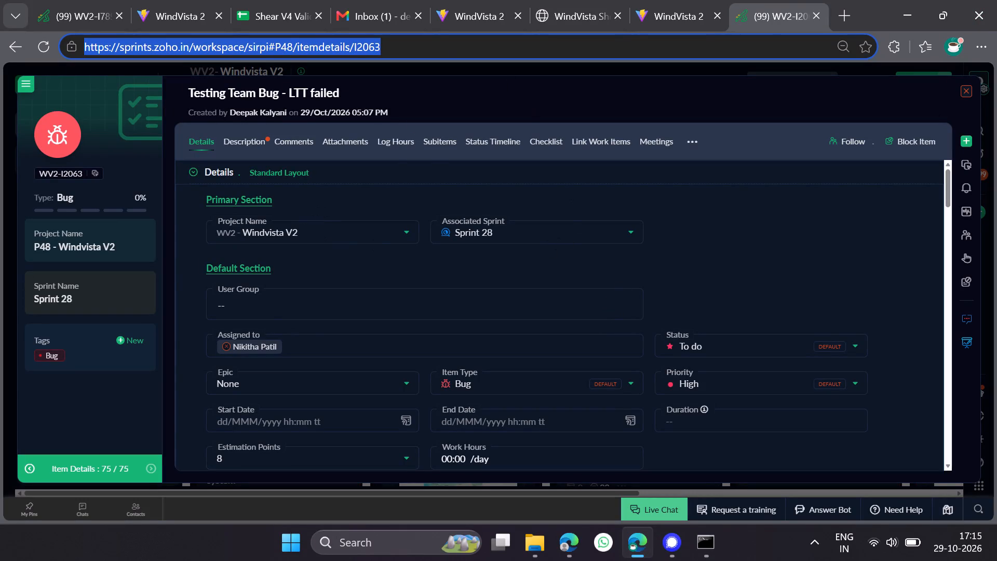
Close the LTT failed bug item's page.
{"action": "left_click", "coordinate": [817, 14]}
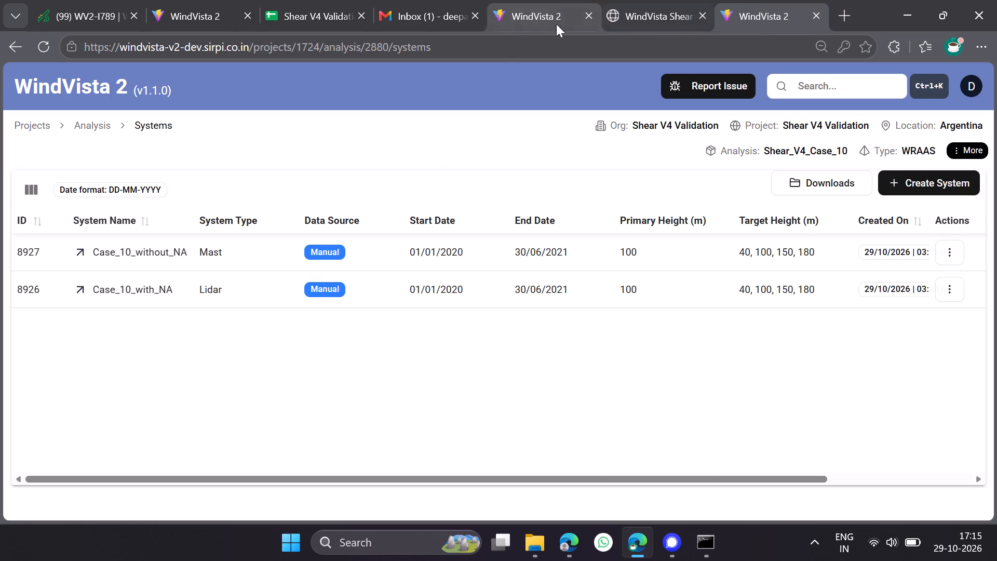
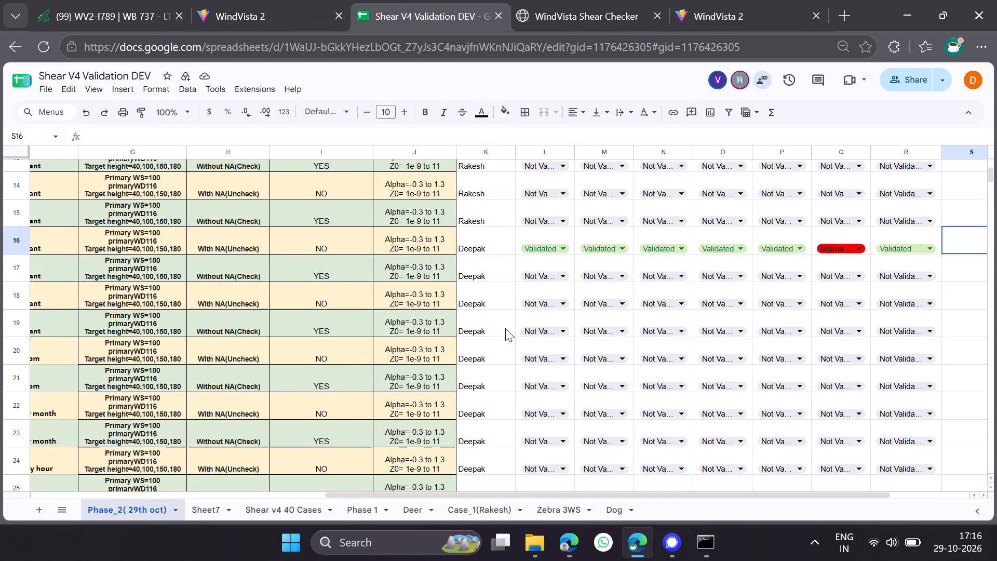
Review the case statuses in the Phase_2 validation sheet and the files loaded in the hosted WindVista Shear Checker.
{"action": "scroll", "coordinate": [505, 328], "scroll_direction": "down", "scroll_amount": 1}
{"action": "scroll", "coordinate": [505, 328], "scroll_direction": "up", "scroll_amount": 7}
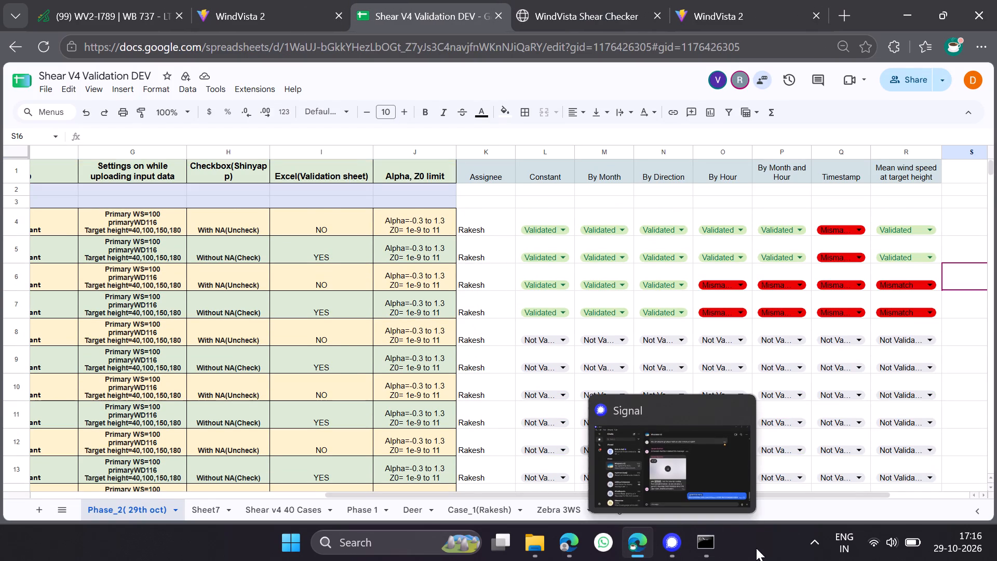
{"action": "left_click", "coordinate": [709, 548]}
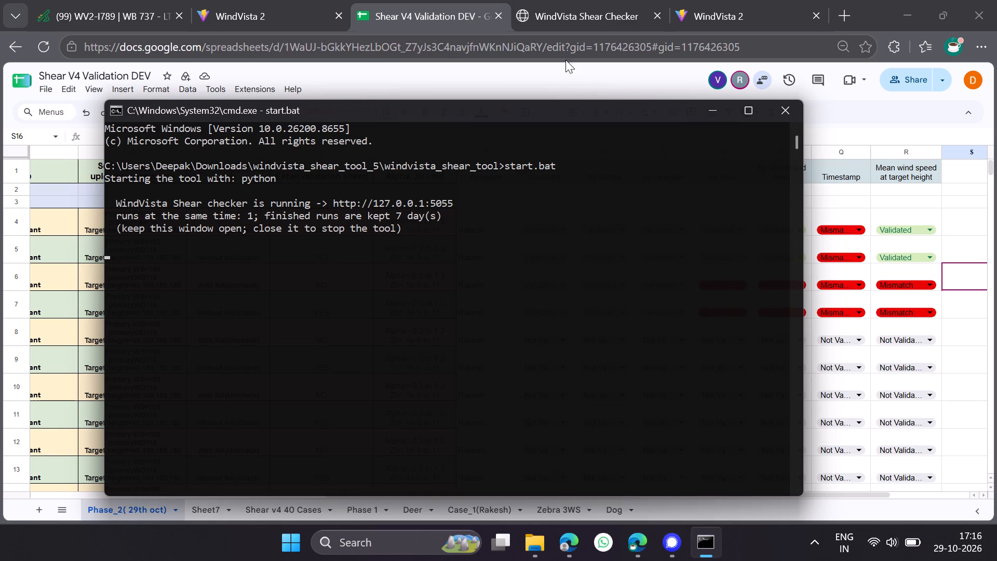
{"action": "left_click", "coordinate": [583, 0]}
{"action": "scroll", "coordinate": [551, 242], "scroll_direction": "up", "scroll_amount": 6}
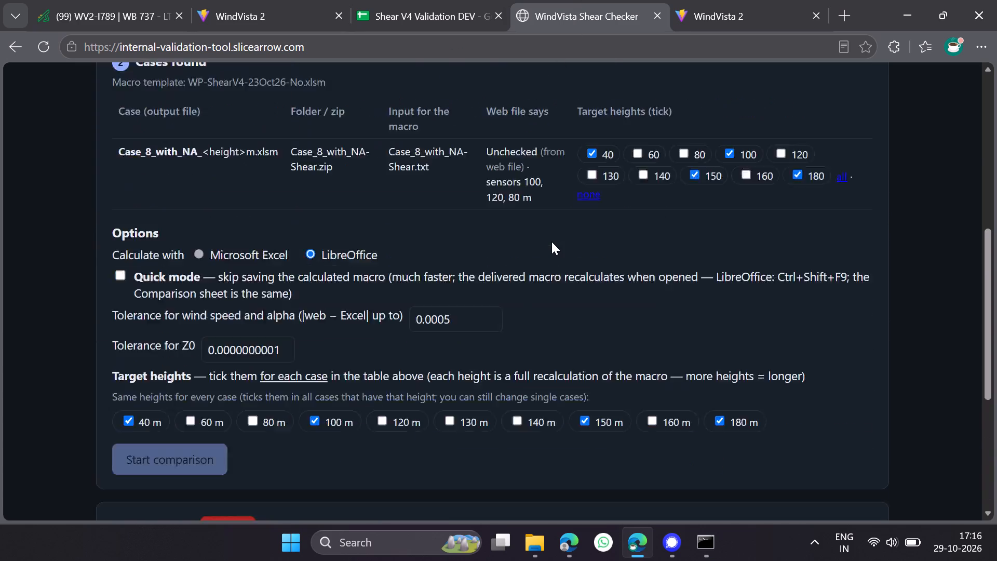
{"action": "scroll", "coordinate": [325, 194], "scroll_direction": "up", "scroll_amount": 5}
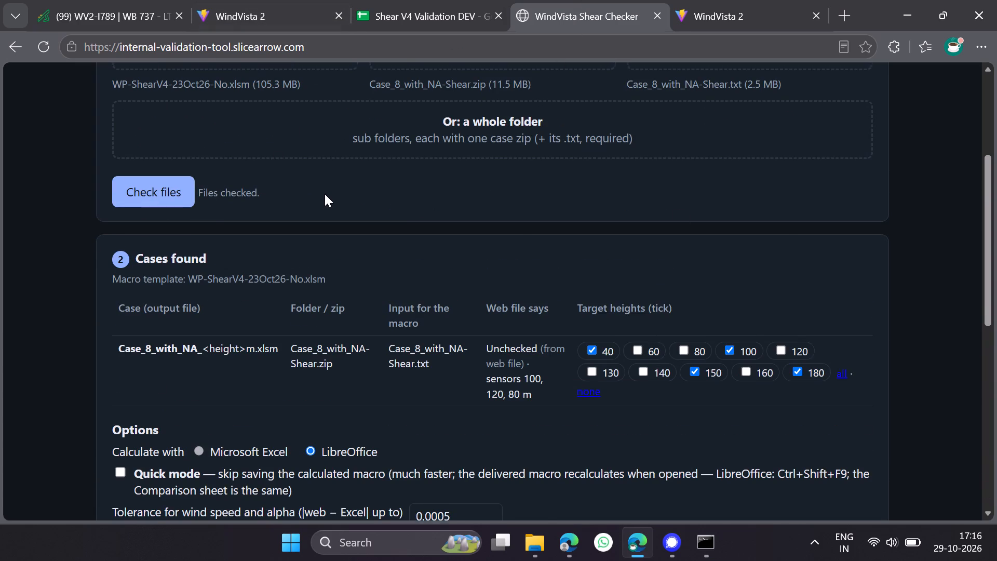
{"action": "scroll", "coordinate": [325, 194], "scroll_direction": "up", "scroll_amount": 7}
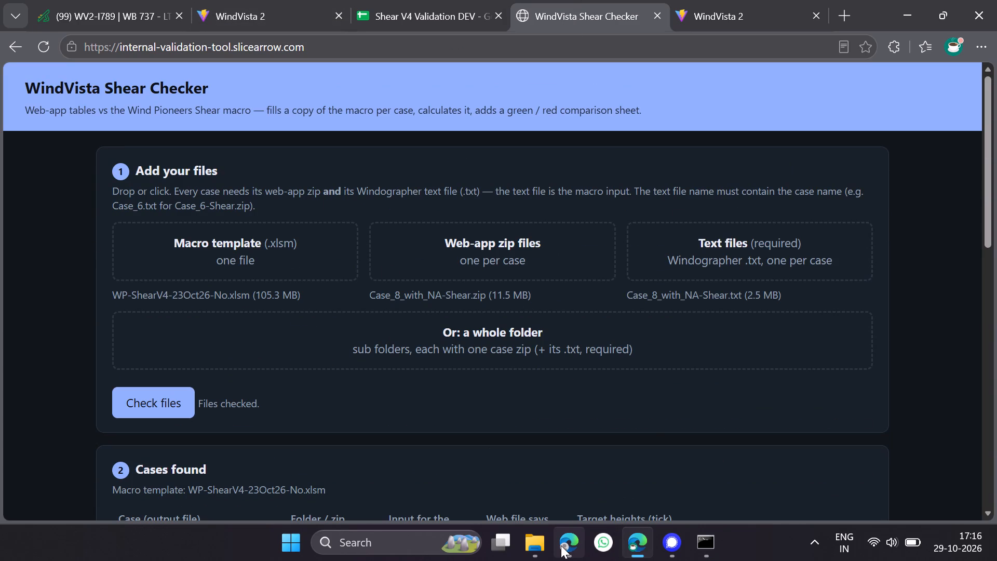
{"action": "left_click", "coordinate": [556, 452]}
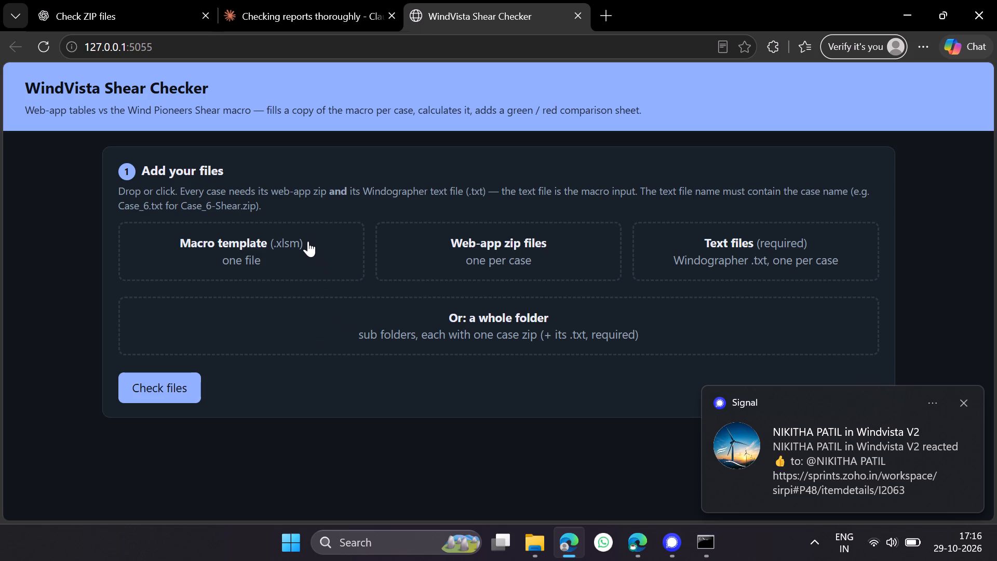
{"action": "left_click", "coordinate": [631, 538]}
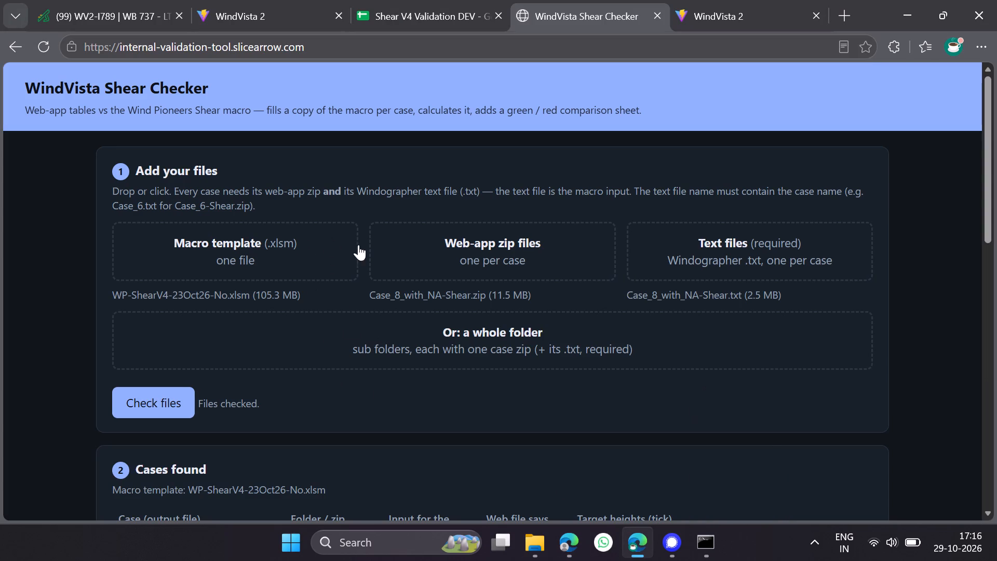
In the local Shear Checker at 127.0.0.1:5055, add WP-ShearV4-23Oct26-Yes.xlsm from Downloads as the macro template.
{"action": "left_click", "coordinate": [569, 543]}
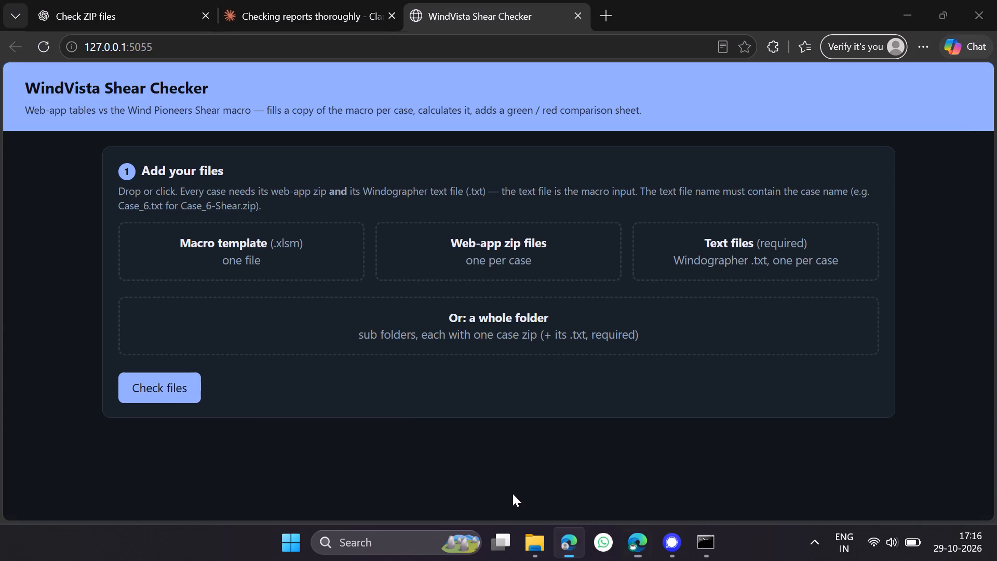
{"action": "left_click", "coordinate": [278, 245]}
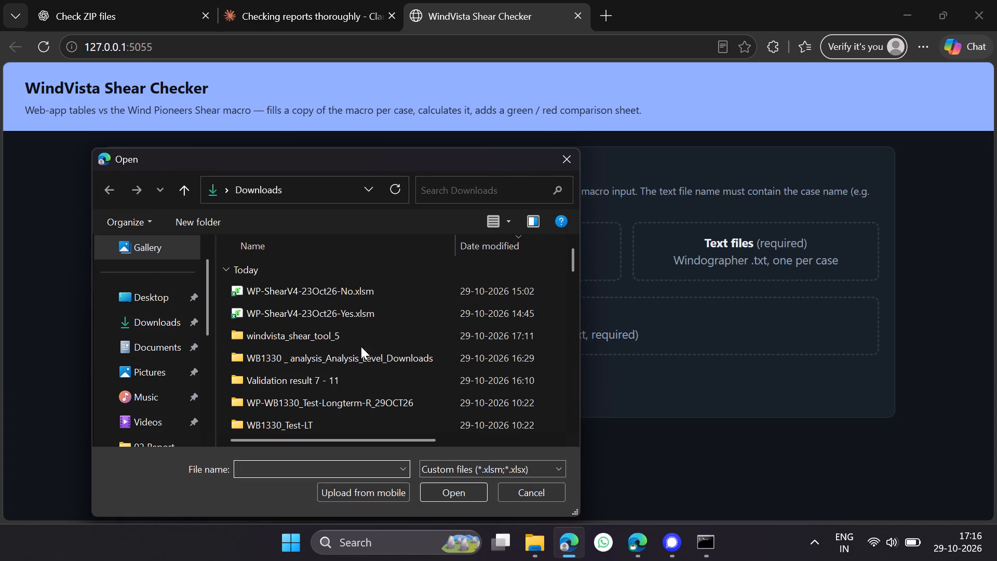
{"action": "scroll", "coordinate": [314, 391], "scroll_direction": "down", "scroll_amount": 2}
{"action": "scroll", "coordinate": [314, 391], "scroll_direction": "up", "scroll_amount": 2}
{"action": "left_click", "coordinate": [359, 318]}
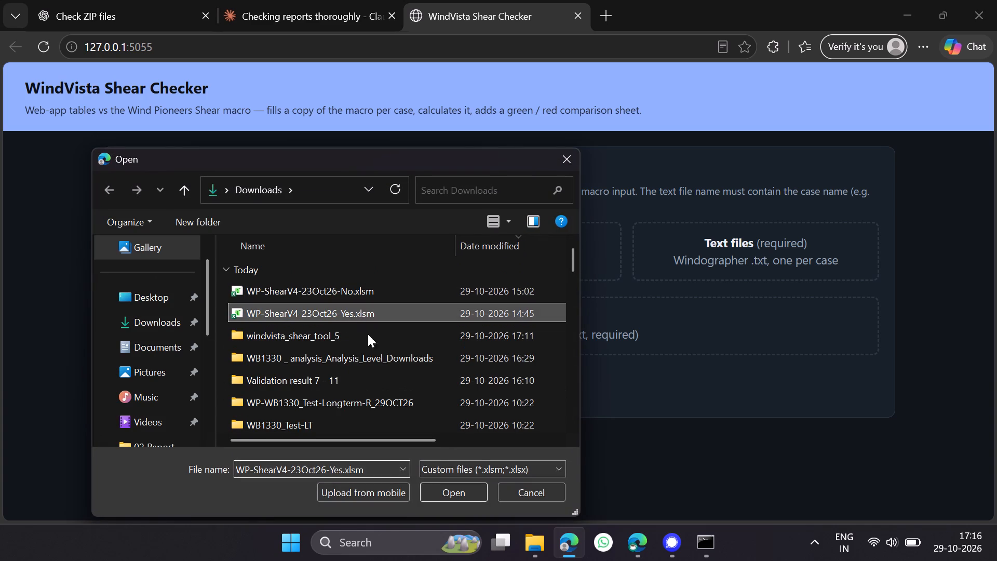
{"action": "left_click", "coordinate": [448, 498]}
Add Case_7_without_NA-Shear.zip from Downloads as the web-app zip file.
{"action": "left_click", "coordinate": [489, 263]}
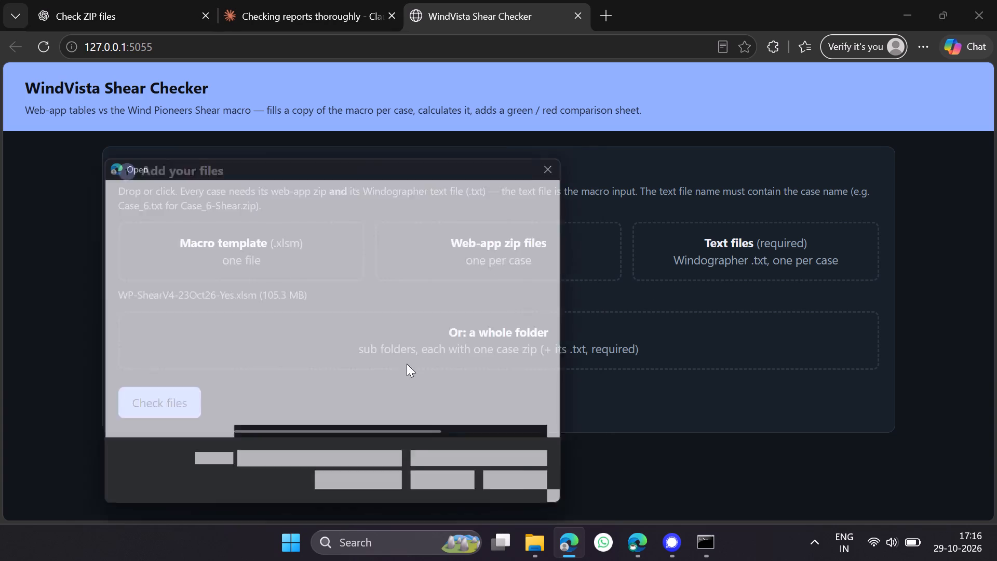
{"action": "scroll", "coordinate": [368, 356], "scroll_direction": "down", "scroll_amount": 1}
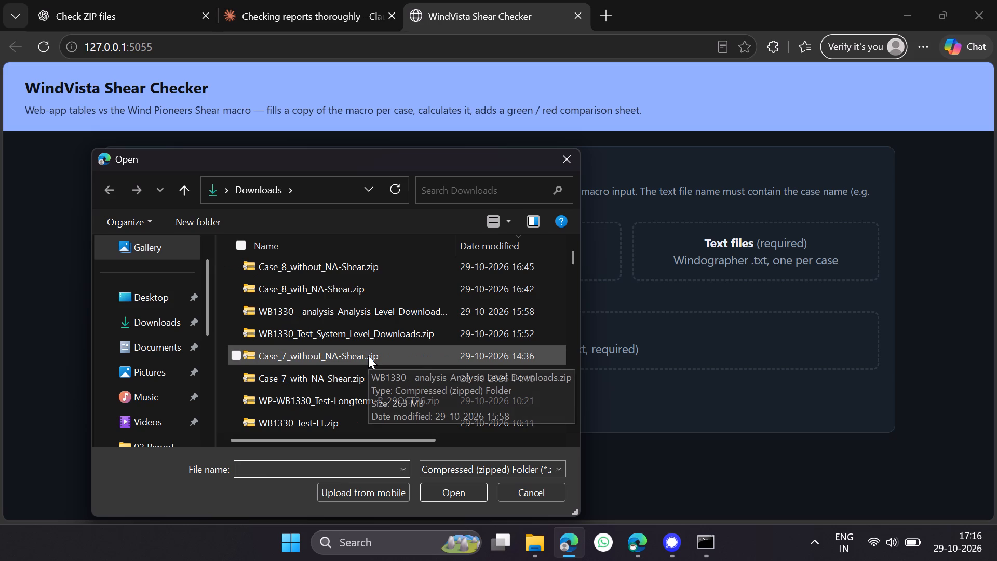
{"action": "left_click", "coordinate": [368, 356]}
{"action": "left_click", "coordinate": [459, 496]}
Add Case_7_without_NA-Shear.txt from Downloads as the required Windographer text file.
{"action": "left_click", "coordinate": [727, 236]}
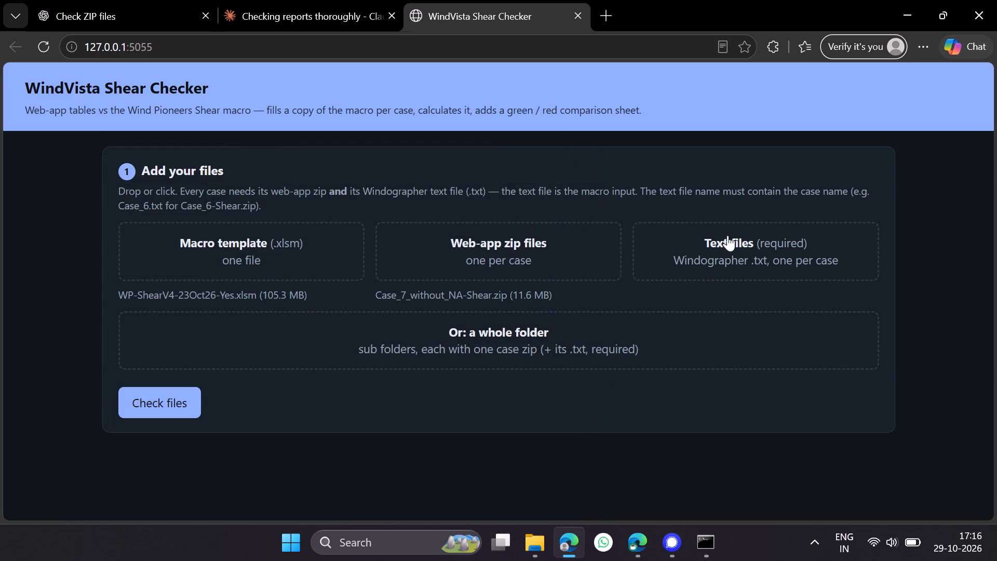
{"action": "scroll", "coordinate": [307, 330], "scroll_direction": "down", "scroll_amount": 1}
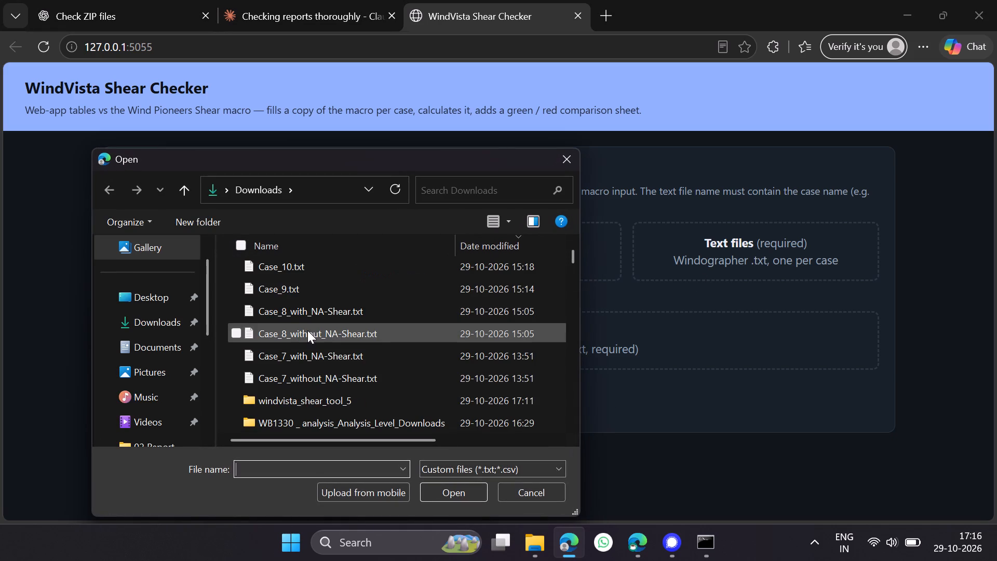
{"action": "left_click", "coordinate": [312, 385]}
{"action": "left_click", "coordinate": [465, 495]}
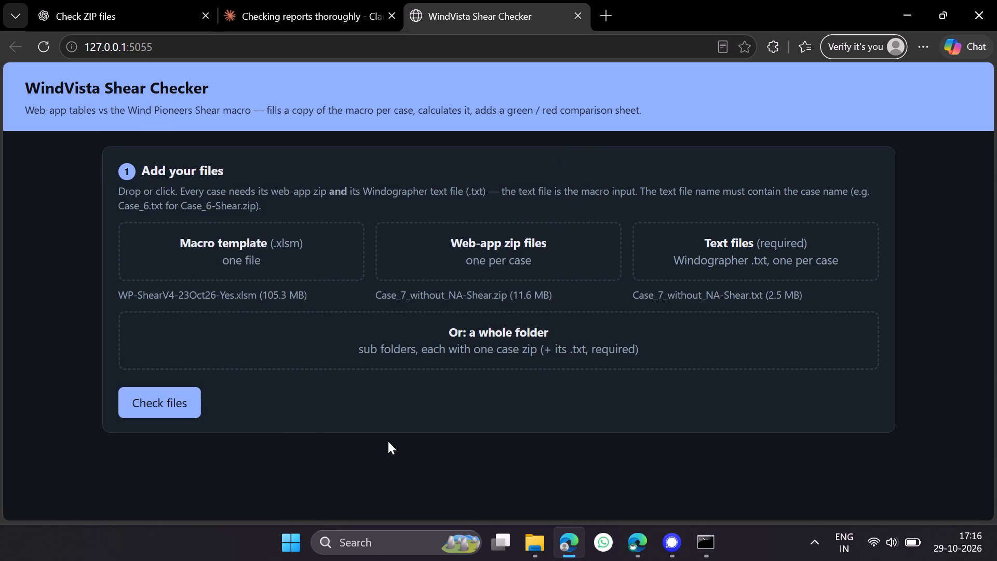
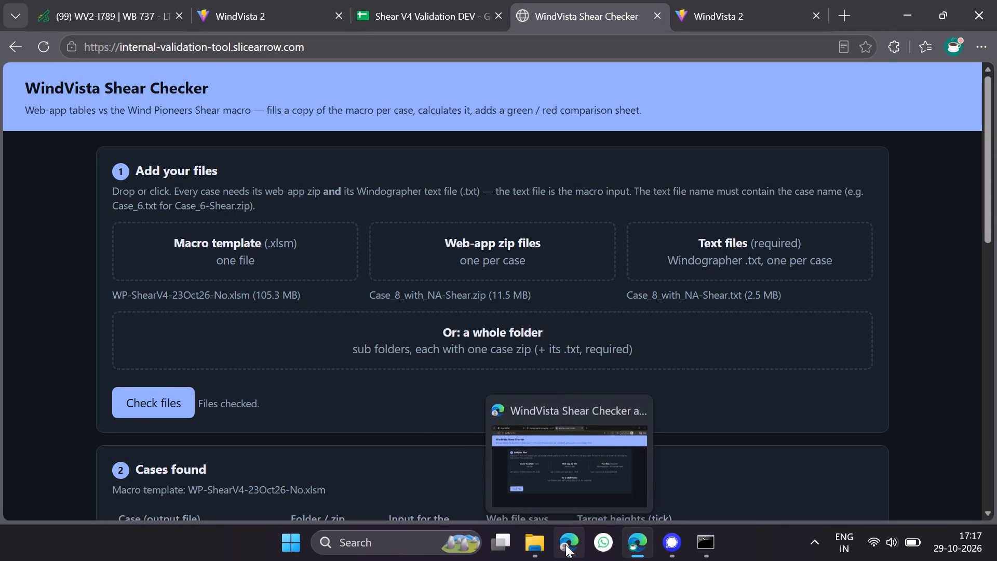
Run the file check on the Case_7_without_NA files added in the local Shear Checker.
{"action": "left_click", "coordinate": [581, 457]}
{"action": "left_click", "coordinate": [174, 396]}
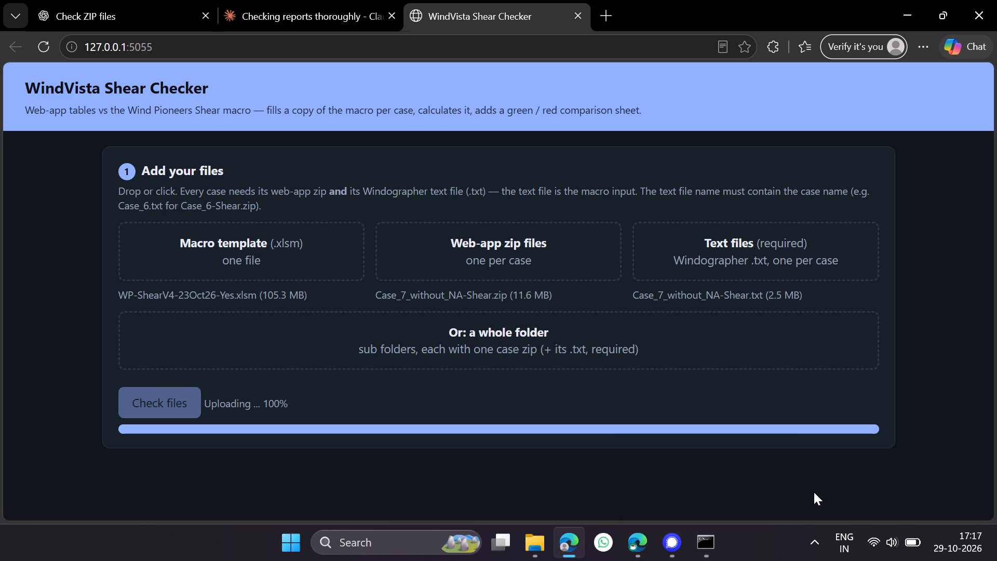
Consult the hosted Case_8_with_NA run, and in the local Shear Checker select target heights 40, 100, 150 and 180 for Case_7_without_NA.
{"action": "left_click", "coordinate": [648, 549]}
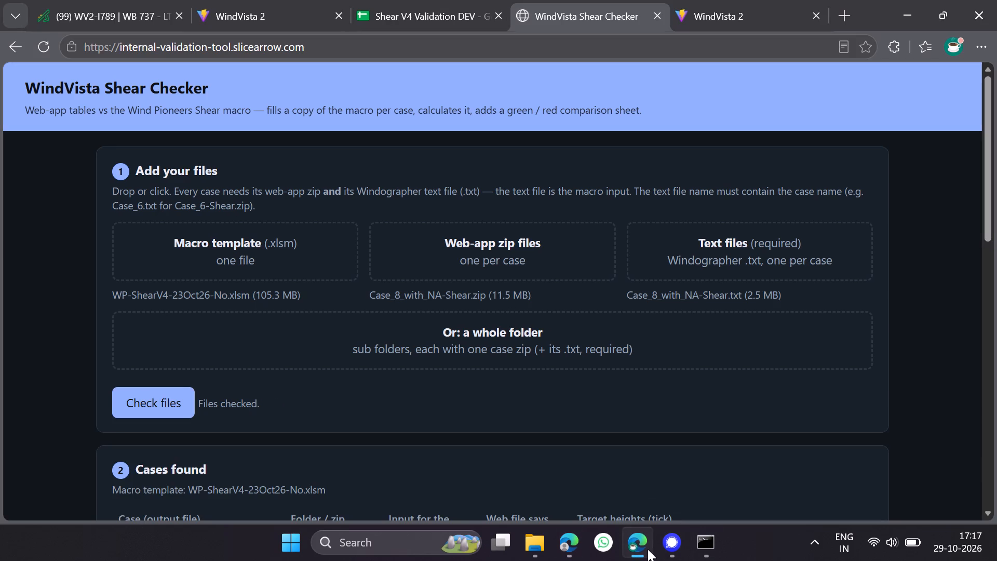
{"action": "scroll", "coordinate": [526, 402], "scroll_direction": "down", "scroll_amount": 15}
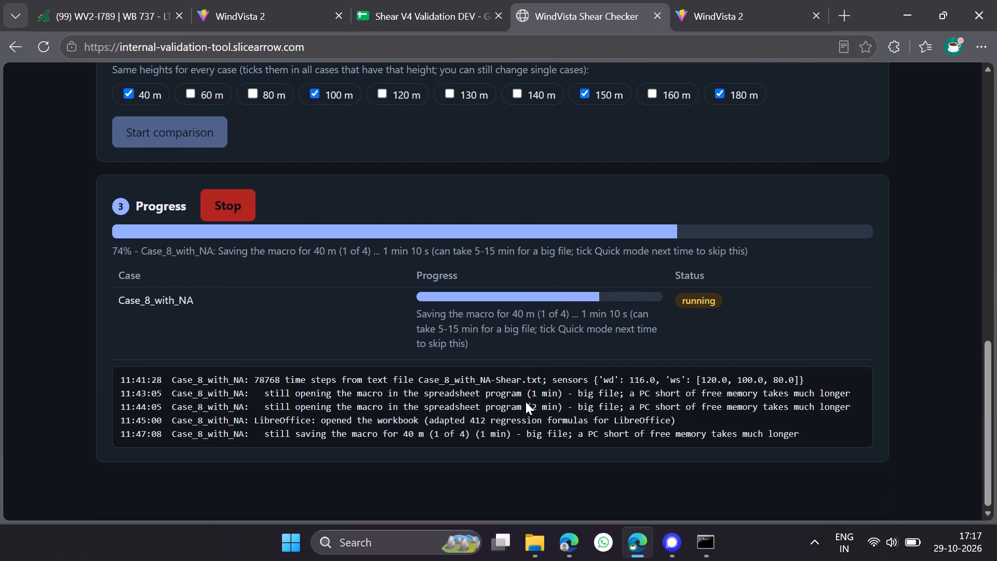
{"action": "left_click", "coordinate": [568, 549]}
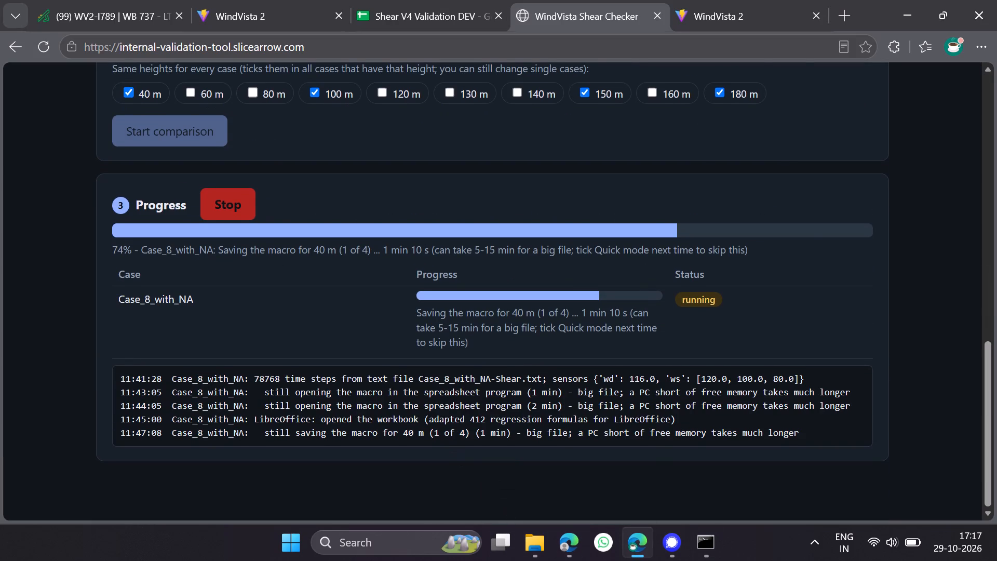
{"action": "left_click", "coordinate": [577, 545]}
{"action": "scroll", "coordinate": [511, 444], "scroll_direction": "down", "scroll_amount": 7}
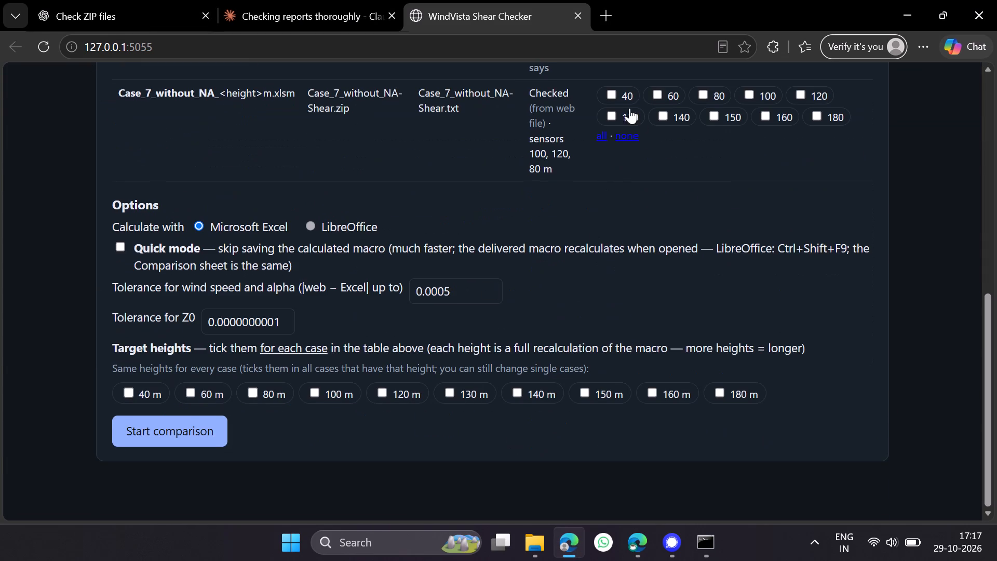
{"action": "left_click", "coordinate": [620, 98]}
{"action": "left_click", "coordinate": [753, 92]}
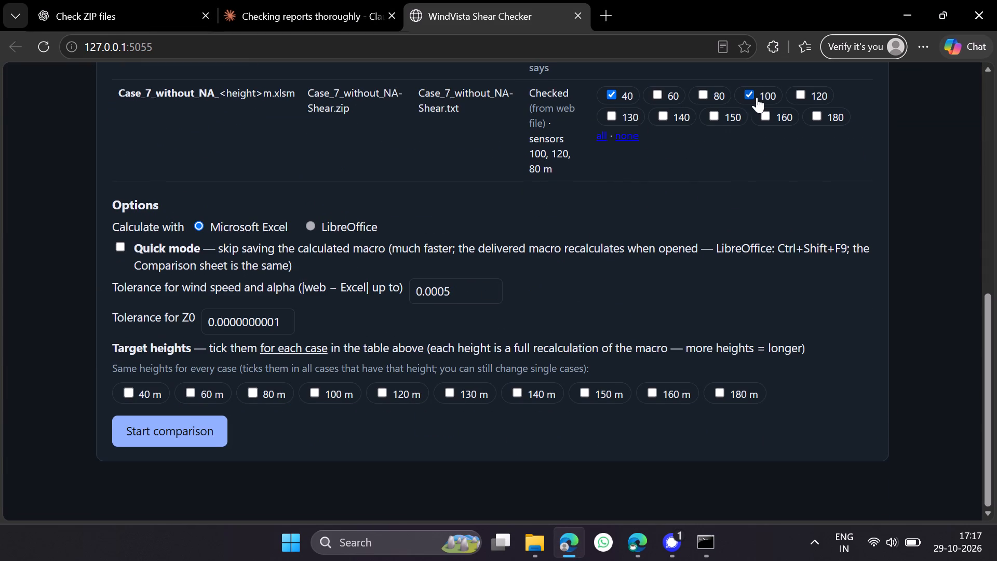
{"action": "left_click", "coordinate": [733, 115]}
{"action": "left_click", "coordinate": [821, 114]}
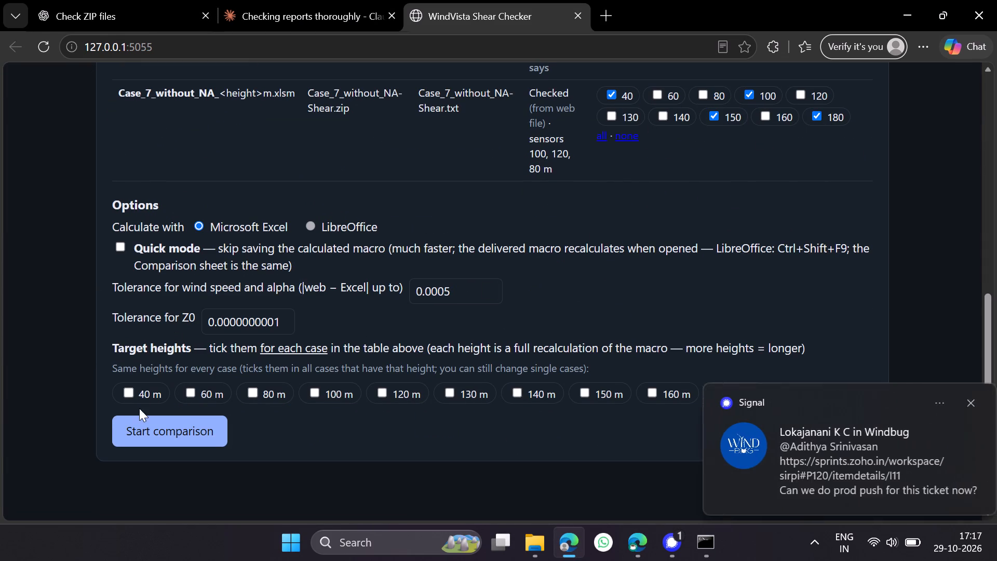
Set the same target heights for every case to 40 m, 100 m, 150 m and 180 m.
{"action": "left_click", "coordinate": [150, 395]}
{"action": "left_click", "coordinate": [346, 394]}
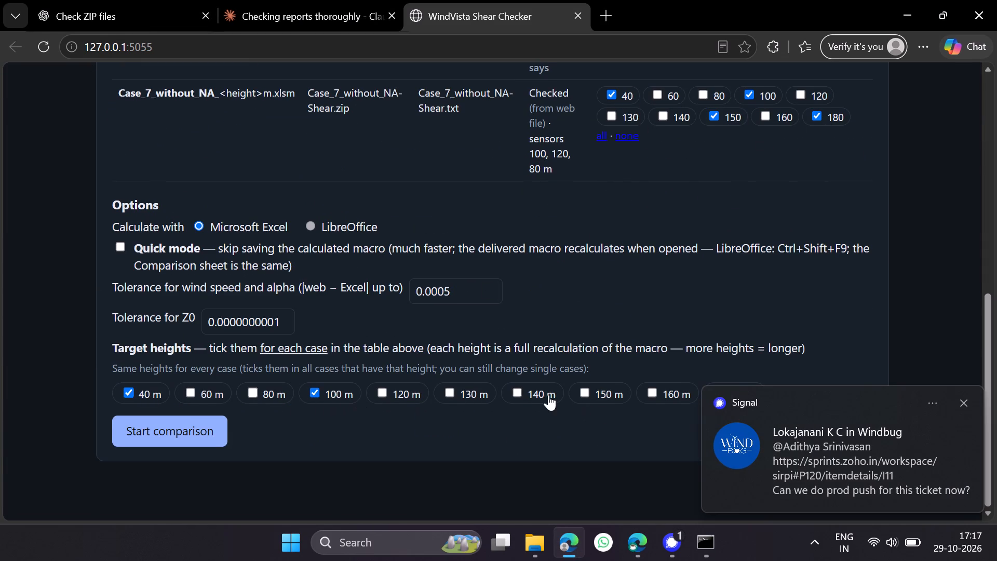
{"action": "left_click", "coordinate": [586, 393]}
{"action": "left_click", "coordinate": [961, 399]}
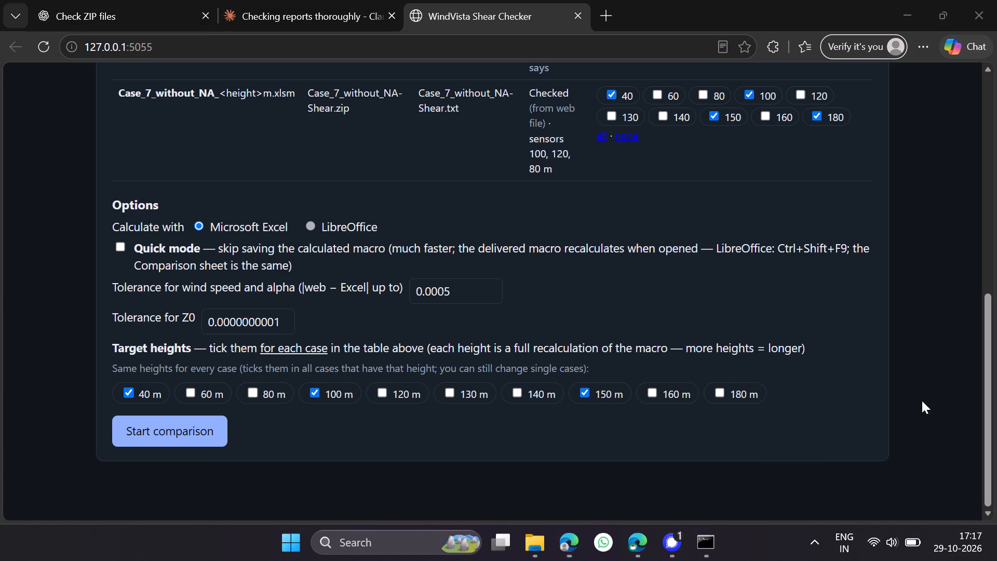
{"action": "left_click", "coordinate": [728, 389]}
Start the Case_7_without_NA comparison using Microsoft Excel, check its progress, and dismiss the chat notification.
{"action": "left_click", "coordinate": [199, 426]}
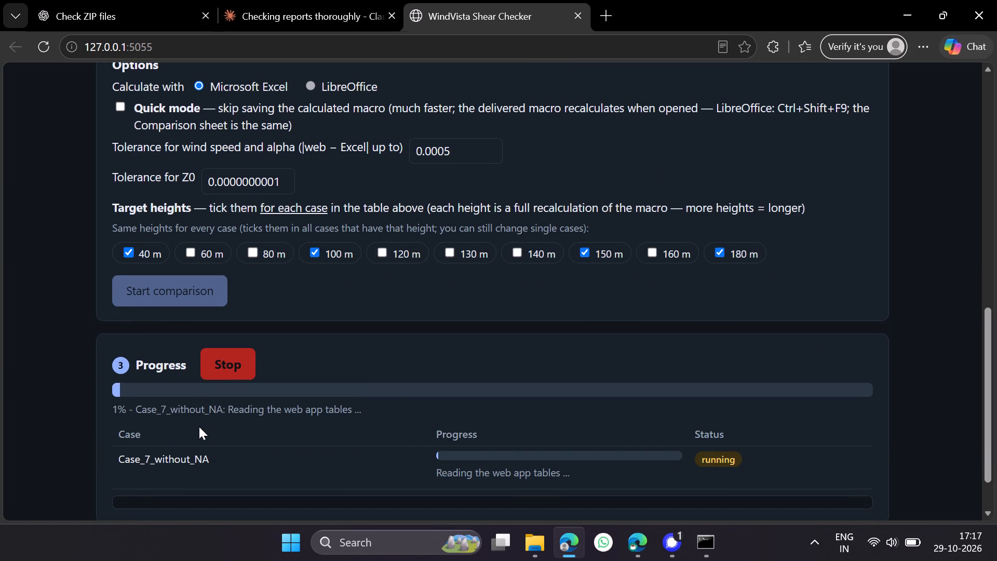
{"action": "scroll", "coordinate": [403, 354], "scroll_direction": "down", "scroll_amount": 5}
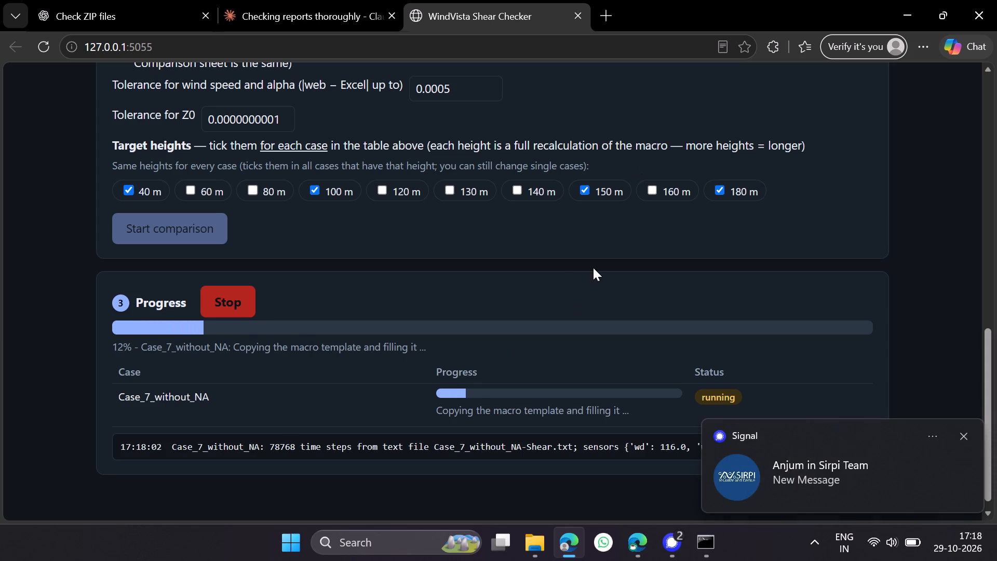
{"action": "left_click", "coordinate": [962, 434]}
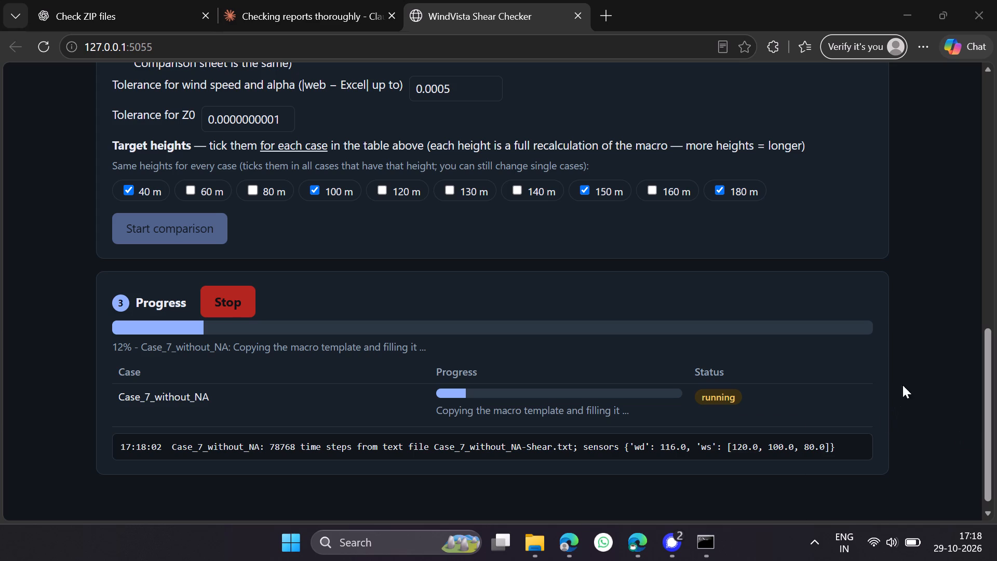
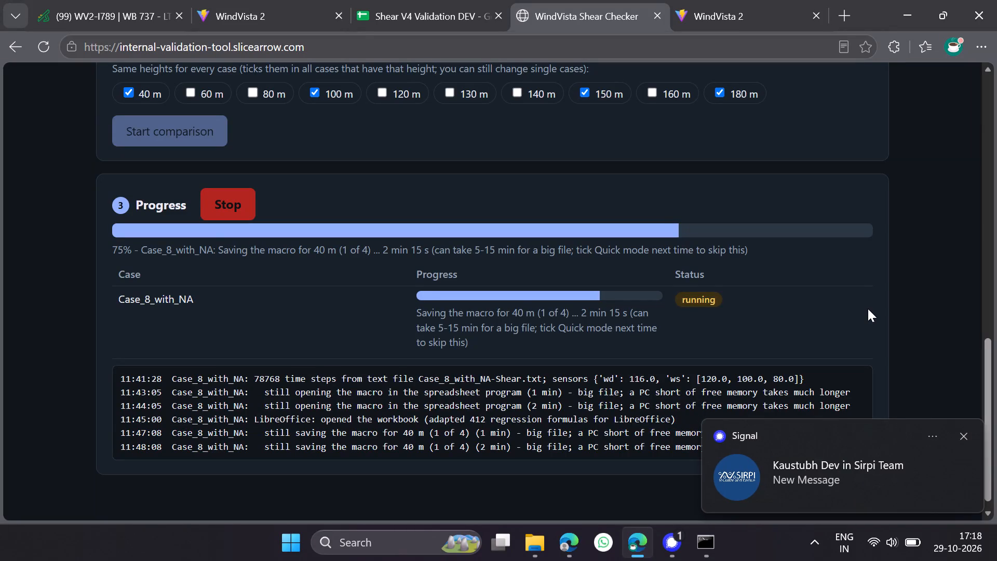
Dismiss the incoming chat notifications covering the hosted Case_8_with_NA run's progress log.
{"action": "left_click", "coordinate": [966, 430]}
{"action": "left_click", "coordinate": [941, 392]}
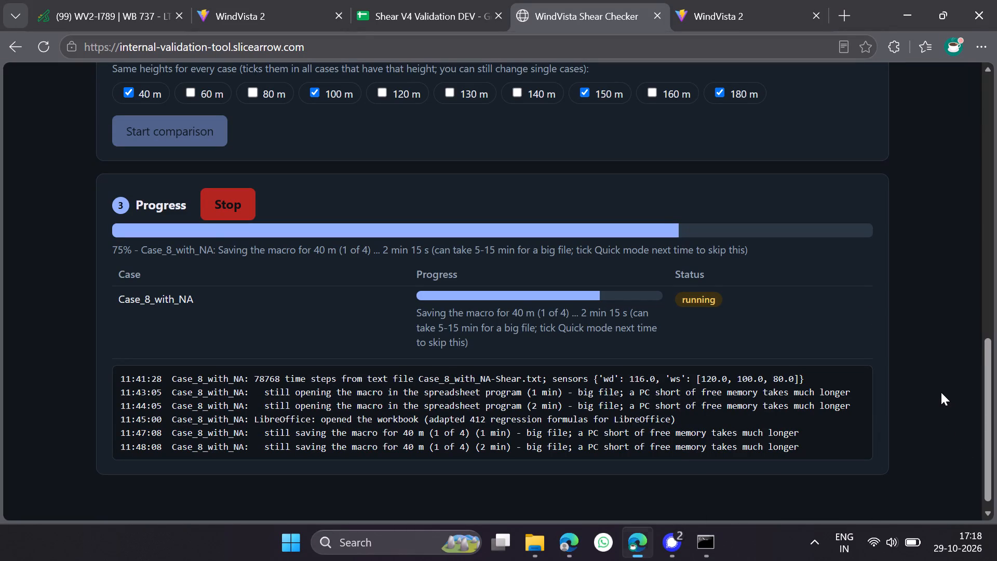
{"action": "left_click", "coordinate": [966, 419]}
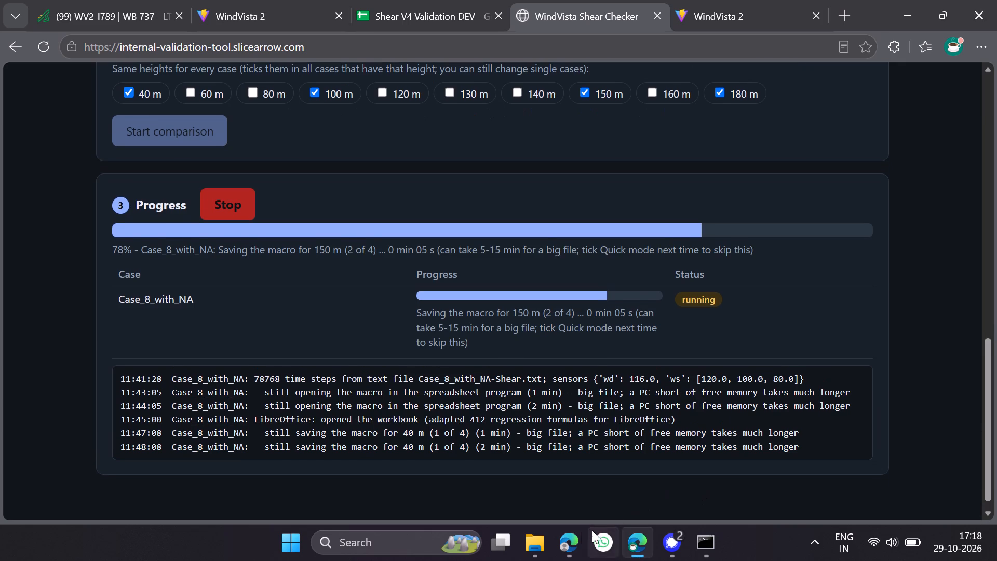
Switch to the local Shear Checker and review the Case_7_without_NA target heights, calculation options and comparison progress.
{"action": "left_click", "coordinate": [564, 538]}
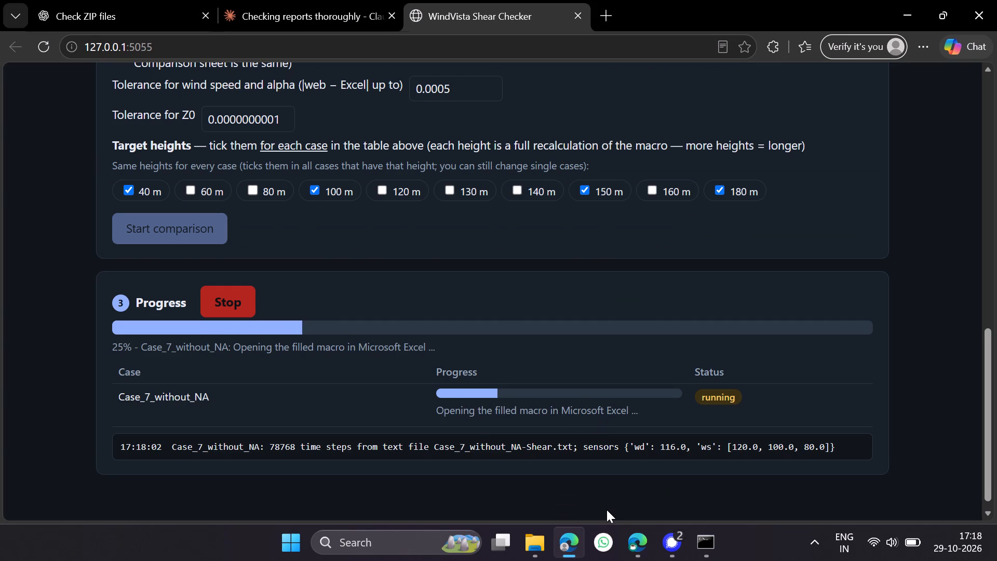
{"action": "scroll", "coordinate": [607, 510], "scroll_direction": "up", "scroll_amount": 6}
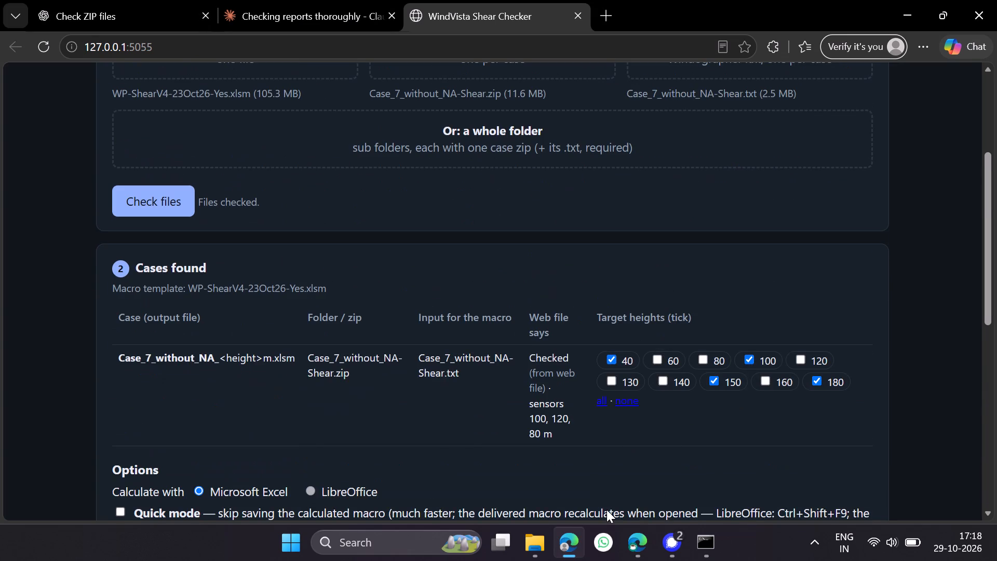
{"action": "scroll", "coordinate": [438, 487], "scroll_direction": "down", "scroll_amount": 6}
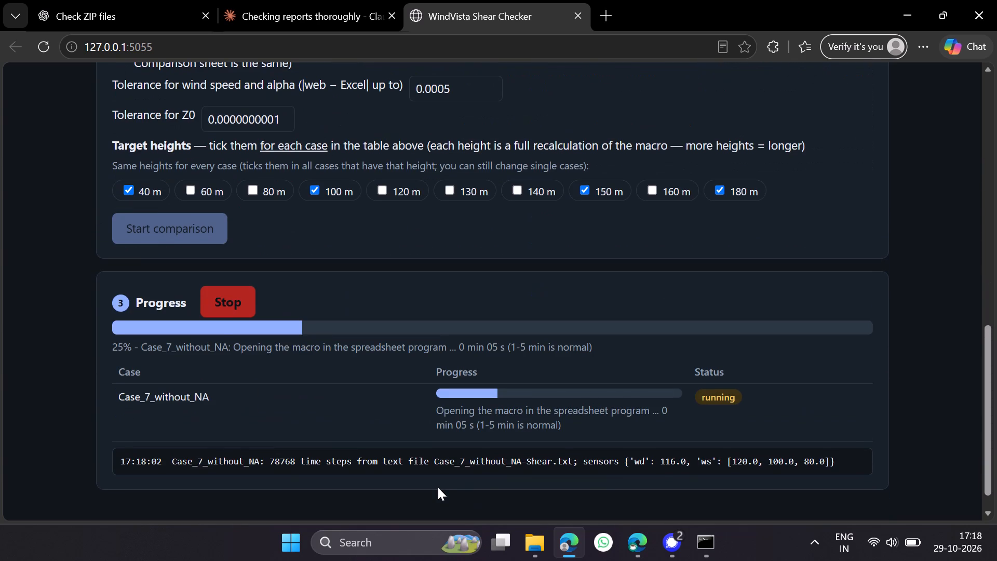
{"action": "scroll", "coordinate": [438, 487], "scroll_direction": "up", "scroll_amount": 2}
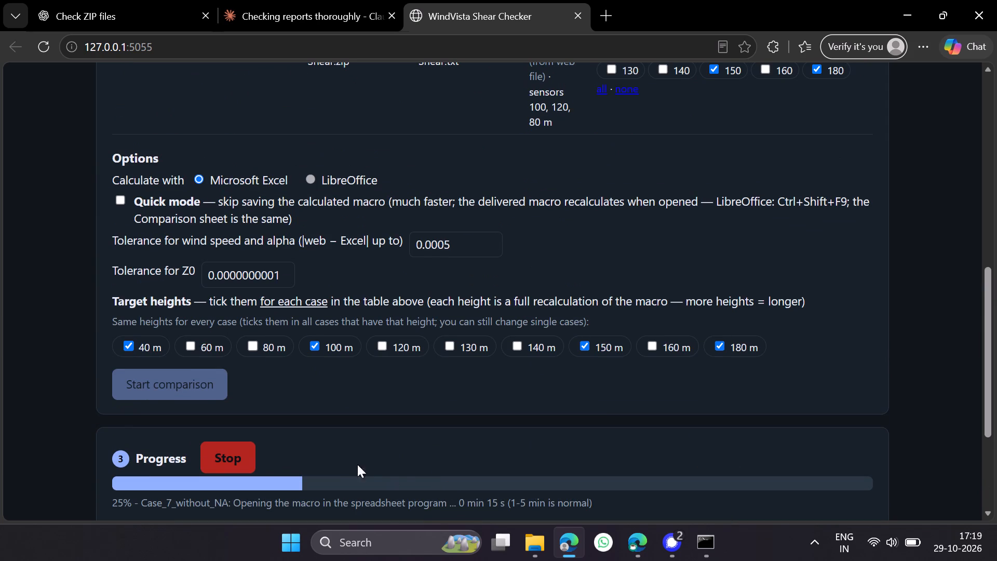
{"action": "scroll", "coordinate": [384, 409], "scroll_direction": "down", "scroll_amount": 7}
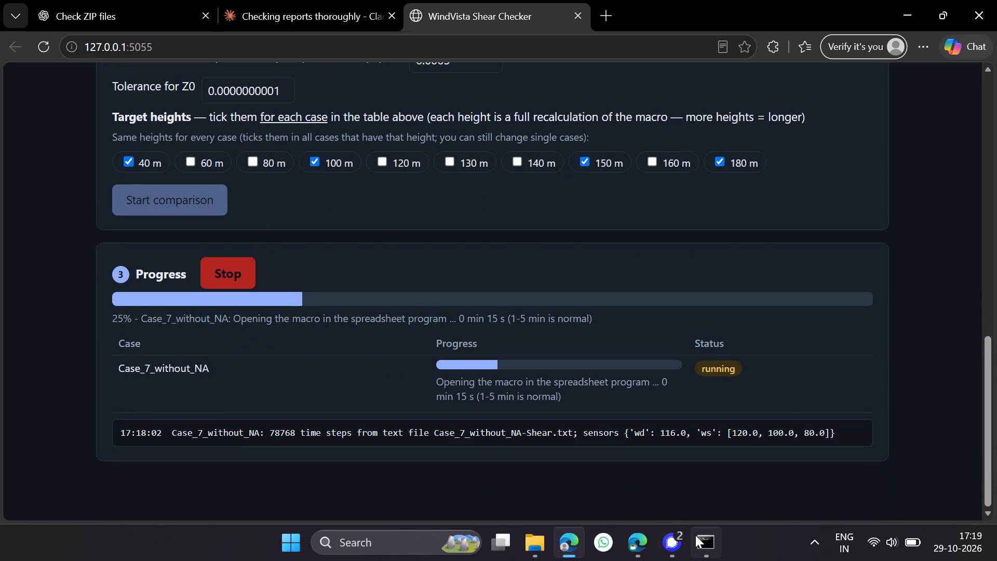
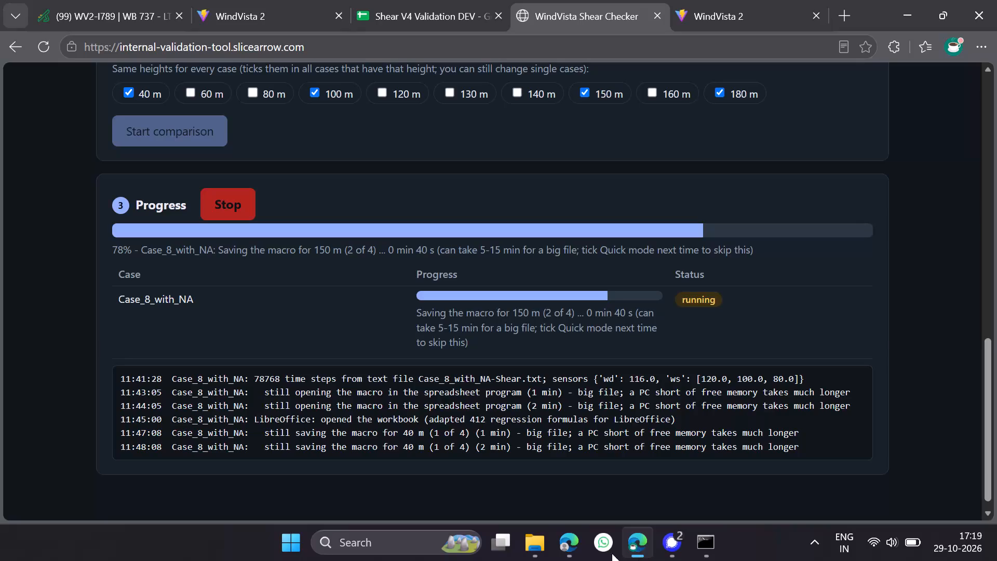
Switch to the browser window with the local Shear Checker to check the Case_7_without_NA comparison progress.
{"action": "left_click", "coordinate": [573, 543]}
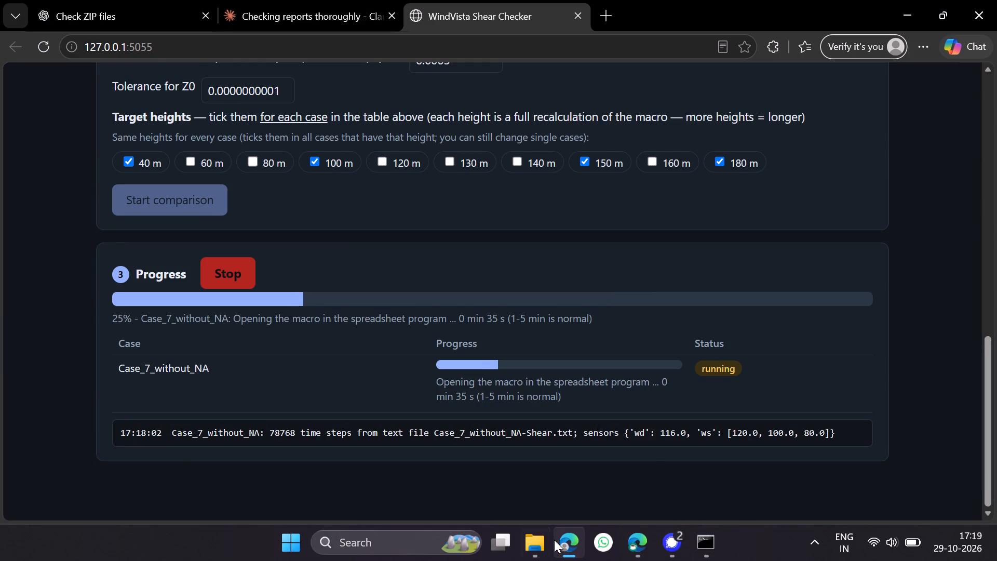
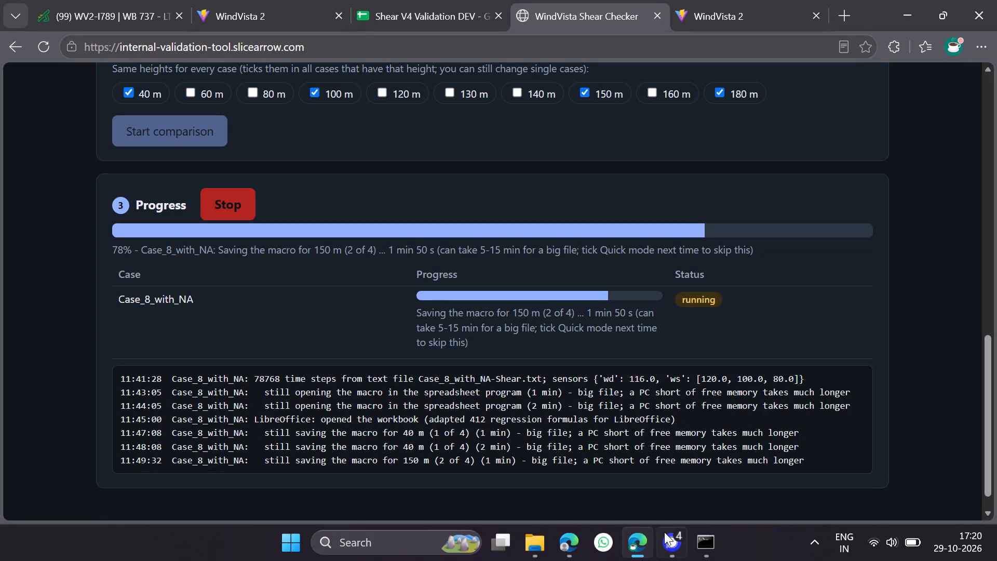
Check the local Shear Checker's Case_7_without_NA progress and its start.bat command window, ending on the local checker page.
{"action": "left_click", "coordinate": [569, 539]}
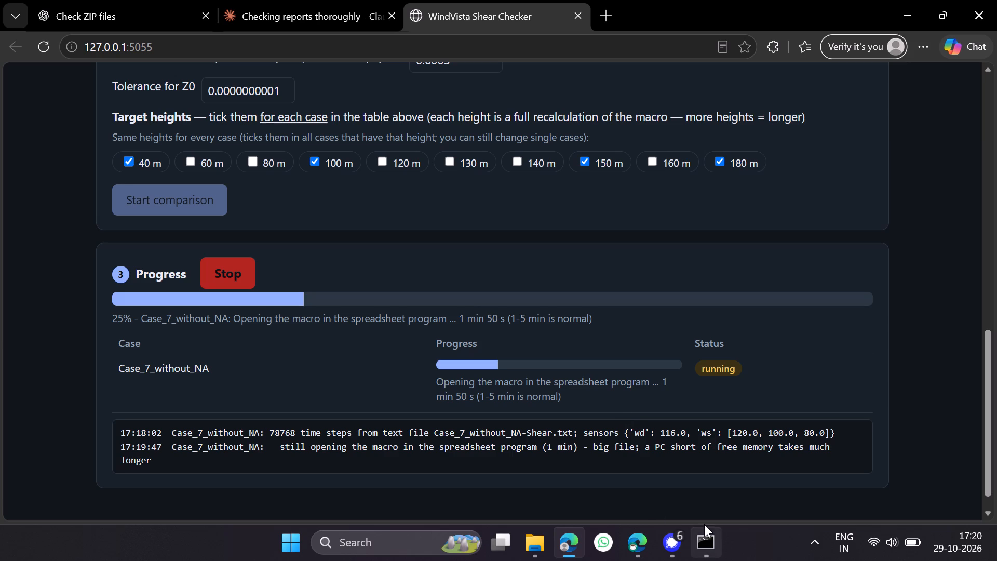
{"action": "left_click", "coordinate": [697, 544]}
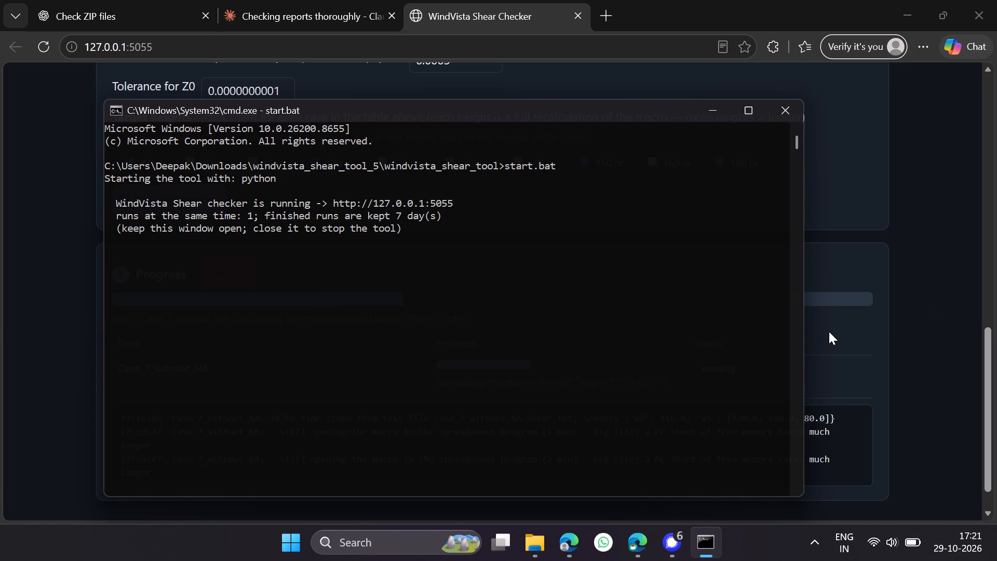
{"action": "left_click", "coordinate": [935, 303]}
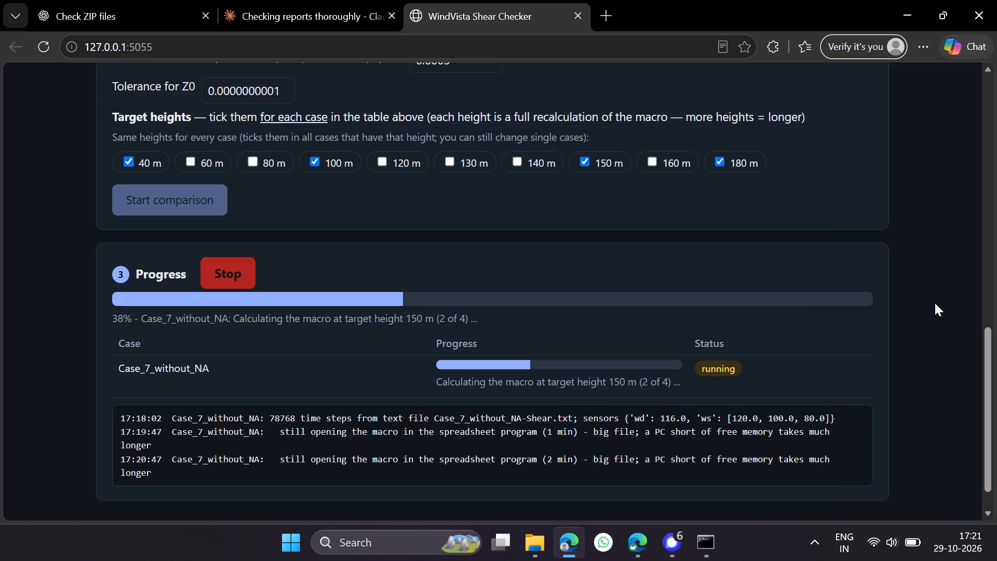
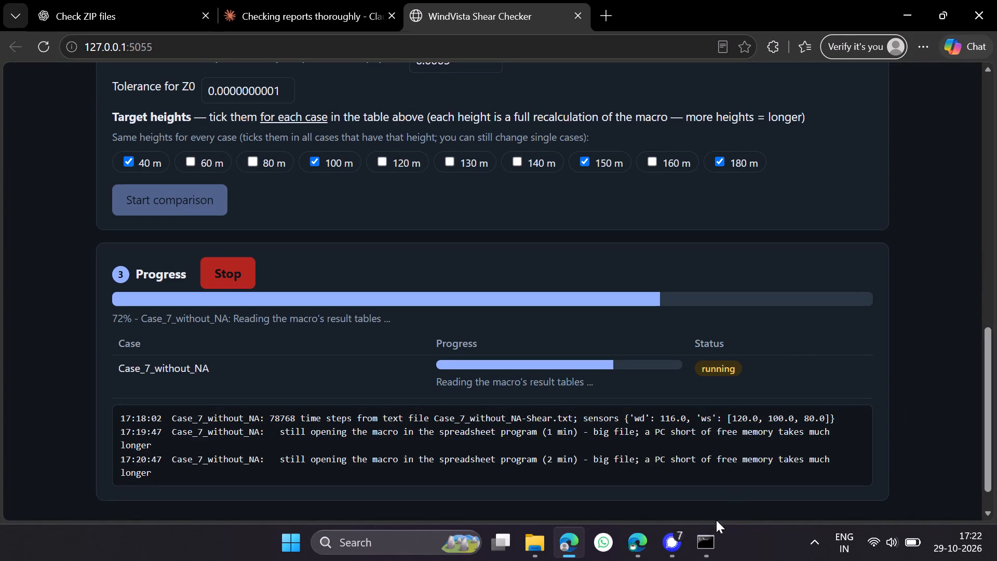
Switch to the hosted Shear Checker and examine the uploaded files, progress and log of the Case_8_with_NA comparison.
{"action": "left_click", "coordinate": [640, 530]}
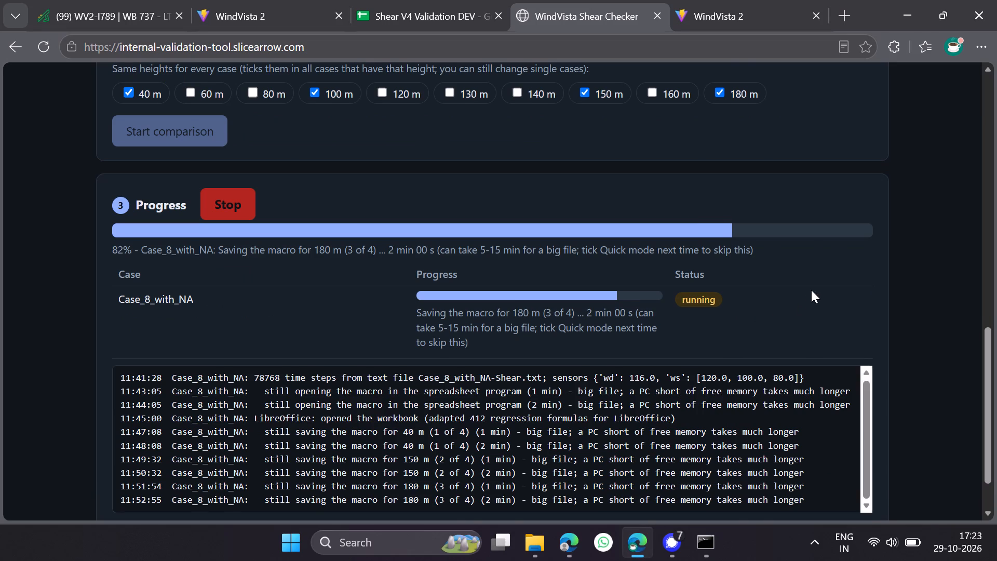
{"action": "scroll", "coordinate": [811, 290], "scroll_direction": "up", "scroll_amount": 14}
{"action": "scroll", "coordinate": [811, 290], "scroll_direction": "down", "scroll_amount": 2}
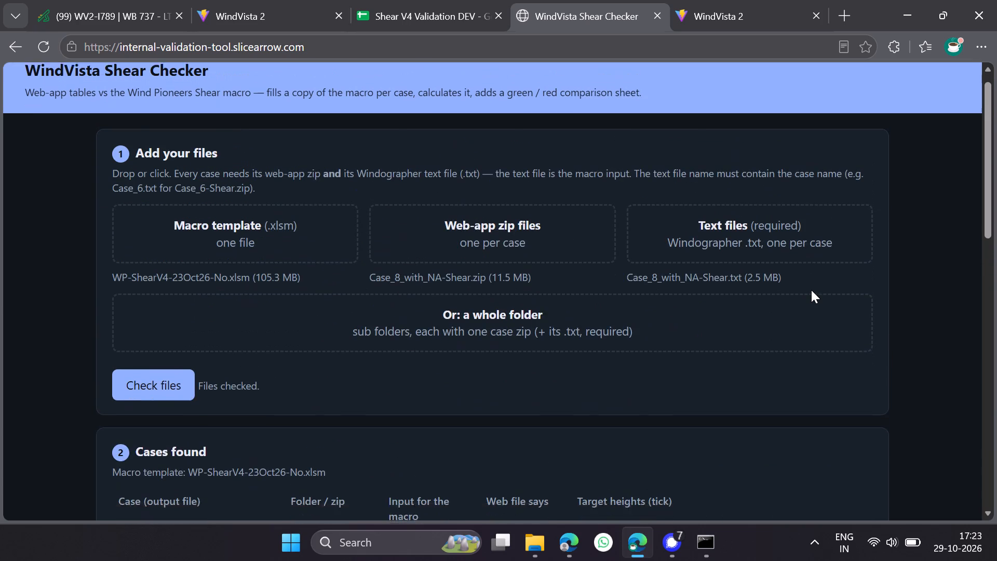
{"action": "scroll", "coordinate": [811, 290], "scroll_direction": "down", "scroll_amount": 13}
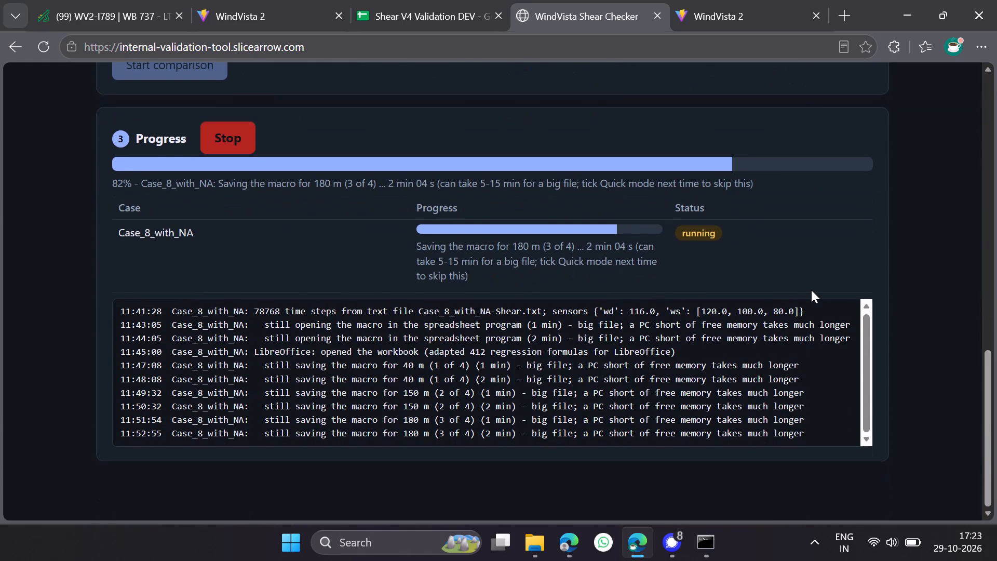
{"action": "scroll", "coordinate": [811, 290], "scroll_direction": "down", "scroll_amount": 7}
{"action": "scroll", "coordinate": [811, 290], "scroll_direction": "up", "scroll_amount": 2}
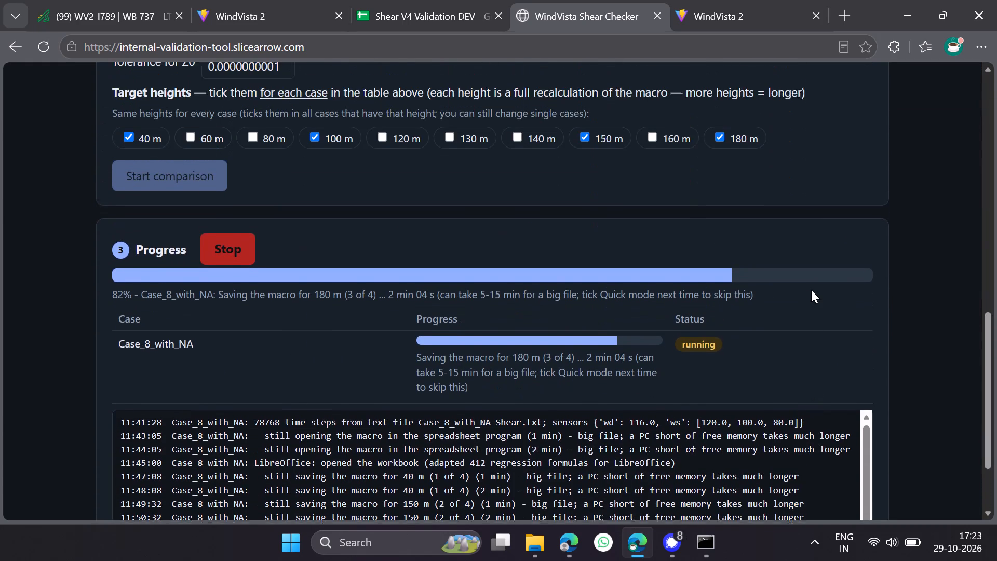
{"action": "scroll", "coordinate": [811, 290], "scroll_direction": "down", "scroll_amount": 2}
{"action": "scroll", "coordinate": [811, 290], "scroll_direction": "up", "scroll_amount": 1}
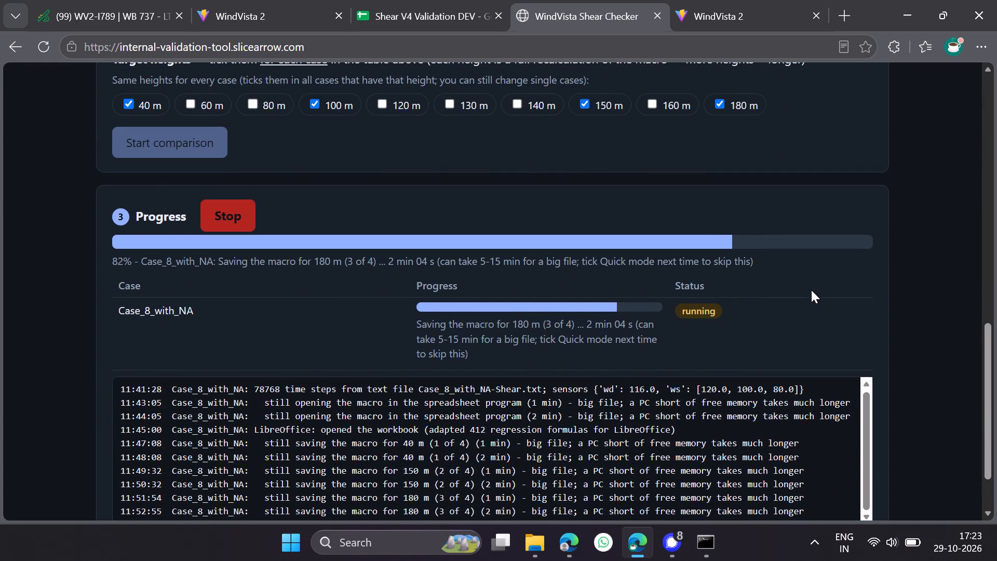
{"action": "scroll", "coordinate": [811, 290], "scroll_direction": "down", "scroll_amount": 5}
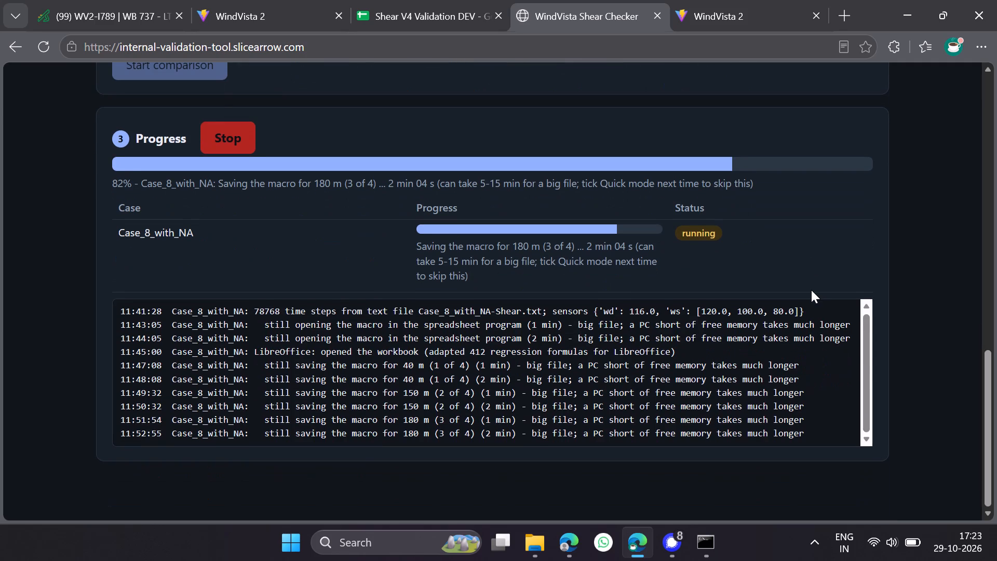
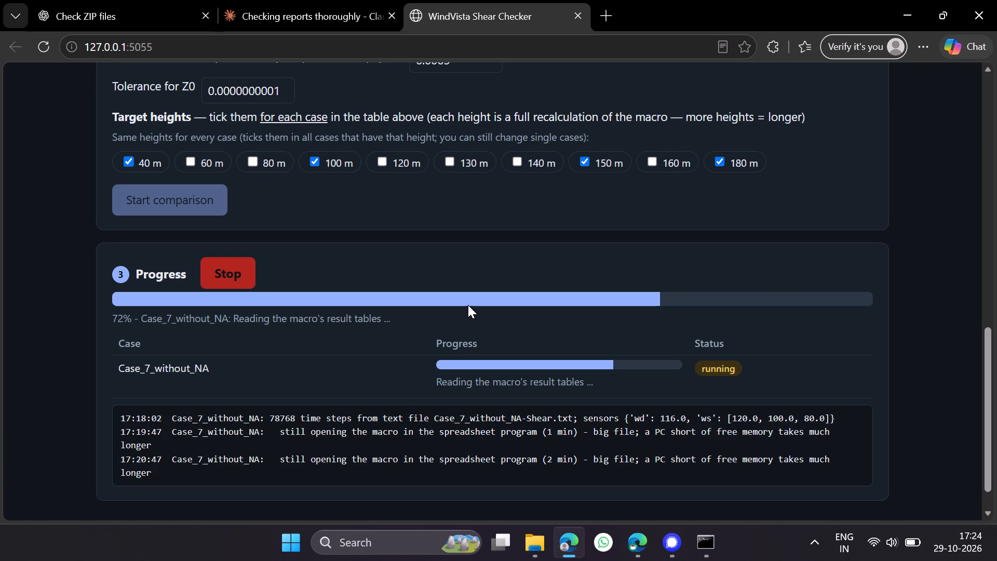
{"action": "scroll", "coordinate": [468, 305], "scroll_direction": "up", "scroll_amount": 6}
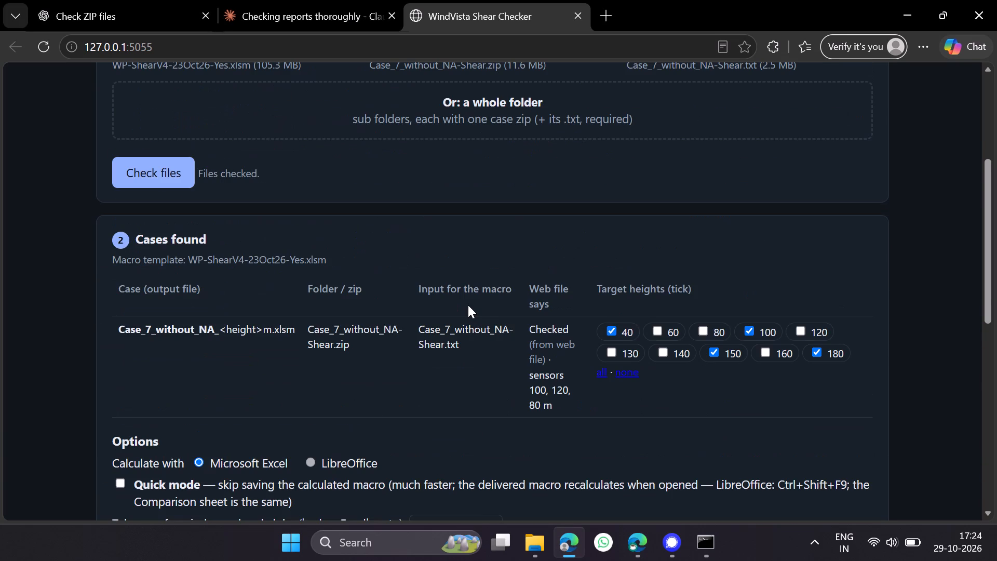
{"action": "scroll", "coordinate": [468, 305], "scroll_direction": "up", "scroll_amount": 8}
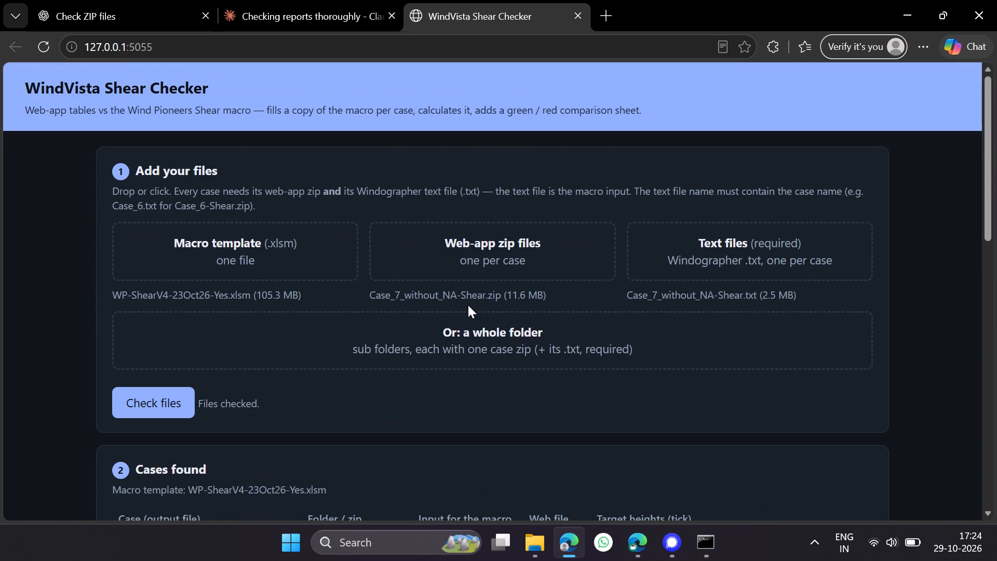
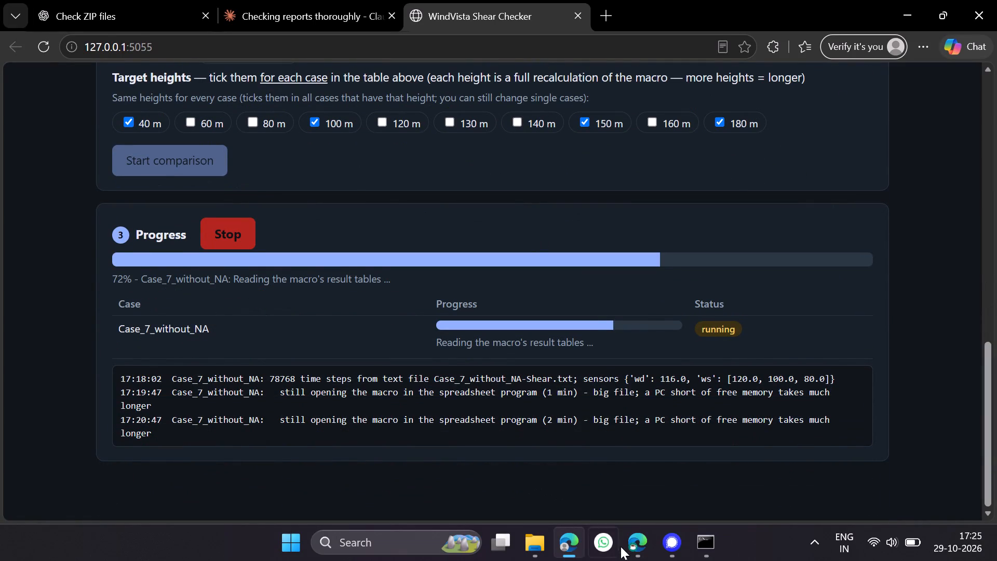
Check the comparison progress of Case_8_with_NA in the hosted Shear Checker and Case_7_without_NA in the local one.
{"action": "left_click", "coordinate": [636, 547]}
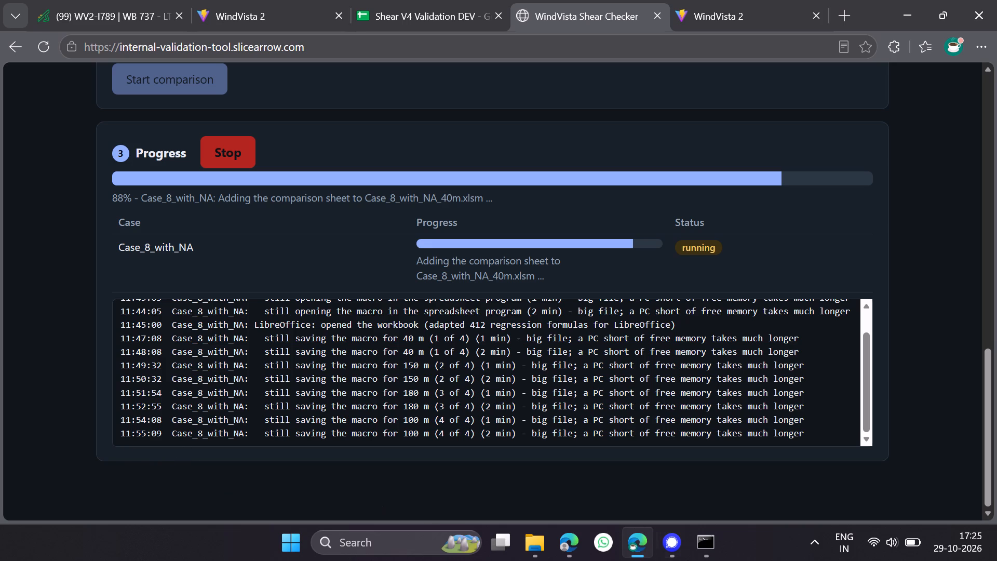
{"action": "left_click", "coordinate": [572, 545]}
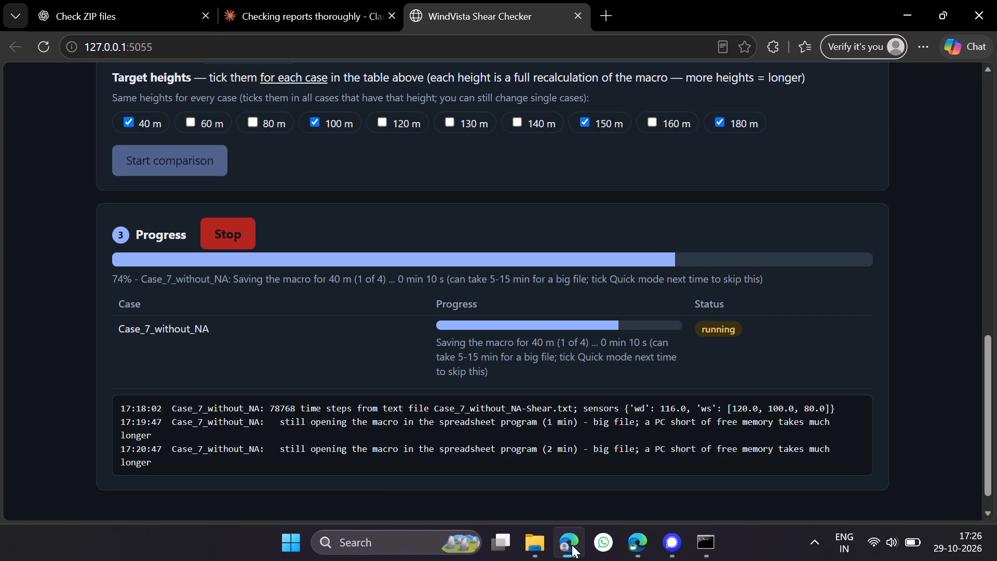
{"action": "scroll", "coordinate": [553, 267], "scroll_direction": "up", "scroll_amount": 7}
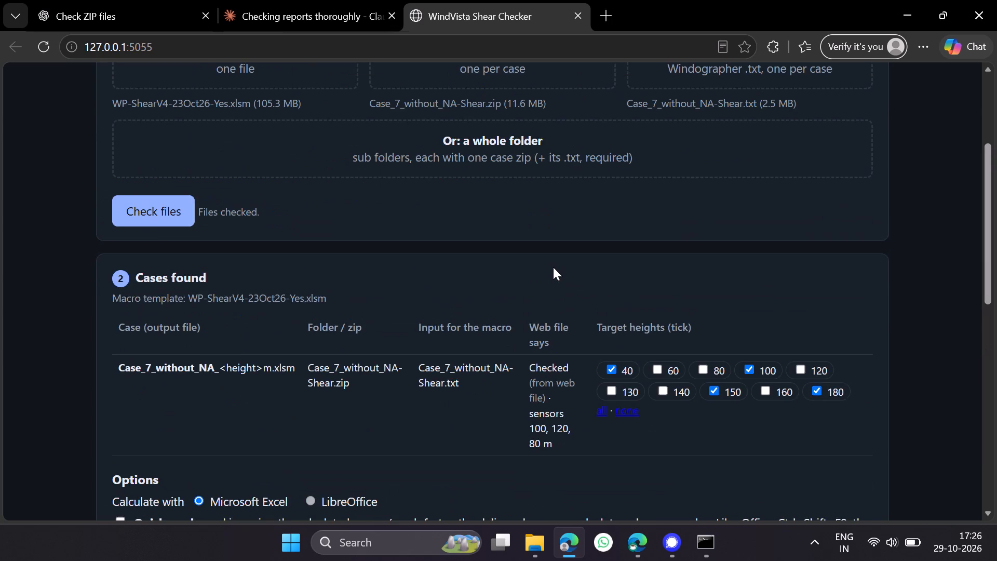
{"action": "scroll", "coordinate": [553, 267], "scroll_direction": "up", "scroll_amount": 5}
{"action": "left_click", "coordinate": [633, 554]}
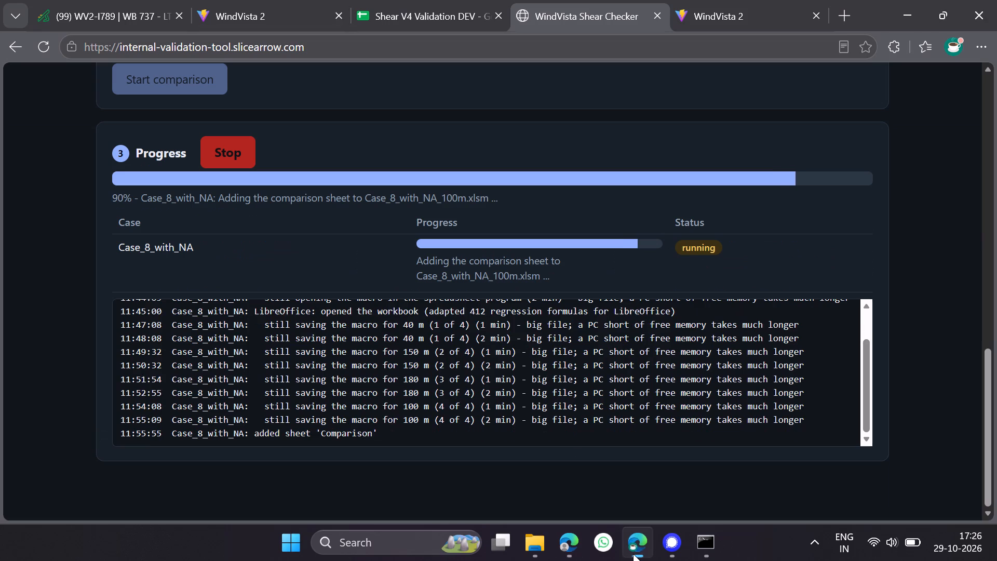
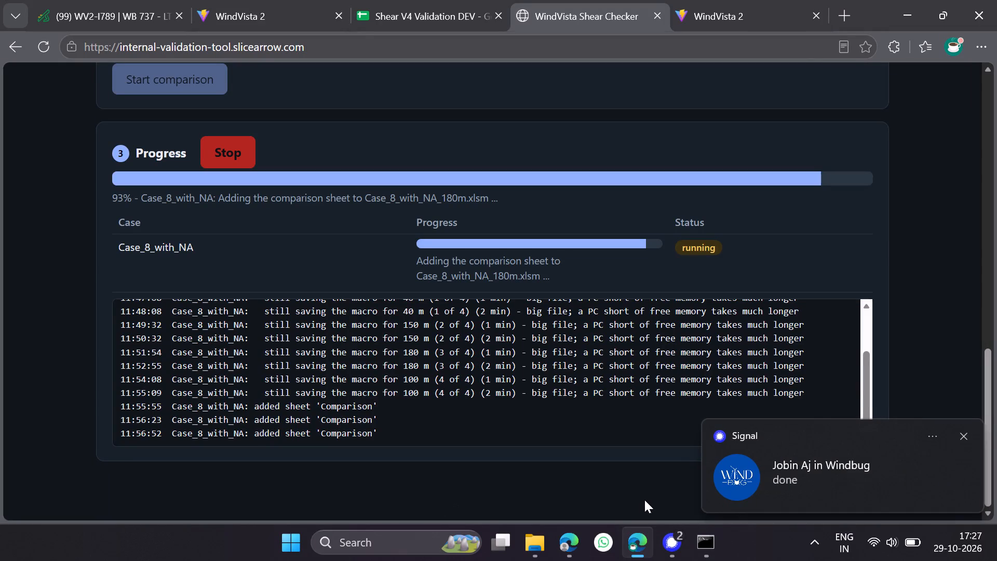
Switch to Signal to check the newly arrived team messages.
{"action": "left_click", "coordinate": [690, 551]}
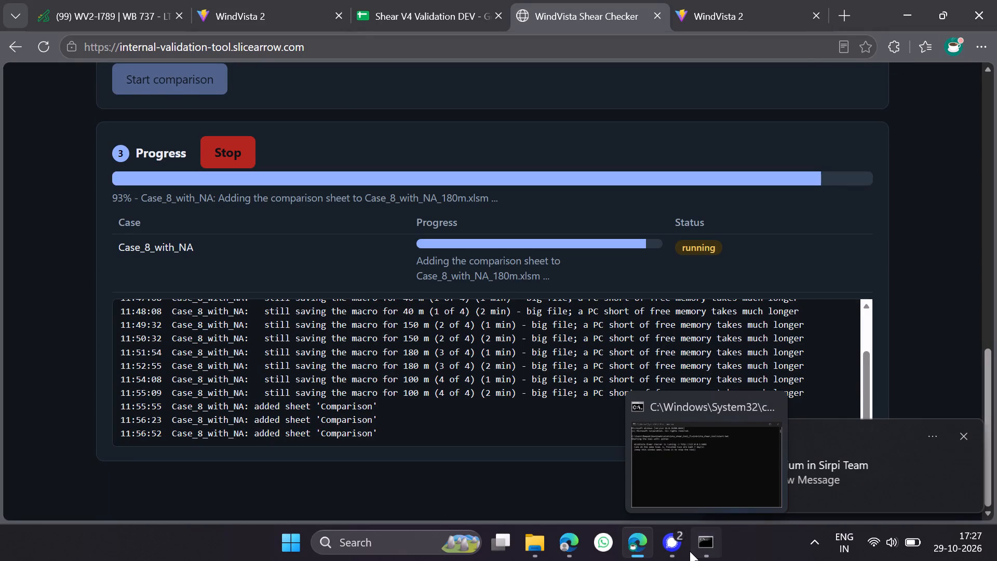
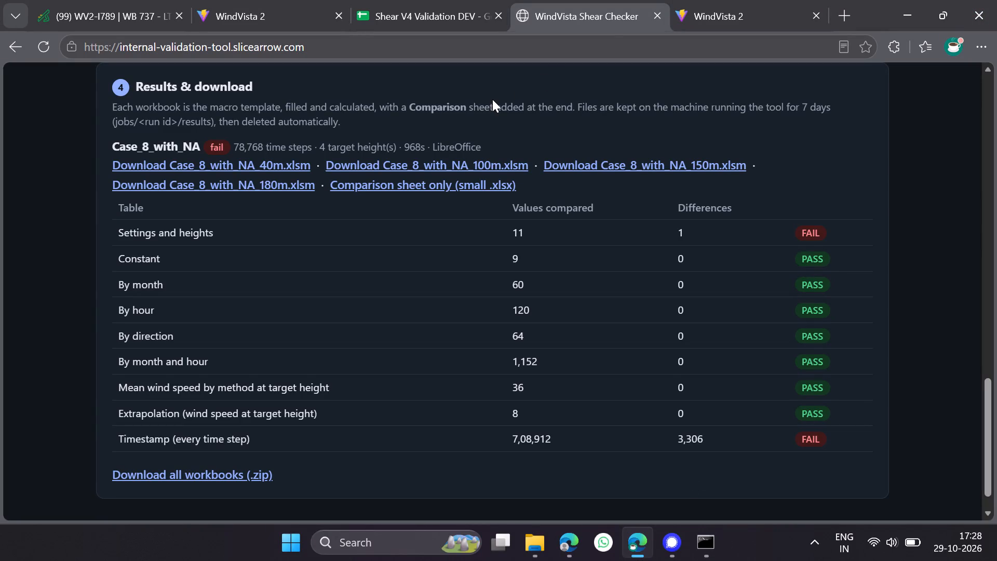
Review the hosted checker's Case 8 with-NA files and results against the Case 8 rows in the Phase_2( 29th oct) sheet.
{"action": "left_click", "coordinate": [443, 0]}
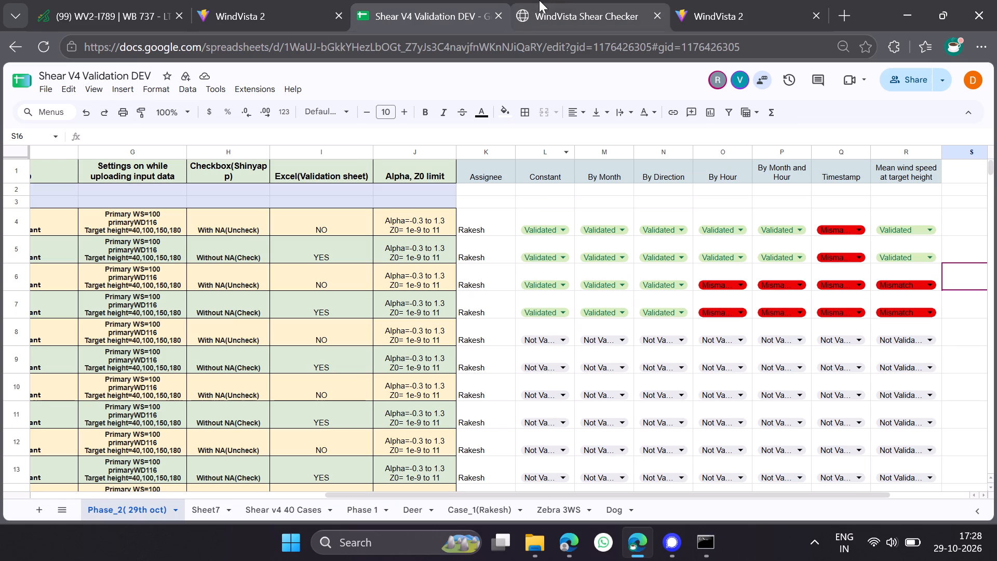
{"action": "left_click", "coordinate": [563, 0]}
{"action": "scroll", "coordinate": [437, 115], "scroll_direction": "up", "scroll_amount": 9}
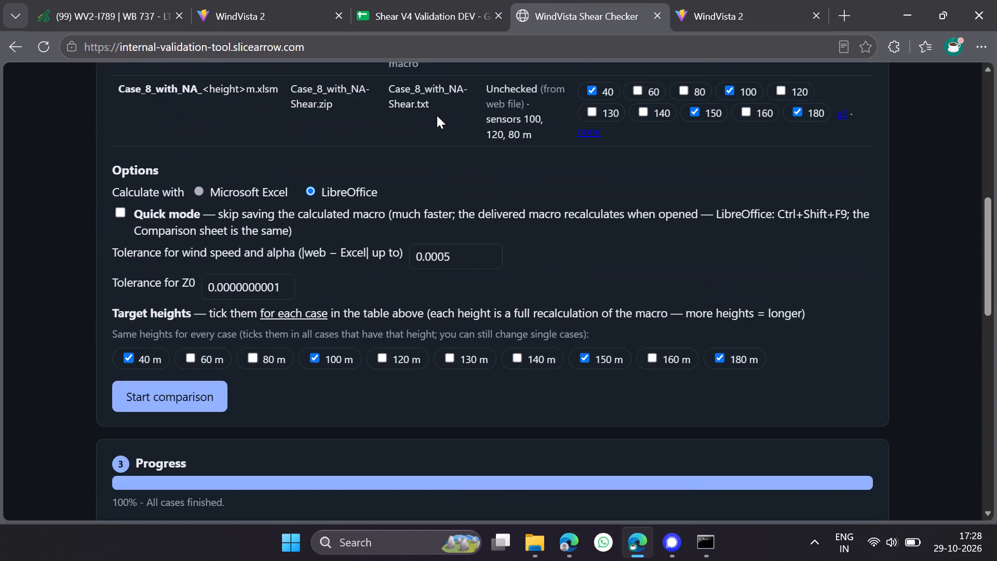
{"action": "scroll", "coordinate": [437, 115], "scroll_direction": "up", "scroll_amount": 6}
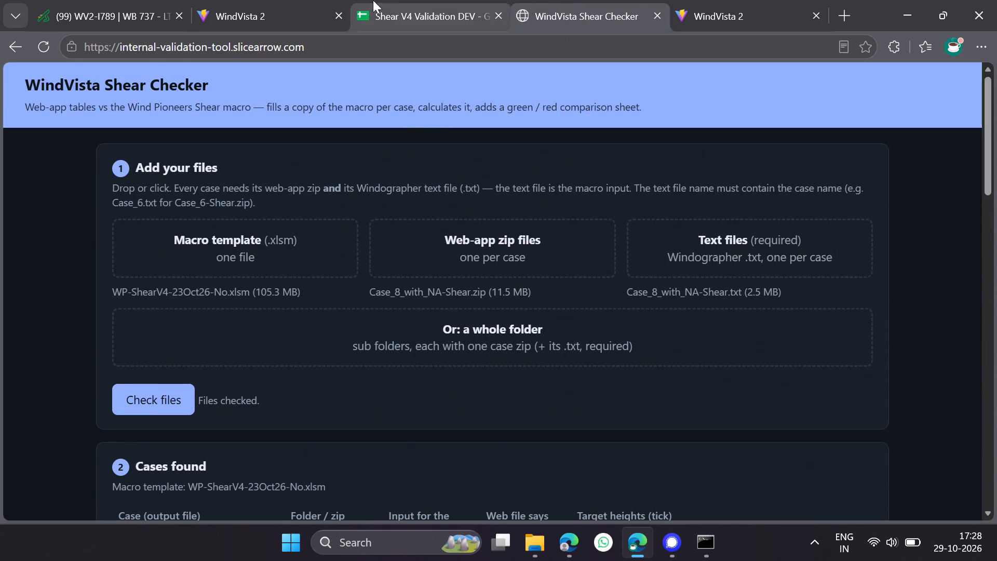
{"action": "left_click", "coordinate": [393, 0]}
{"action": "left_click", "coordinate": [573, 0]}
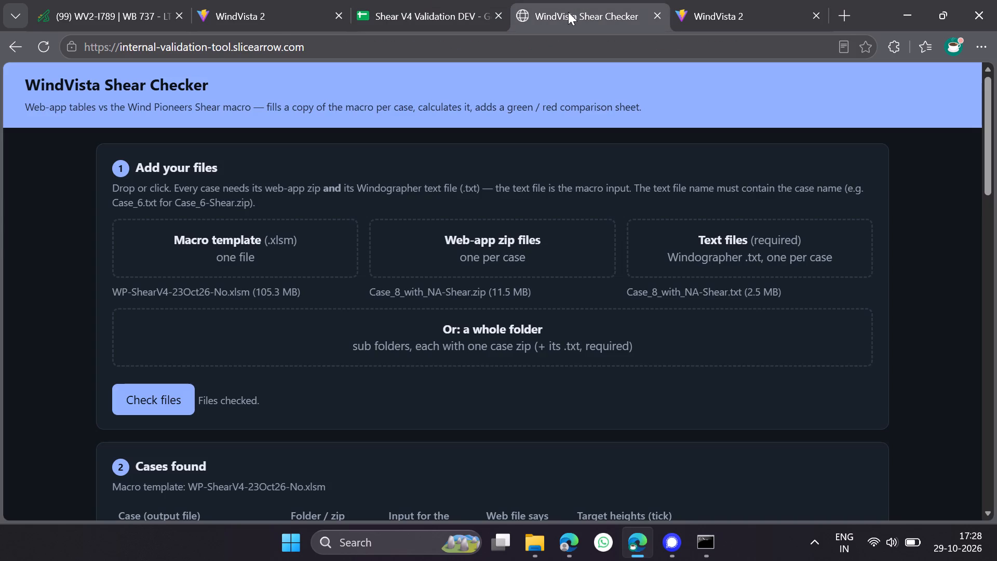
{"action": "left_click", "coordinate": [405, 0]}
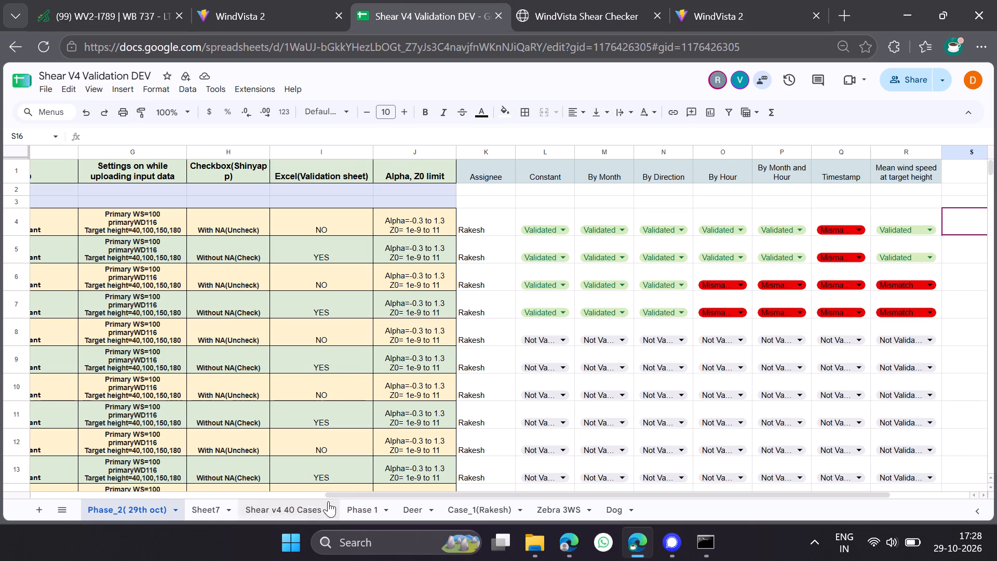
{"action": "scroll", "coordinate": [330, 450], "scroll_direction": "down", "scroll_amount": 1}
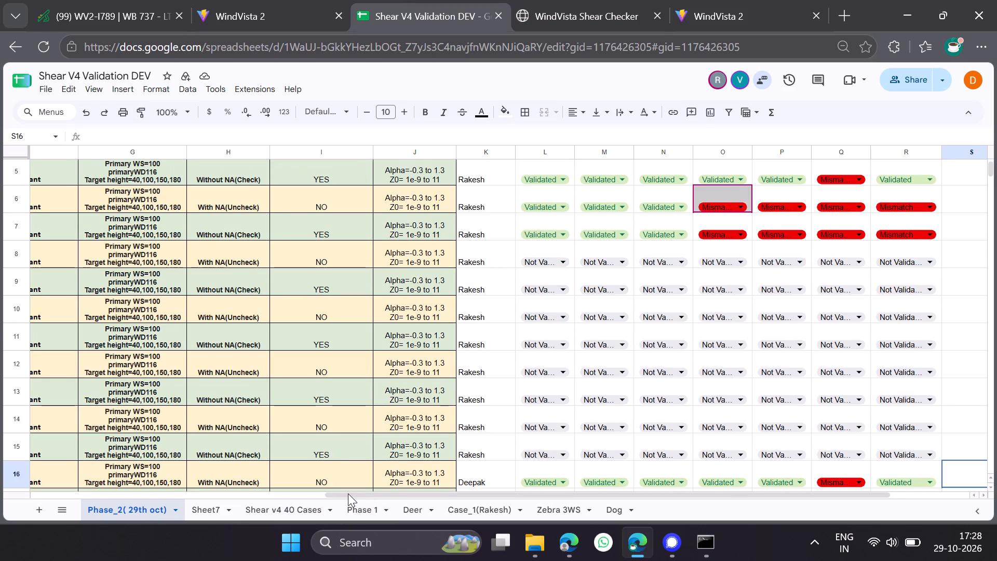
{"action": "left_click_drag", "start_coordinate": [348, 493], "coordinate": [55, 457]}
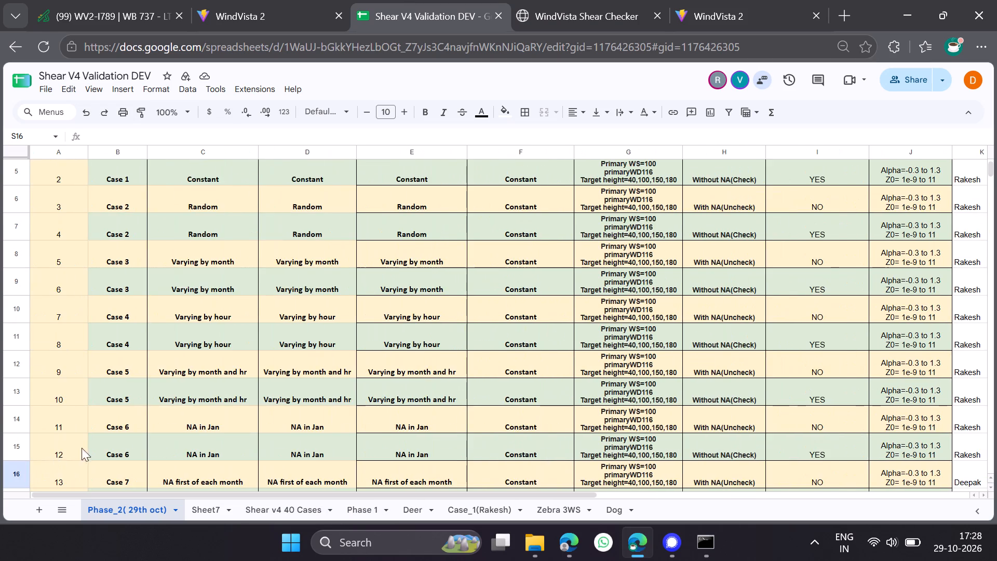
{"action": "scroll", "coordinate": [130, 432], "scroll_direction": "down", "scroll_amount": 3}
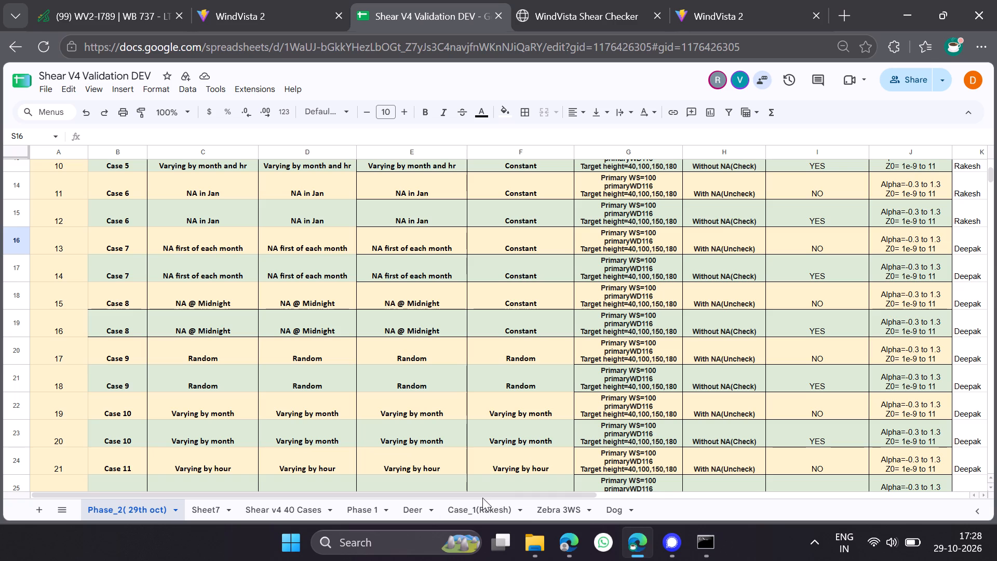
{"action": "left_click_drag", "start_coordinate": [483, 495], "coordinate": [732, 477]}
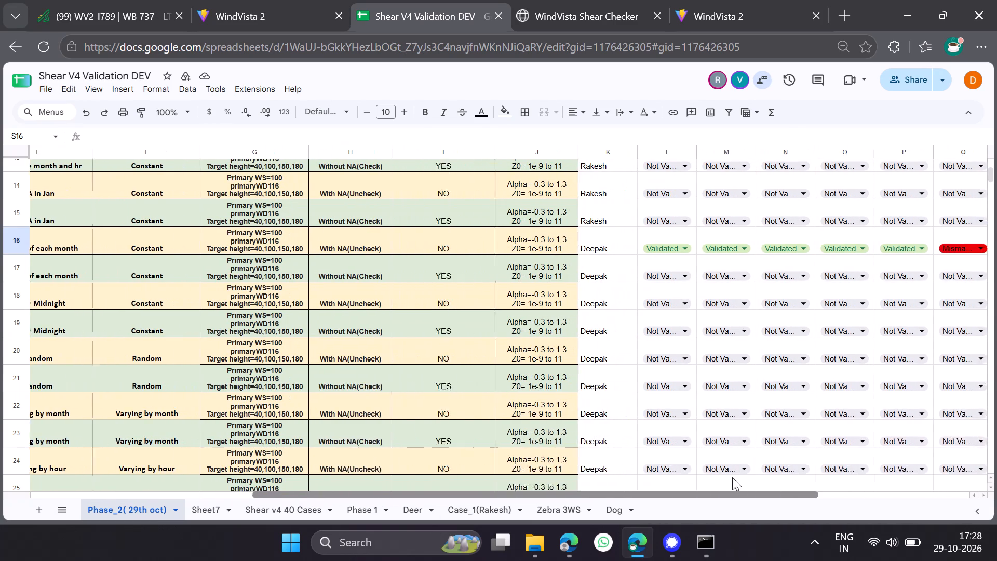
{"action": "left_click_drag", "start_coordinate": [732, 477], "coordinate": [860, 473]}
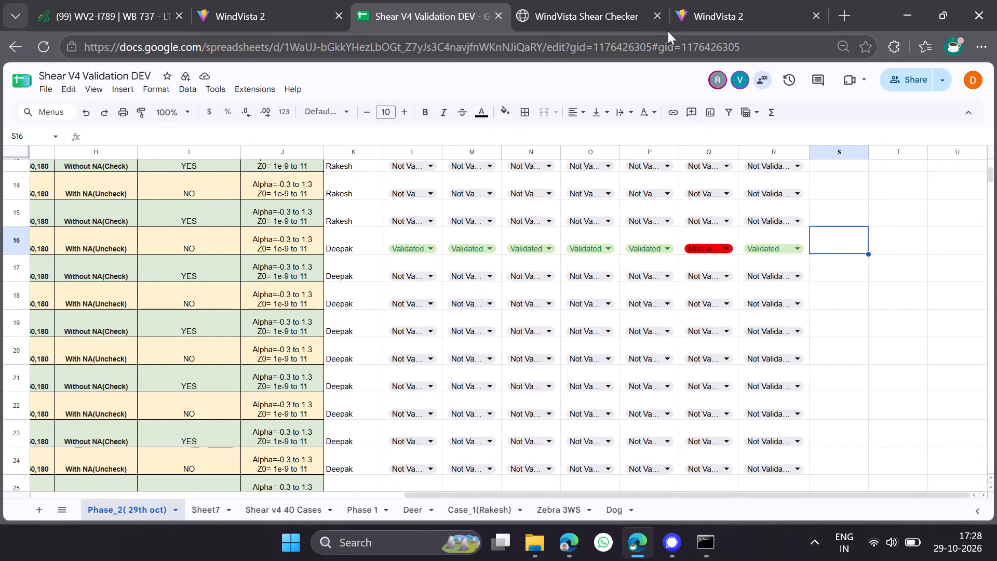
{"action": "left_click", "coordinate": [604, 0]}
{"action": "scroll", "coordinate": [607, 249], "scroll_direction": "down", "scroll_amount": 15}
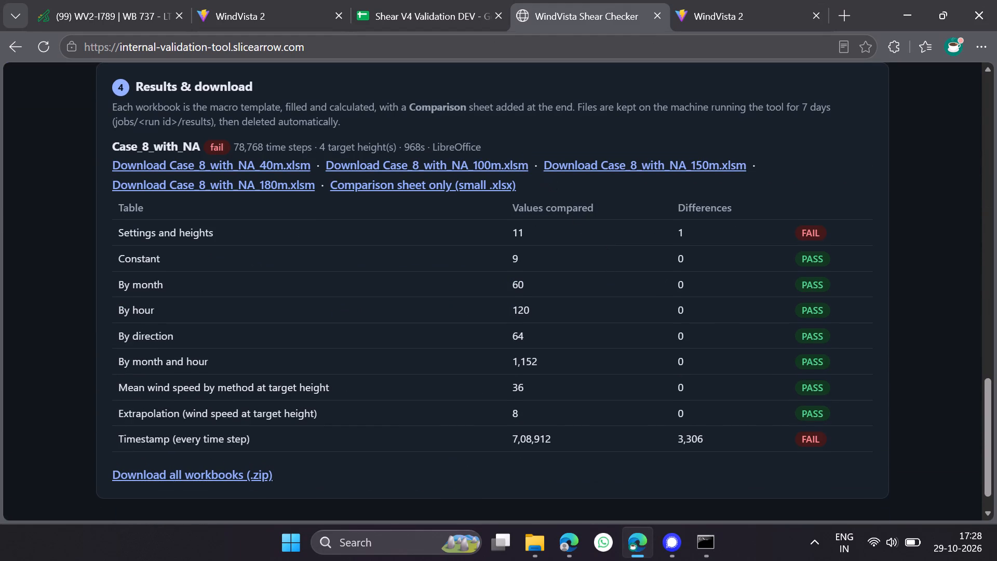
Set the Timestamp status of the Case 8 With NA row to Mismatch in the Shear V4 Validation DEV spreadsheet.
{"action": "left_click", "coordinate": [429, 0]}
{"action": "scroll", "coordinate": [706, 232], "scroll_direction": "up", "scroll_amount": 6}
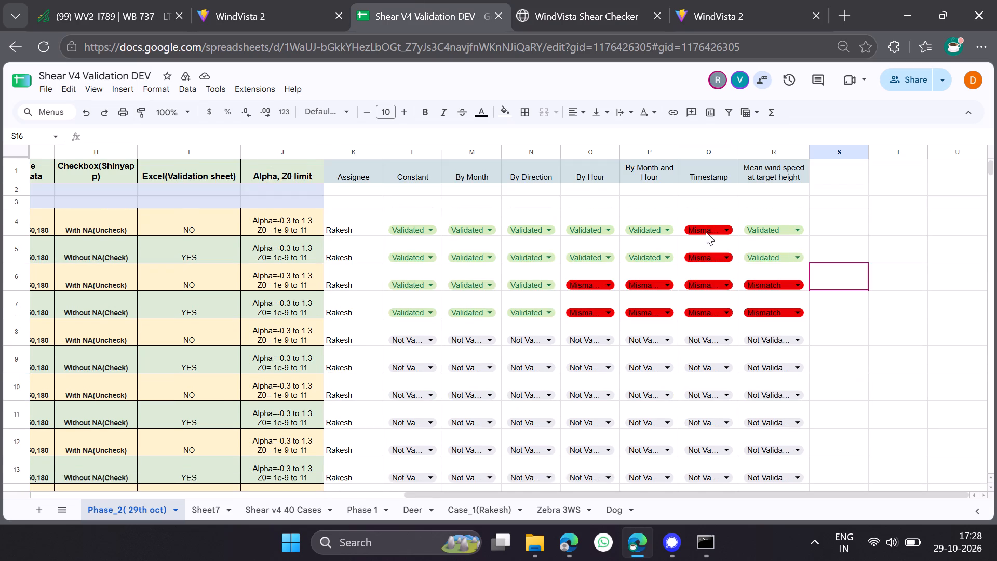
{"action": "scroll", "coordinate": [706, 232], "scroll_direction": "down", "scroll_amount": 4}
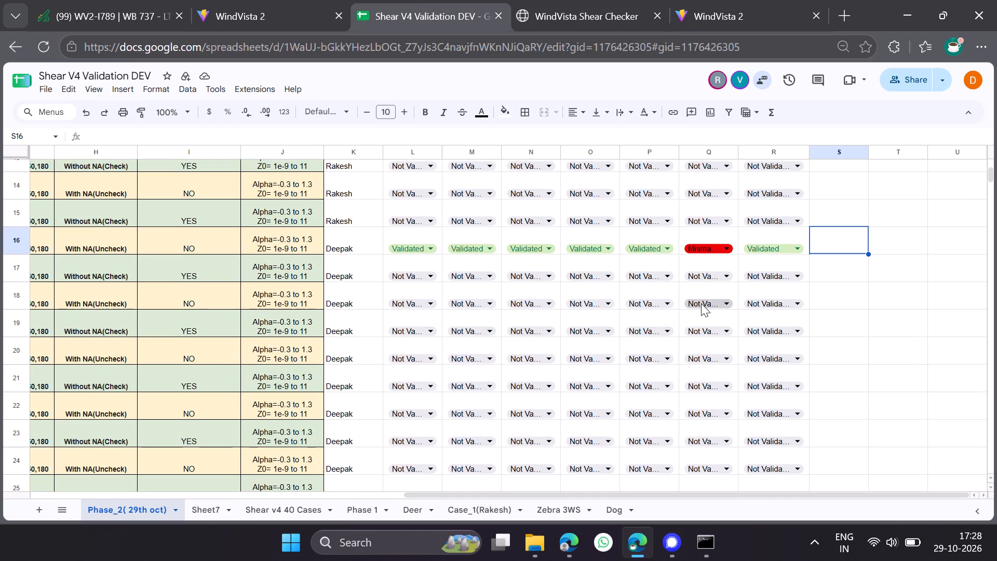
{"action": "left_click", "coordinate": [701, 303]}
{"action": "left_click", "coordinate": [705, 356]}
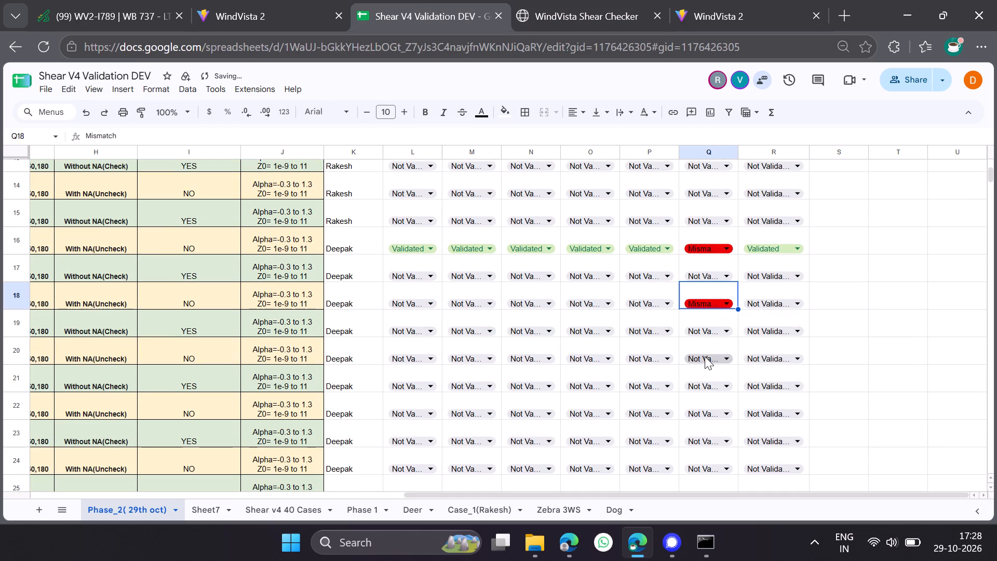
Mark Case 8 With NA as Validated for Constant, By Month, By Direction, By Hour, By Month and Hour, and Mean wind speed at target height.
{"action": "left_click", "coordinate": [411, 300]}
{"action": "left_click", "coordinate": [408, 340]}
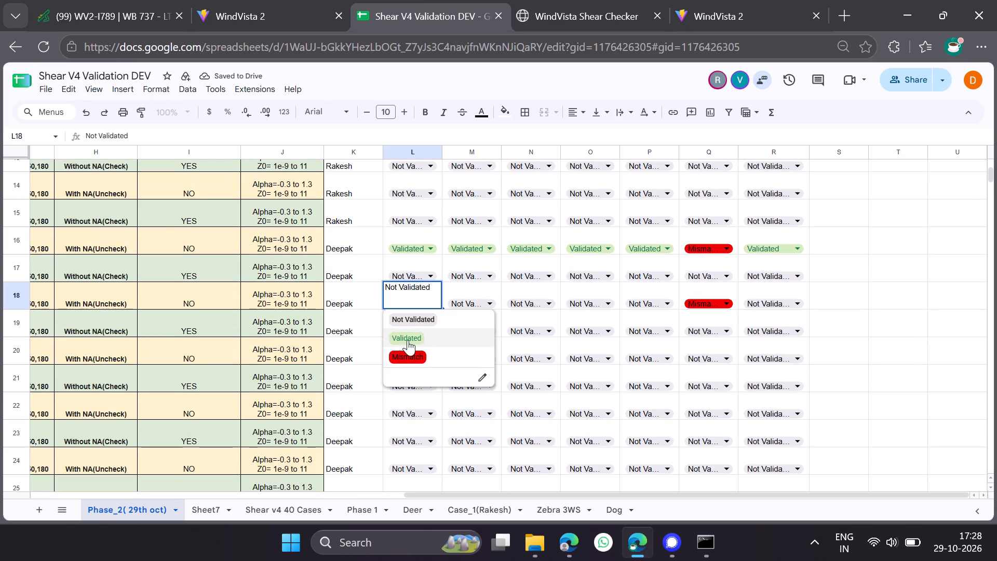
{"action": "left_click", "coordinate": [477, 303]}
{"action": "left_click", "coordinate": [476, 336]}
{"action": "left_click", "coordinate": [541, 303]}
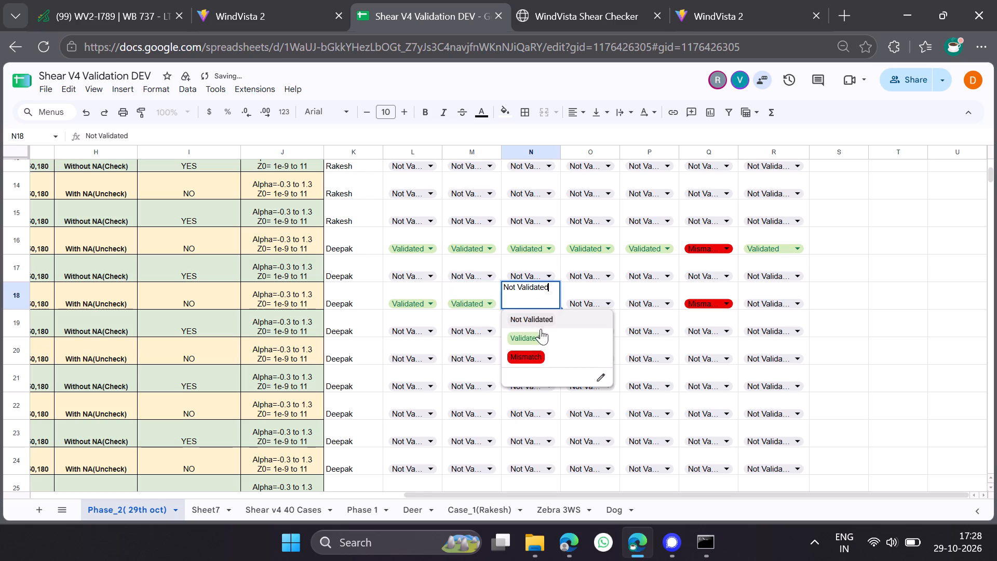
{"action": "left_click", "coordinate": [540, 336]}
{"action": "left_click", "coordinate": [590, 301]}
{"action": "left_click", "coordinate": [588, 334]}
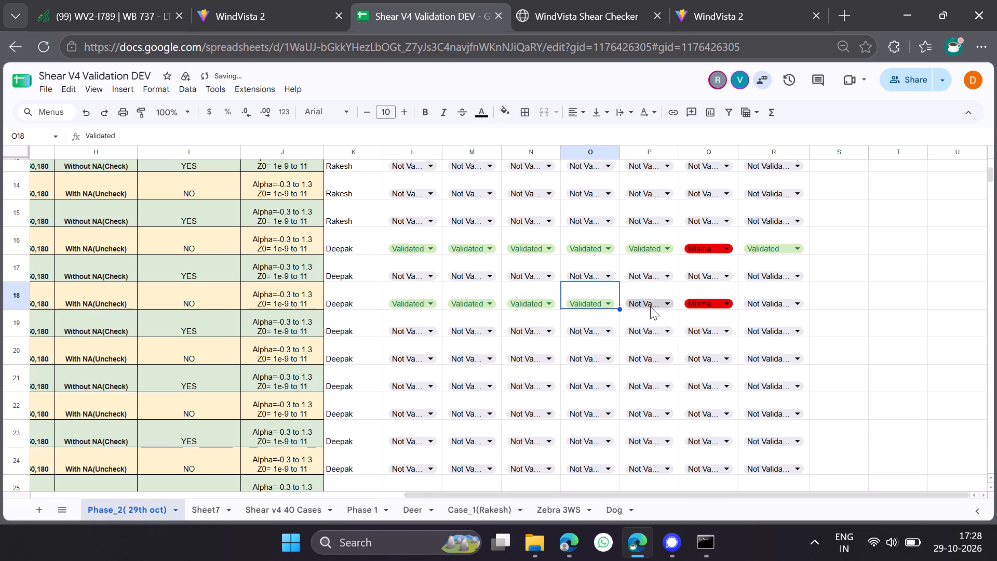
{"action": "left_click", "coordinate": [651, 303]}
{"action": "left_click", "coordinate": [645, 340]}
{"action": "left_click", "coordinate": [779, 305]}
{"action": "left_click", "coordinate": [765, 338]}
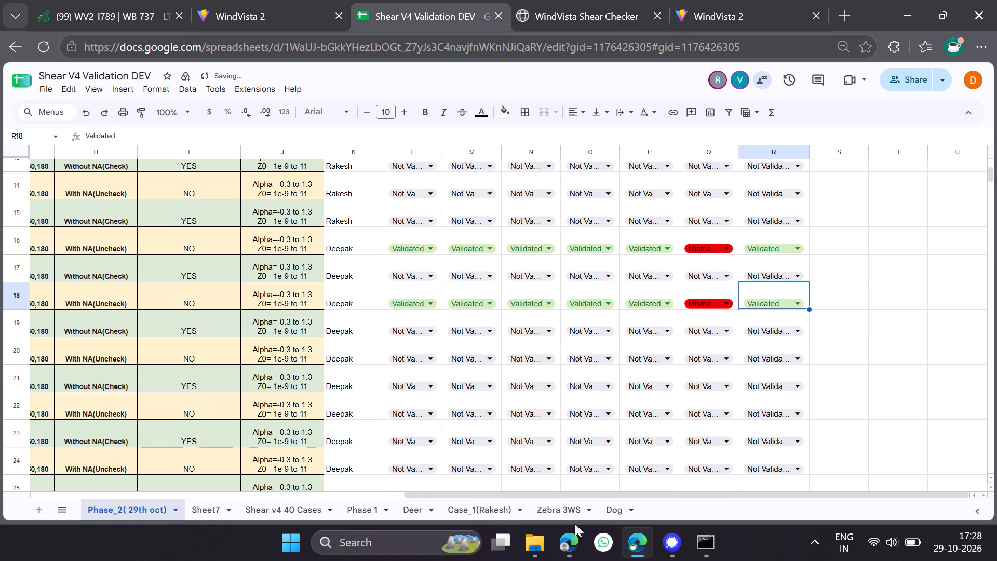
Return to the hosted WindVista Shear Checker page with the Case 8 with-NA results and close it.
{"action": "left_click", "coordinate": [621, 0]}
{"action": "left_click", "coordinate": [656, 15]}
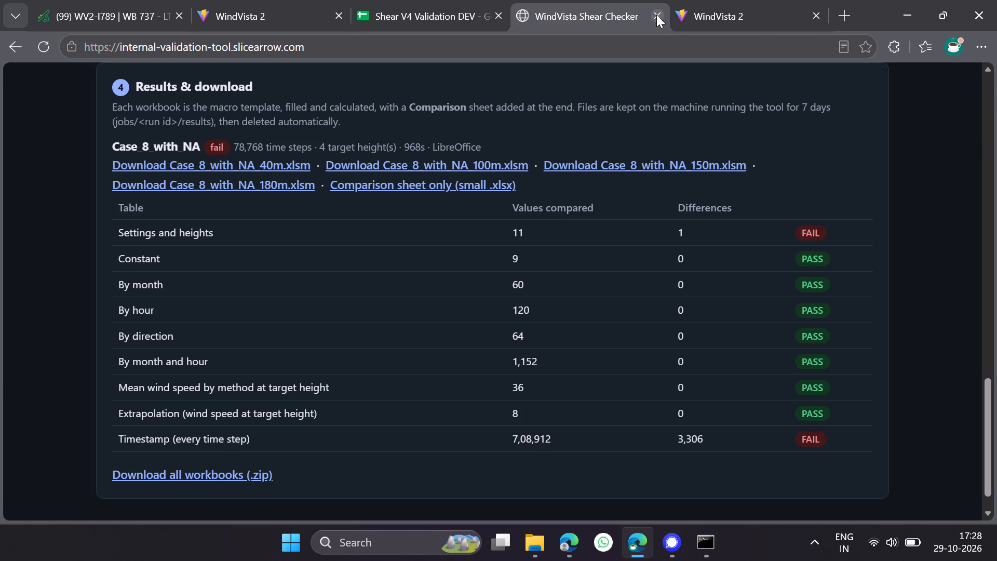
Switch to the local WindVista Shear Checker and check the progress of the Case 7 without-NA comparison.
{"action": "left_click", "coordinate": [564, 536]}
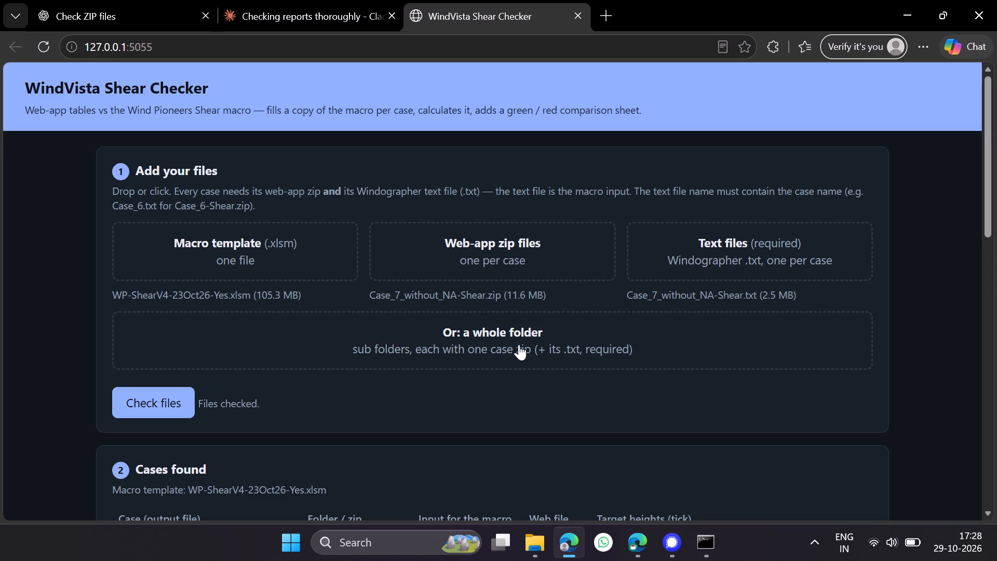
{"action": "scroll", "coordinate": [516, 329], "scroll_direction": "down", "scroll_amount": 12}
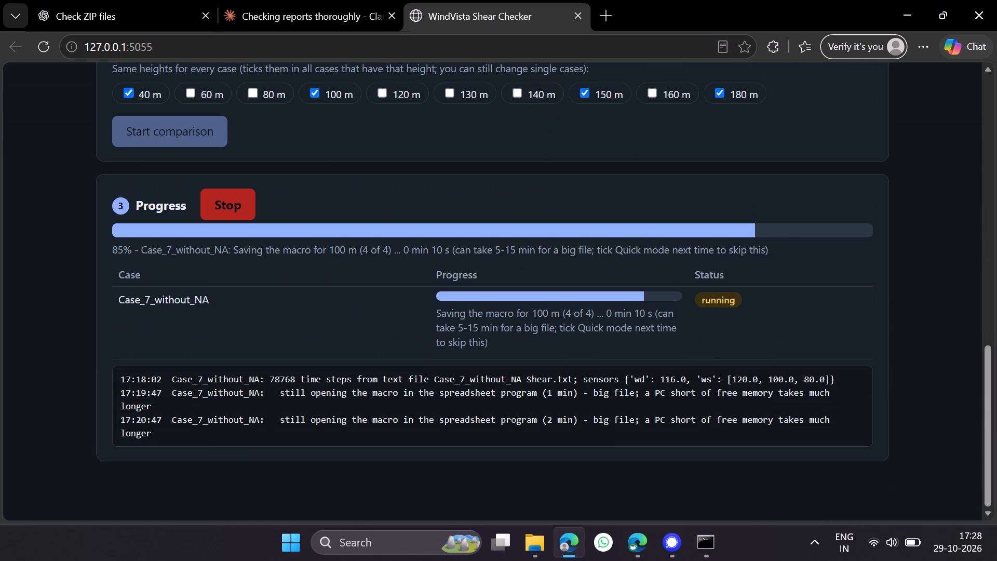
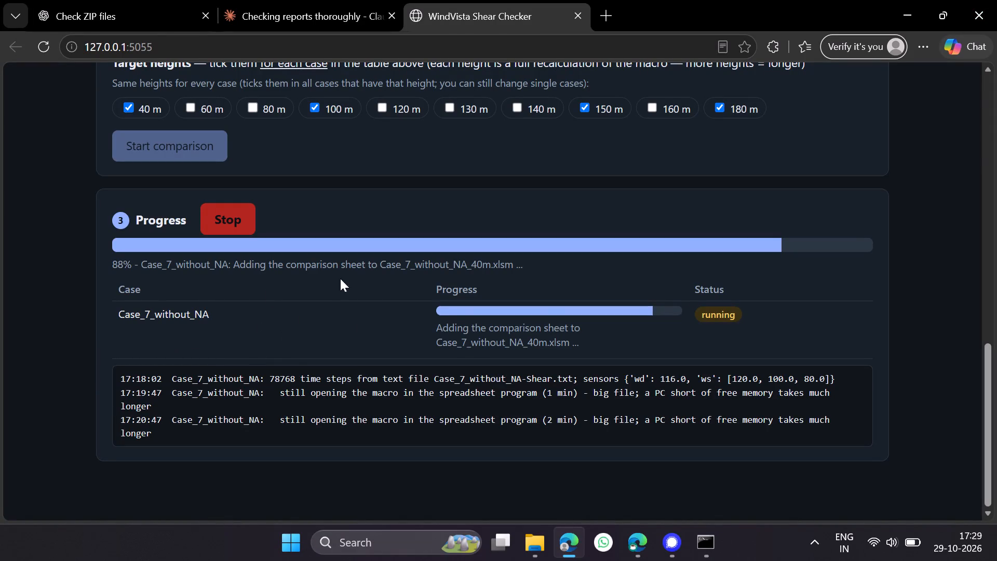
Review the case statuses in the Phase_2( 29th oct) sheet of Shear V4 Validation DEV and check the WindVista 2 analysis list.
{"action": "left_click", "coordinate": [638, 539]}
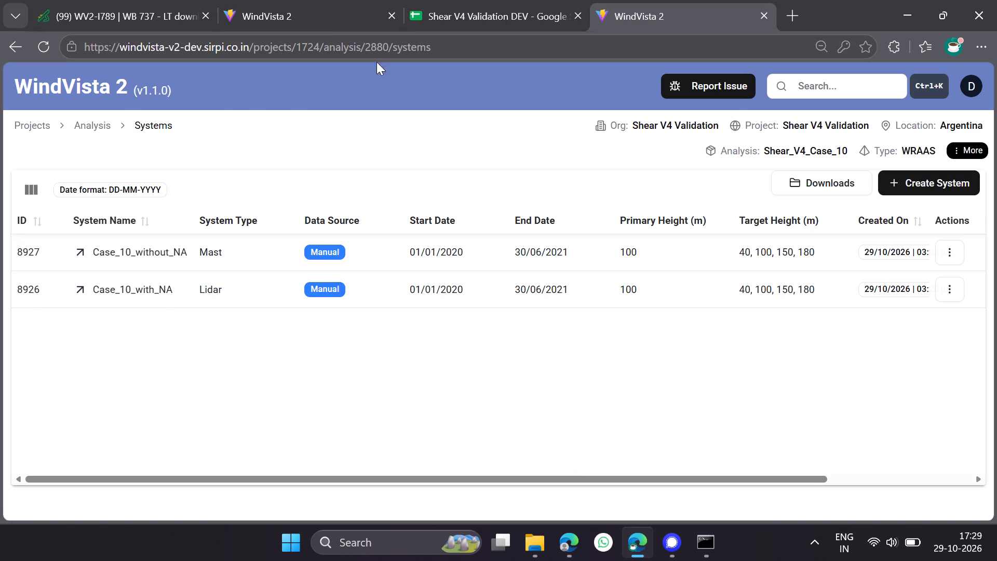
{"action": "left_click", "coordinate": [483, 0]}
{"action": "scroll", "coordinate": [723, 247], "scroll_direction": "up", "scroll_amount": 4}
{"action": "scroll", "coordinate": [723, 247], "scroll_direction": "down", "scroll_amount": 7}
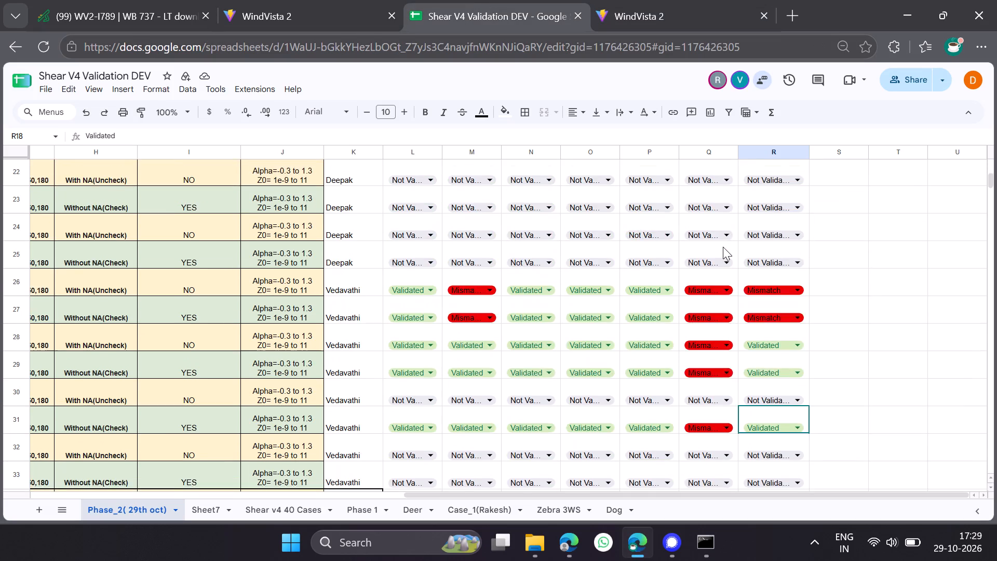
{"action": "scroll", "coordinate": [723, 247], "scroll_direction": "down", "scroll_amount": 4}
{"action": "scroll", "coordinate": [723, 247], "scroll_direction": "up", "scroll_amount": 8}
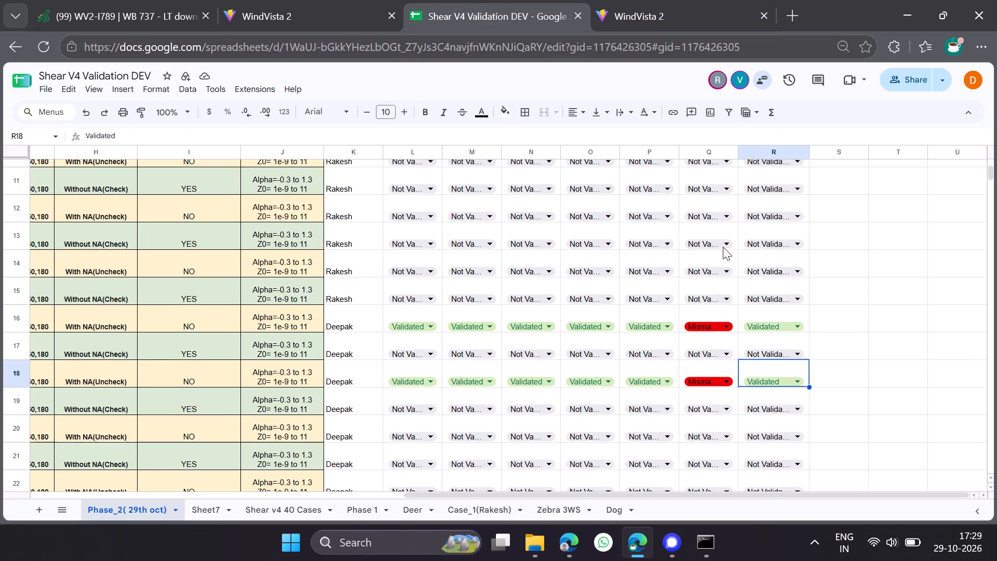
{"action": "left_click", "coordinate": [259, 0]}
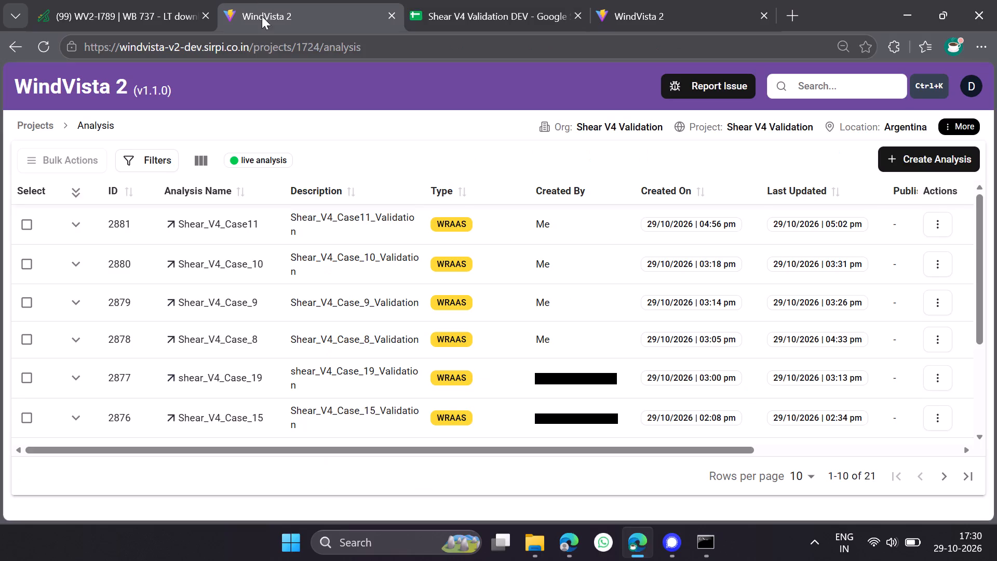
{"action": "double_click", "coordinate": [515, 0]}
{"action": "left_click", "coordinate": [571, 541]}
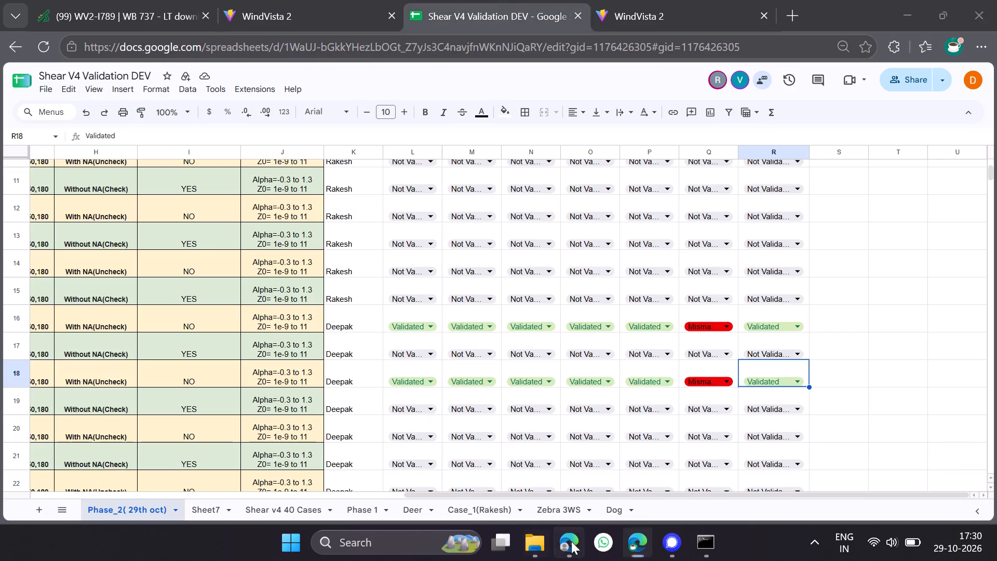
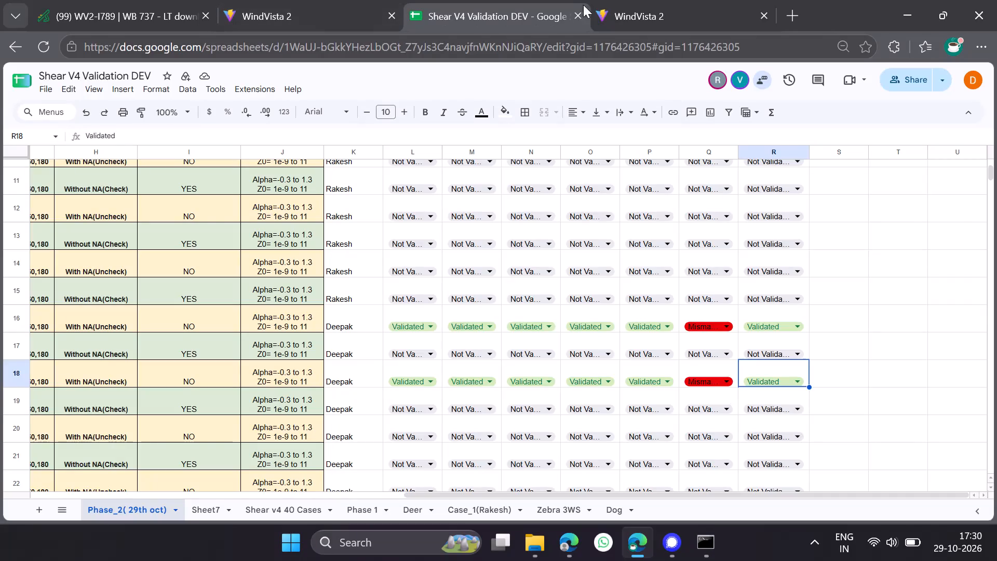
In the WindVista 2 Shear_V4_Case11 analysis, rename the Case_10_with_NA system as Case_11_with_NA.
{"action": "left_click", "coordinate": [653, 0]}
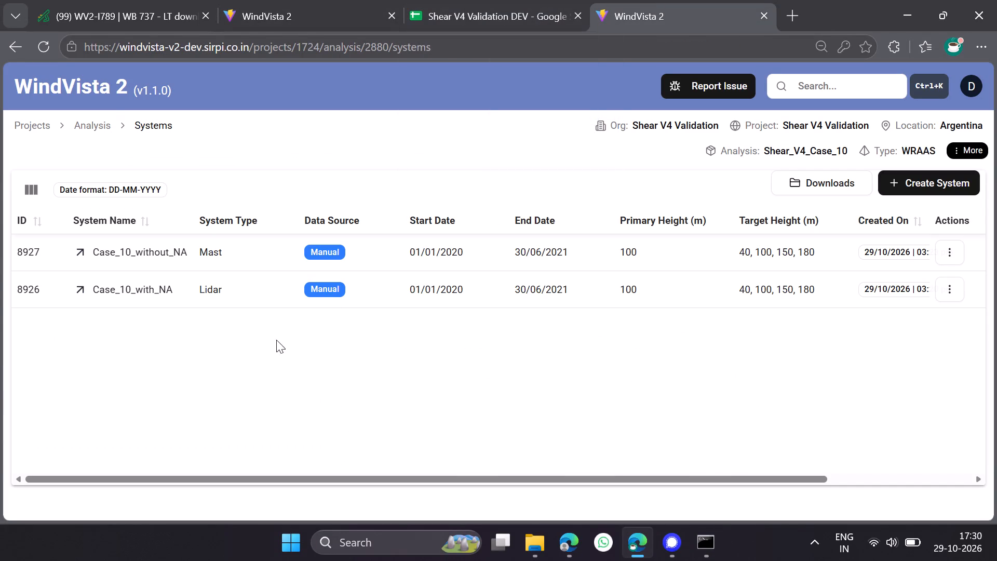
{"action": "left_click", "coordinate": [98, 124]}
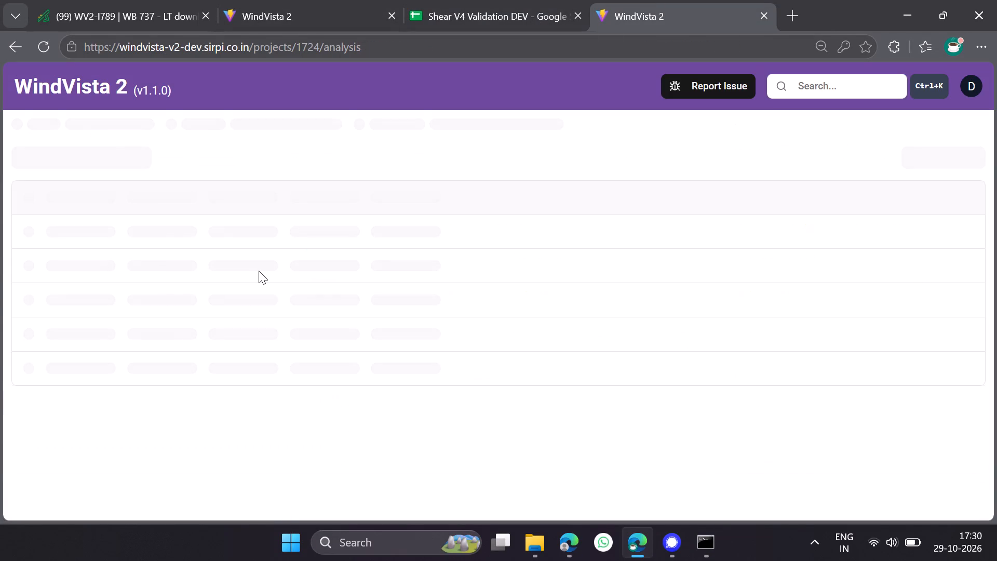
{"action": "left_click", "coordinate": [236, 229]}
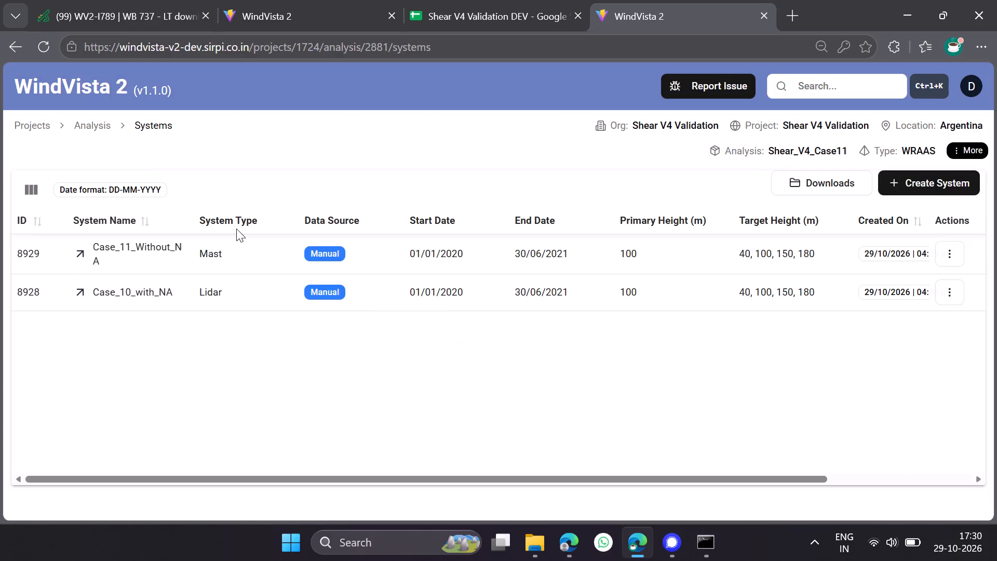
{"action": "left_click", "coordinate": [945, 296]}
{"action": "left_click", "coordinate": [917, 327]}
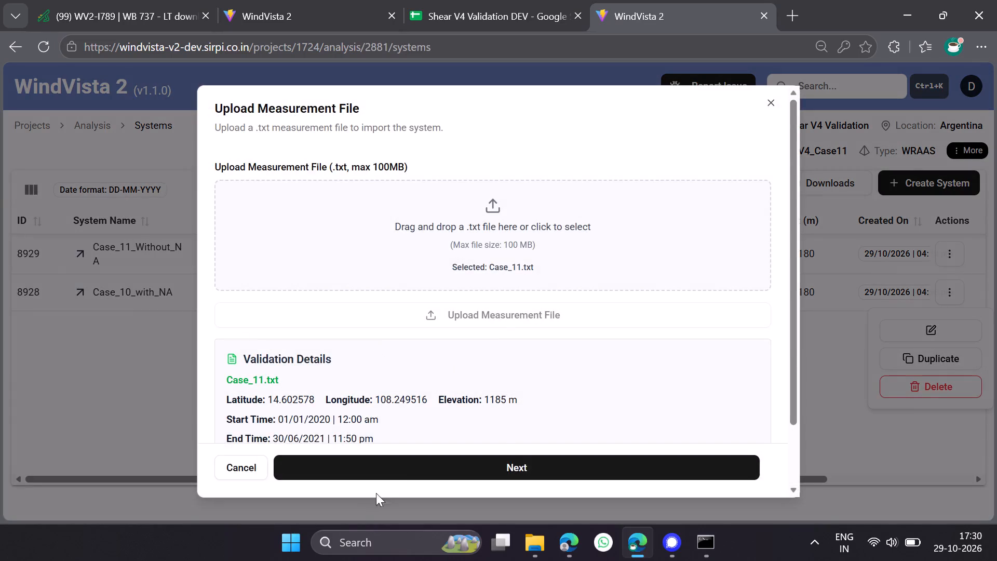
{"action": "left_click", "coordinate": [391, 472]}
{"action": "left_click", "coordinate": [260, 188]}
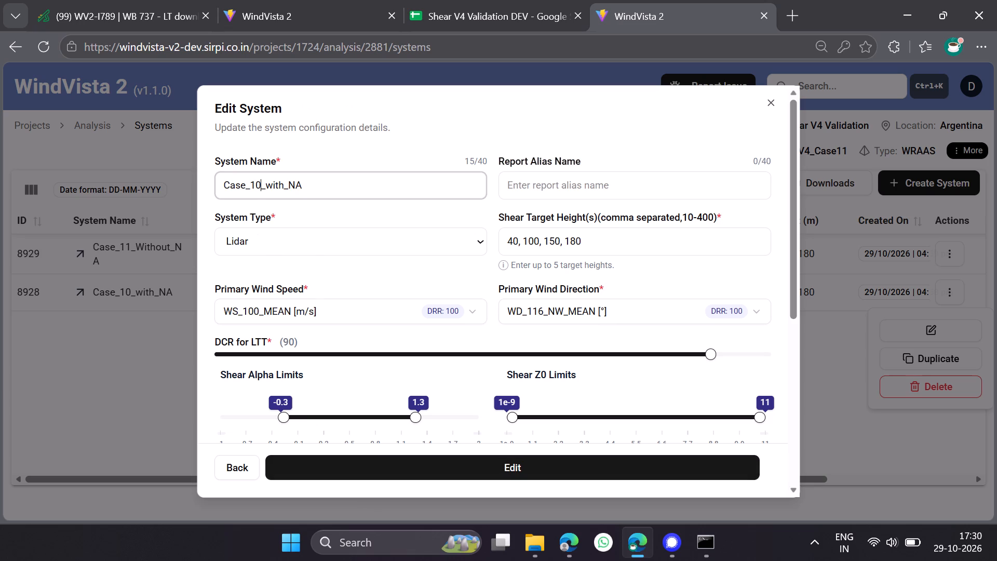
{"action": "key", "text": "BackSpace"}
{"action": "key", "text": "1"}
{"action": "left_click", "coordinate": [443, 466]}
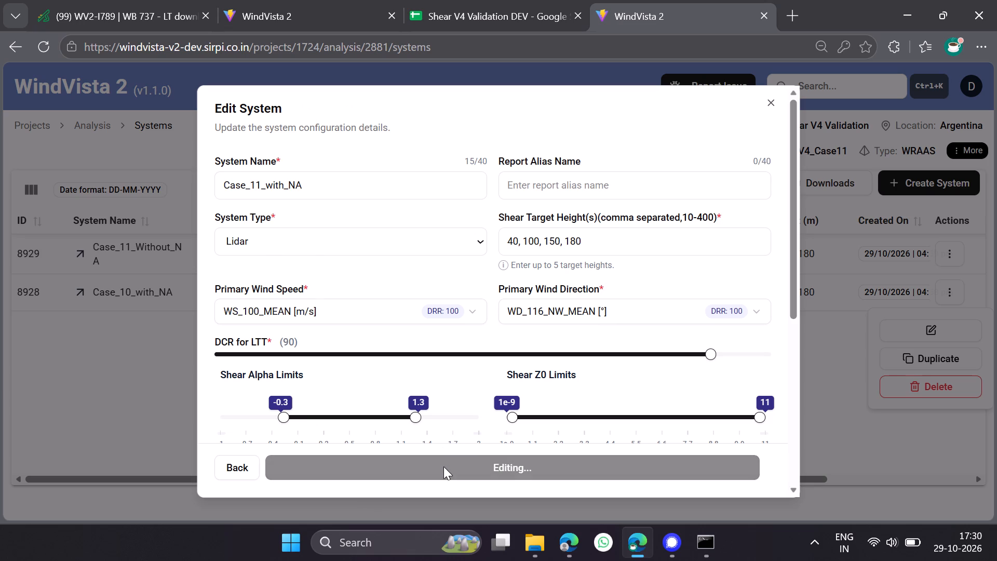
Check the system names in the Shear_V4_Case_10, Shear_V4_Case_9 and Shear_V4_Case_8 analyses.
{"action": "left_click", "coordinate": [93, 120]}
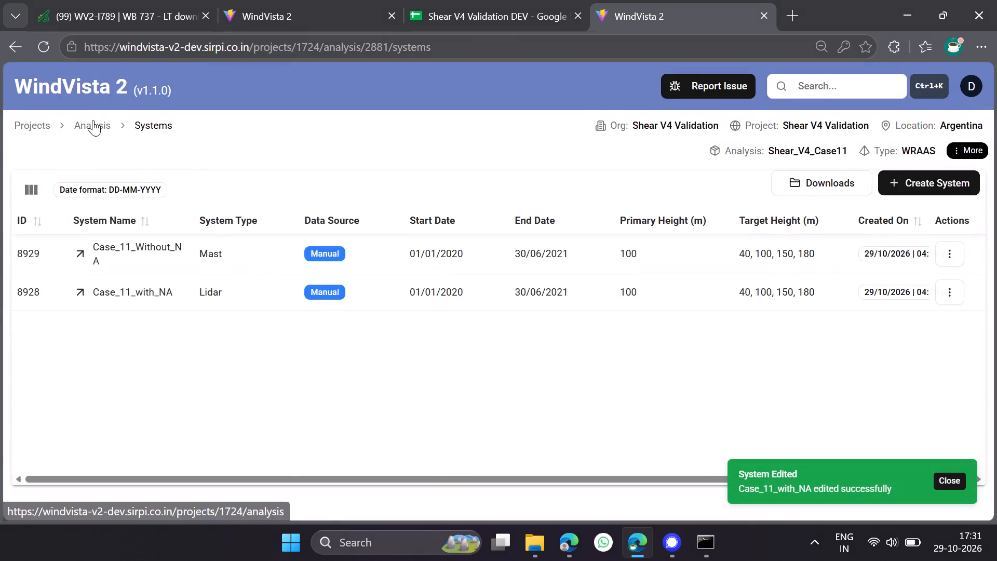
{"action": "left_click", "coordinate": [213, 261]}
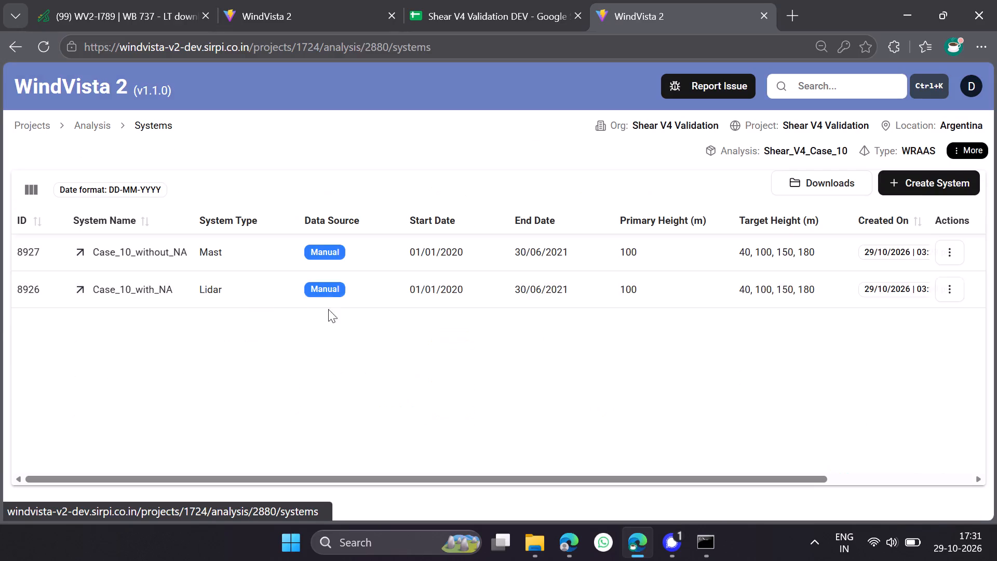
{"action": "left_click", "coordinate": [949, 291]}
{"action": "left_click", "coordinate": [590, 378]}
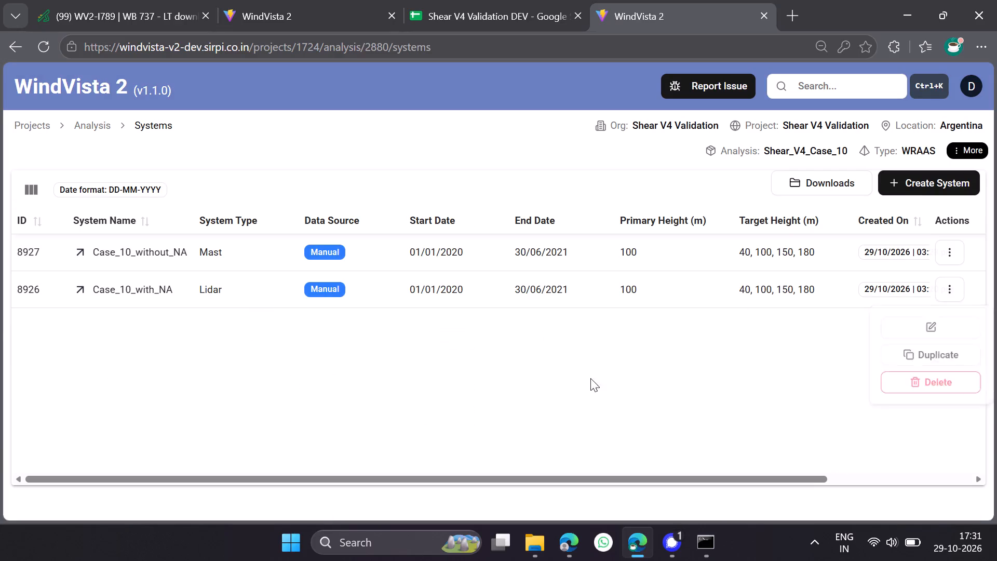
{"action": "left_click", "coordinate": [97, 123]}
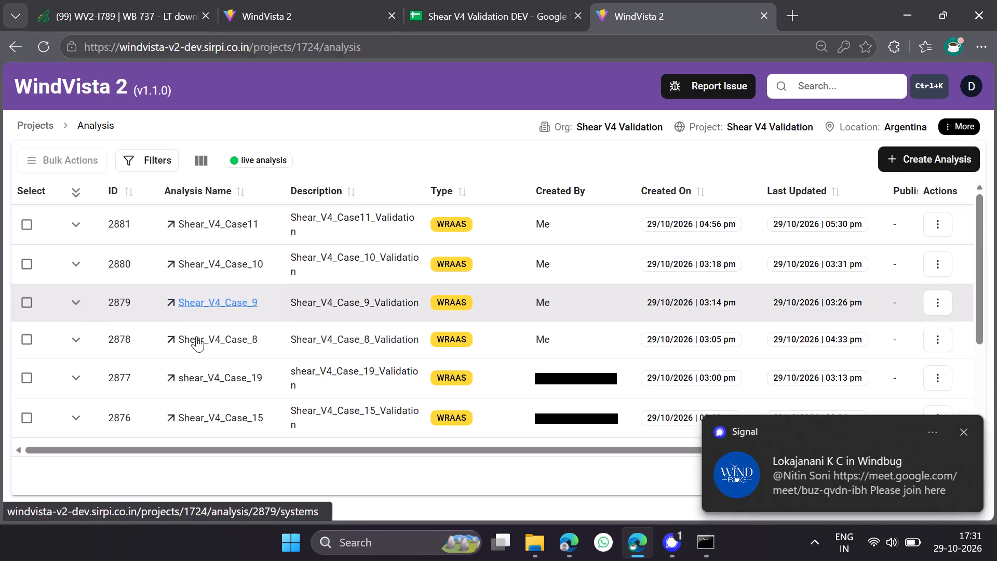
{"action": "left_click", "coordinate": [225, 303]}
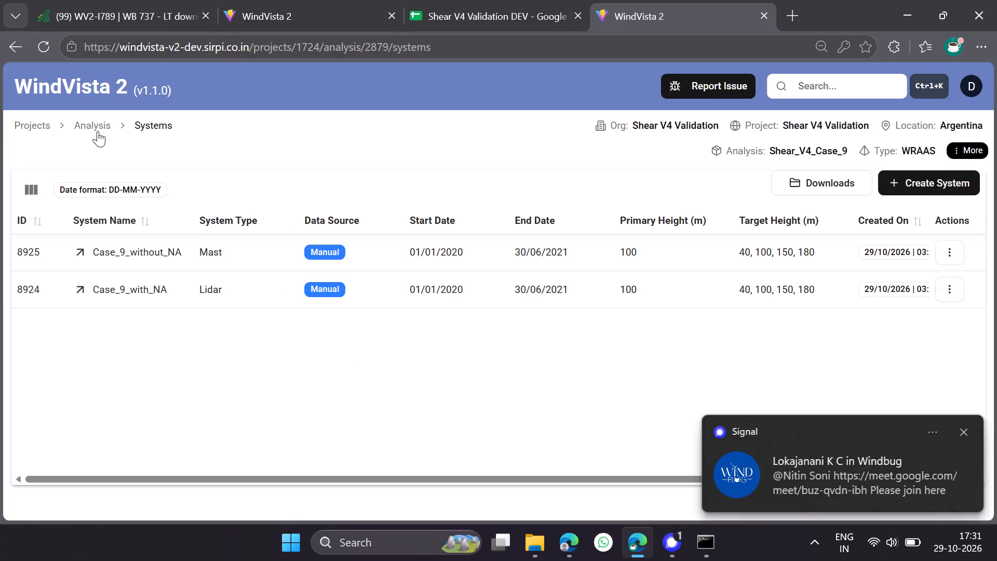
{"action": "left_click", "coordinate": [97, 128]}
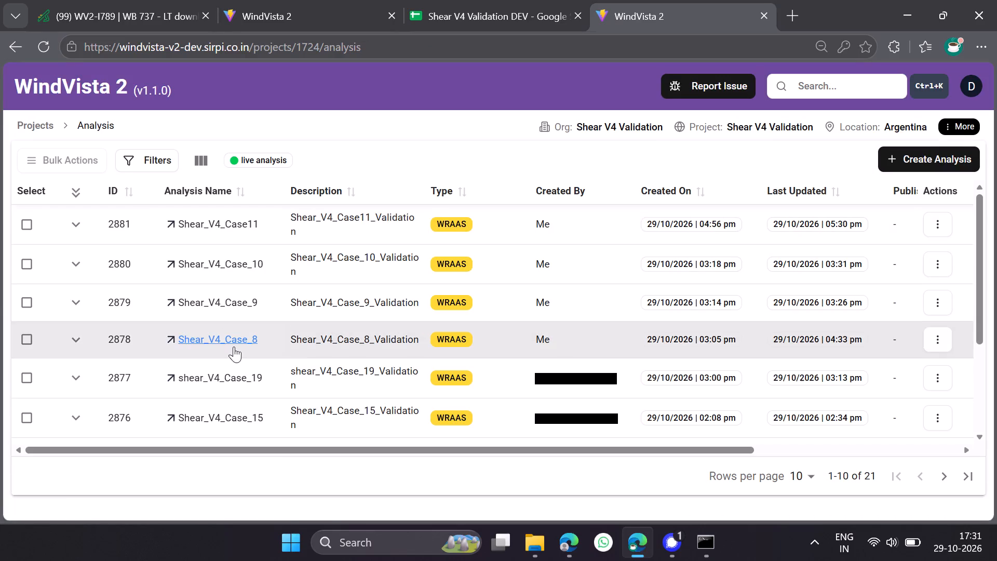
{"action": "left_click", "coordinate": [234, 346]}
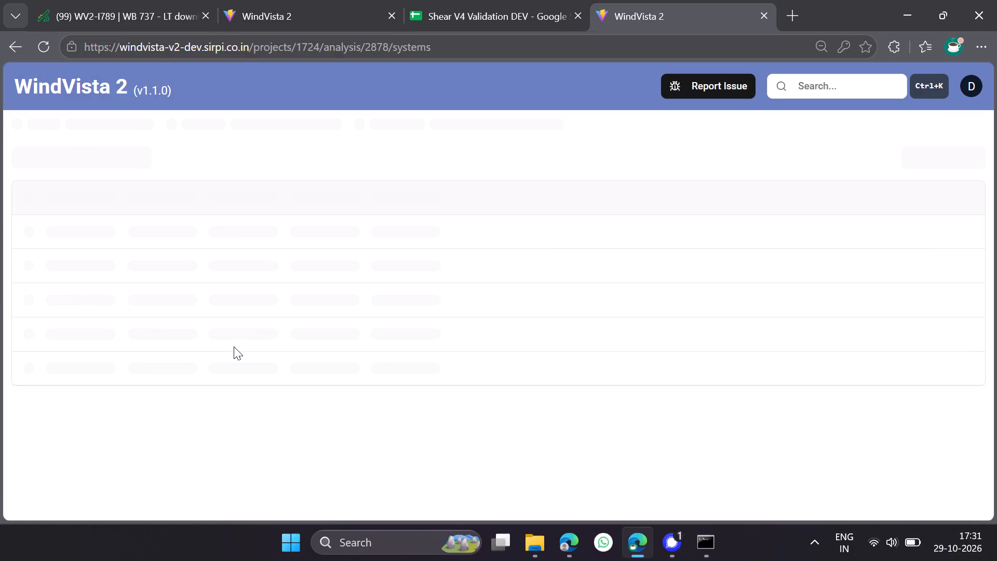
{"action": "left_click", "coordinate": [104, 118]}
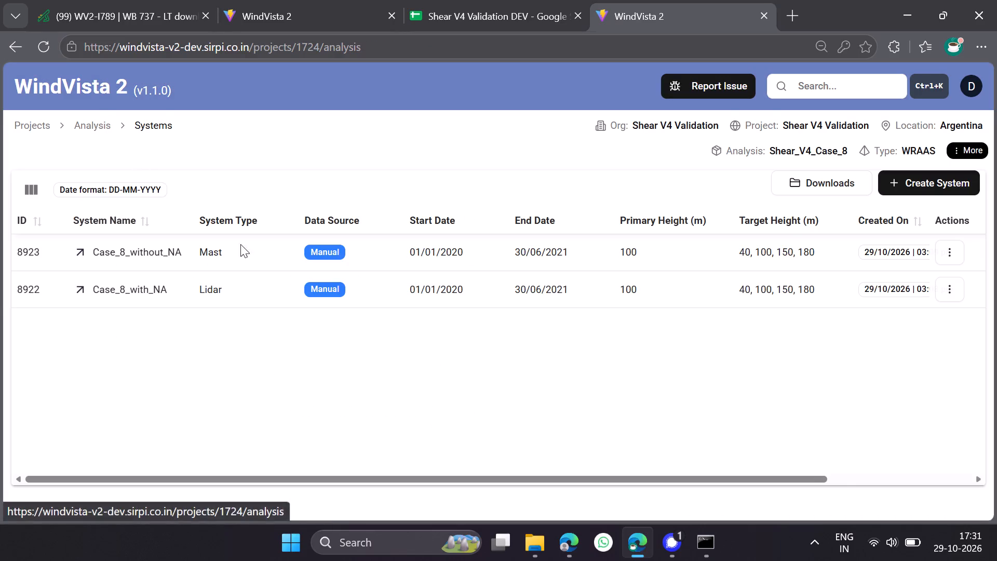
Consult the Case_7_without_NA results in WindVista Shear Checker and set Q17 of the Phase_2( 29th oct) sheet to Mismatch.
{"action": "left_click", "coordinate": [565, 542]}
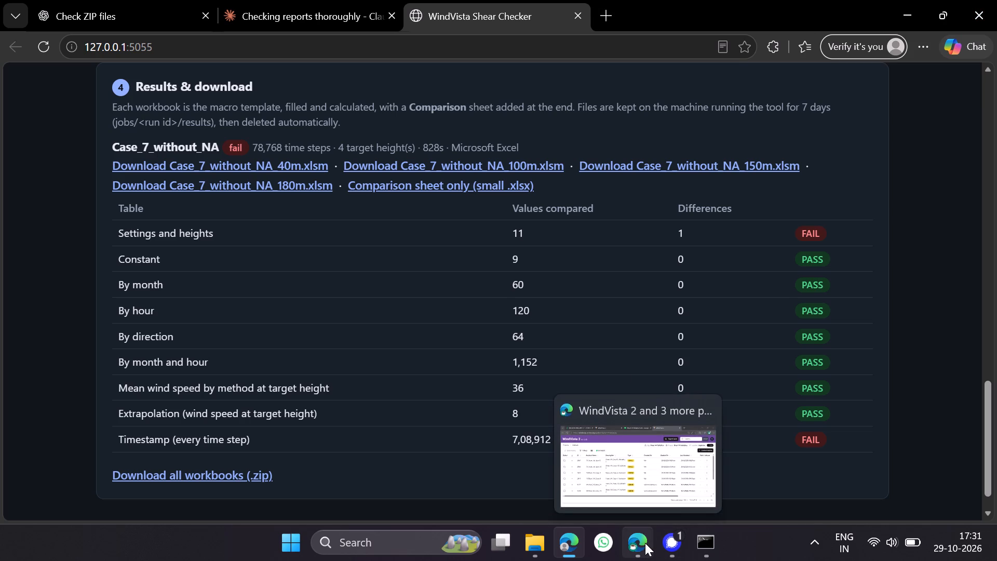
{"action": "scroll", "coordinate": [388, 231], "scroll_direction": "up", "scroll_amount": 8}
{"action": "scroll", "coordinate": [388, 231], "scroll_direction": "down", "scroll_amount": 5}
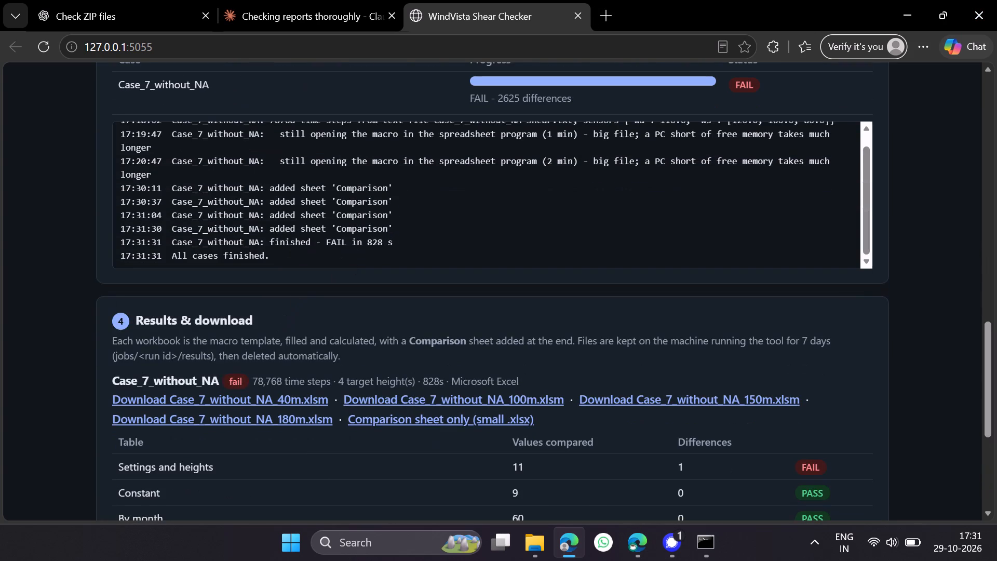
{"action": "left_click", "coordinate": [635, 536]}
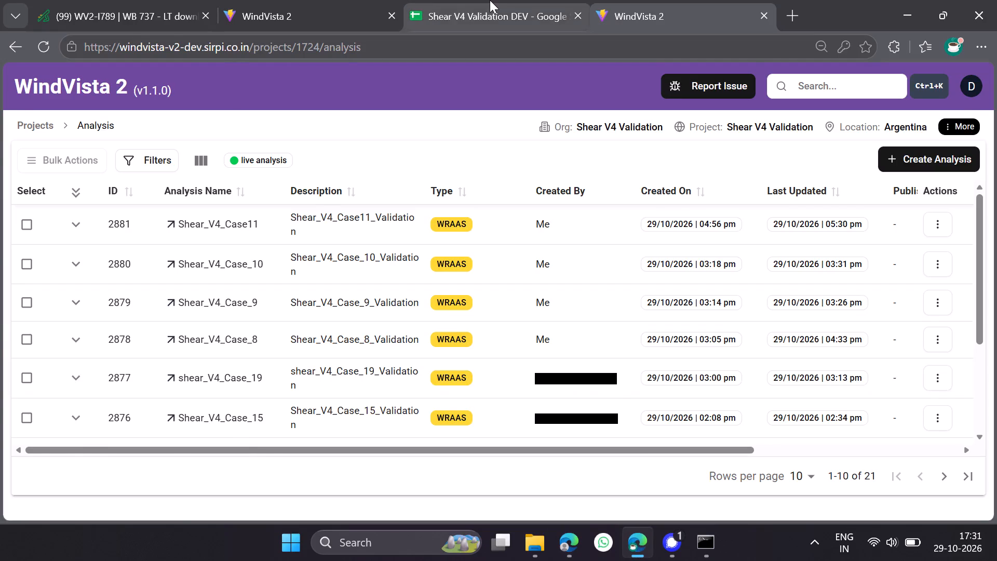
{"action": "left_click", "coordinate": [490, 0]}
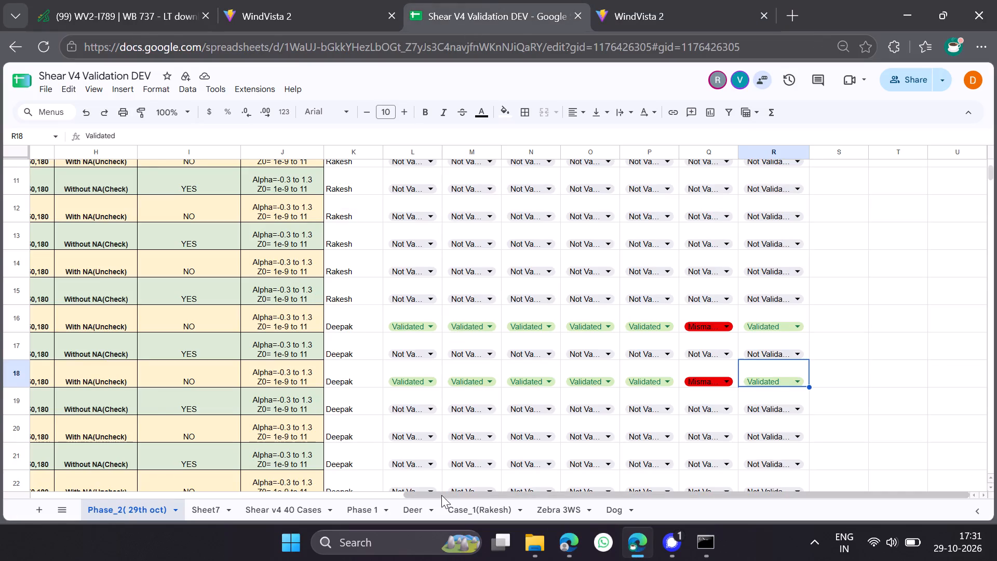
{"action": "left_click_drag", "start_coordinate": [441, 495], "coordinate": [197, 492]}
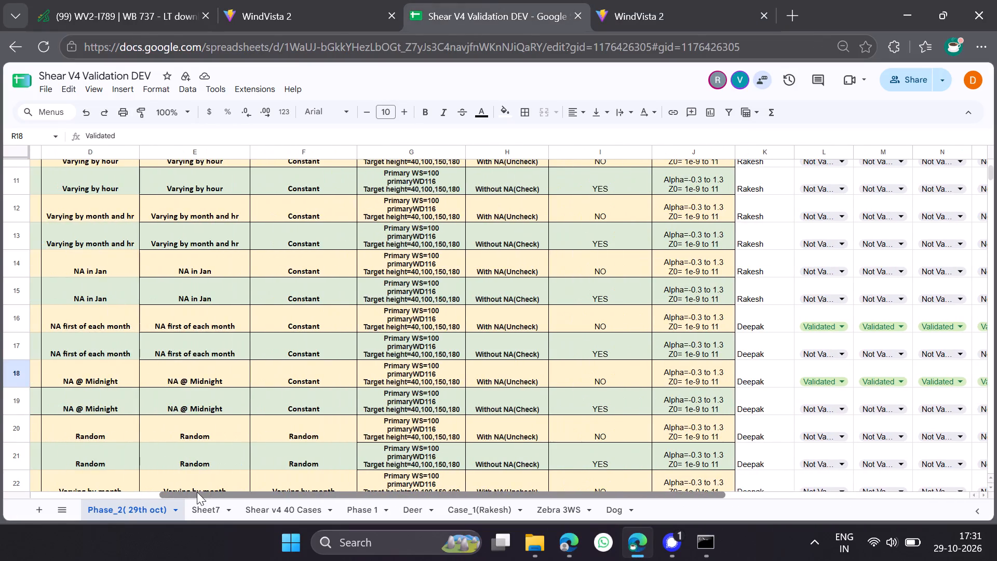
{"action": "left_click_drag", "start_coordinate": [197, 492], "coordinate": [126, 489]}
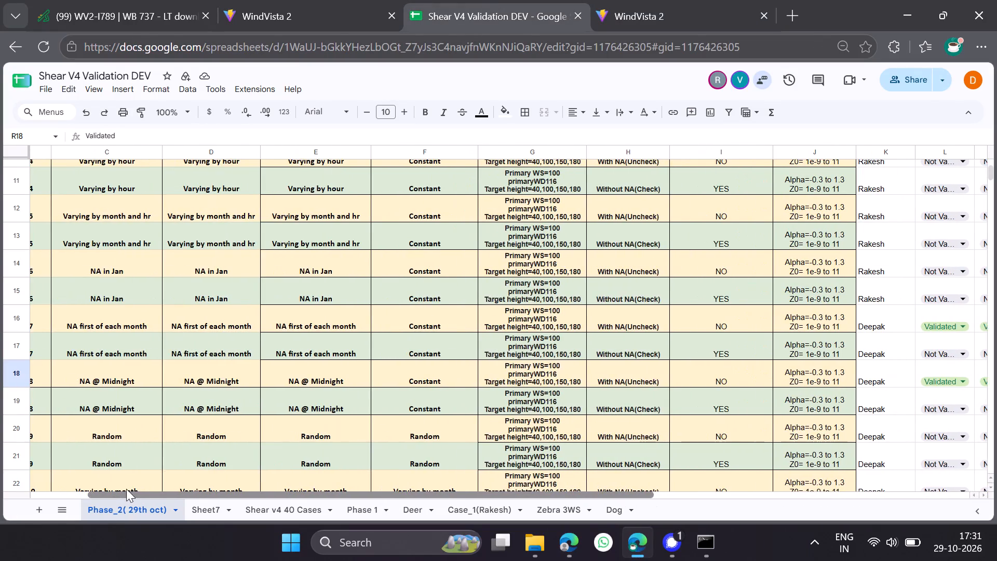
{"action": "left_click_drag", "start_coordinate": [126, 489], "coordinate": [487, 489]}
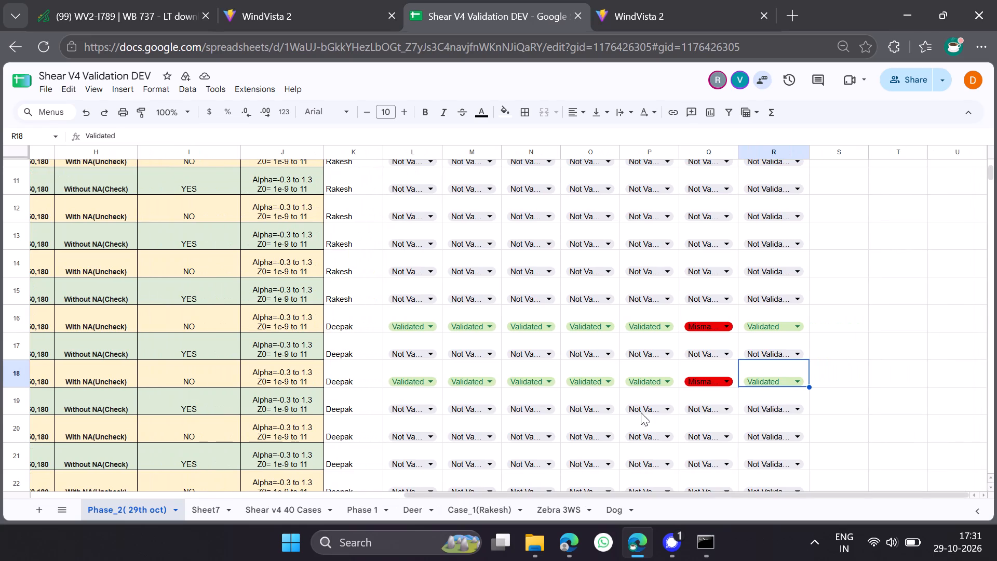
{"action": "left_click", "coordinate": [711, 355]}
{"action": "left_click", "coordinate": [701, 402]}
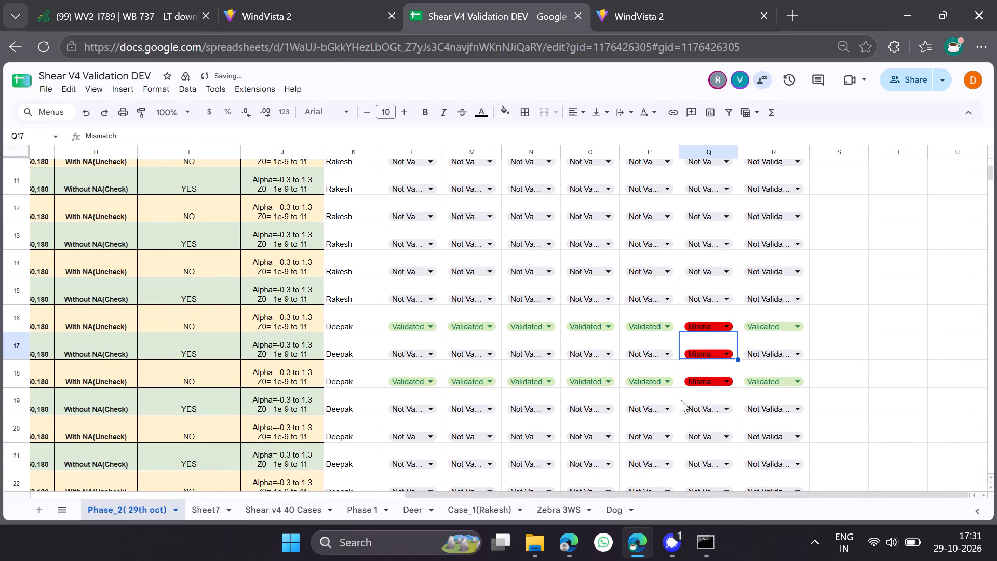
Set the remaining Case 7 Without NA statuses in row 17, L17 to P17 and R17, to Validated.
{"action": "left_click", "coordinate": [421, 356]}
{"action": "left_click", "coordinate": [421, 383]}
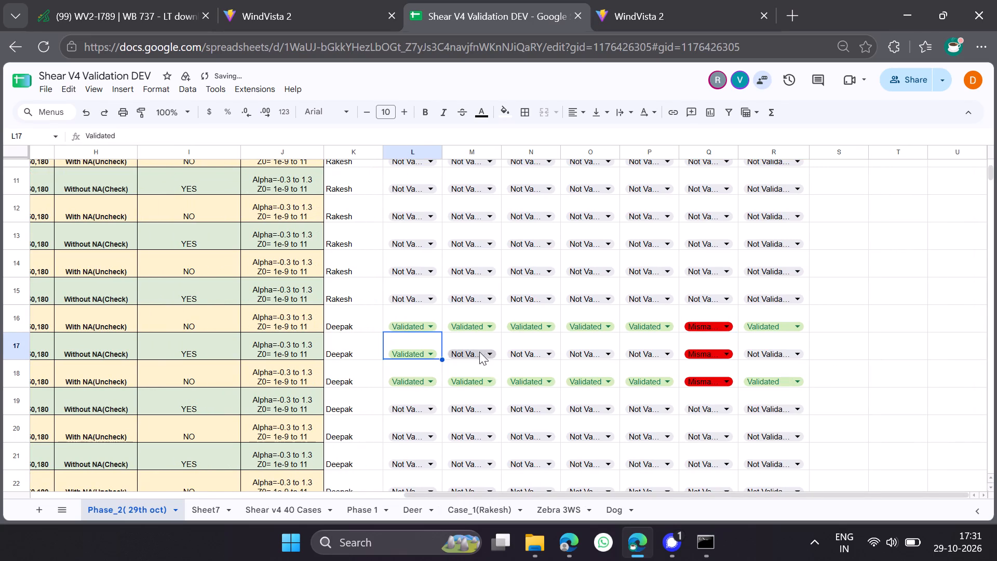
{"action": "left_click", "coordinate": [479, 352]}
{"action": "left_click", "coordinate": [475, 385]}
{"action": "left_click", "coordinate": [539, 358]}
{"action": "left_click", "coordinate": [538, 386]}
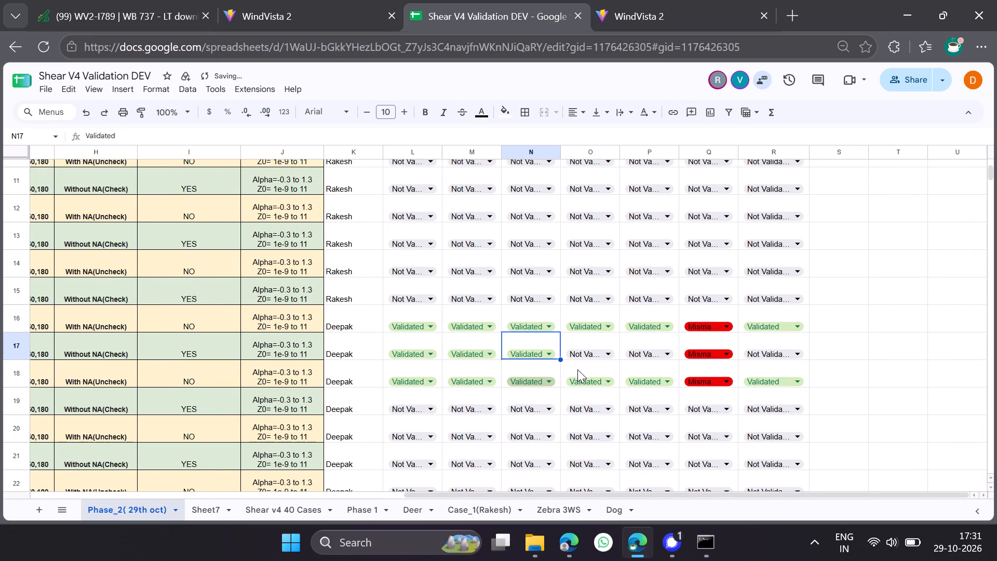
{"action": "left_click", "coordinate": [598, 353]}
{"action": "left_click", "coordinate": [590, 386]}
{"action": "left_click", "coordinate": [651, 357]}
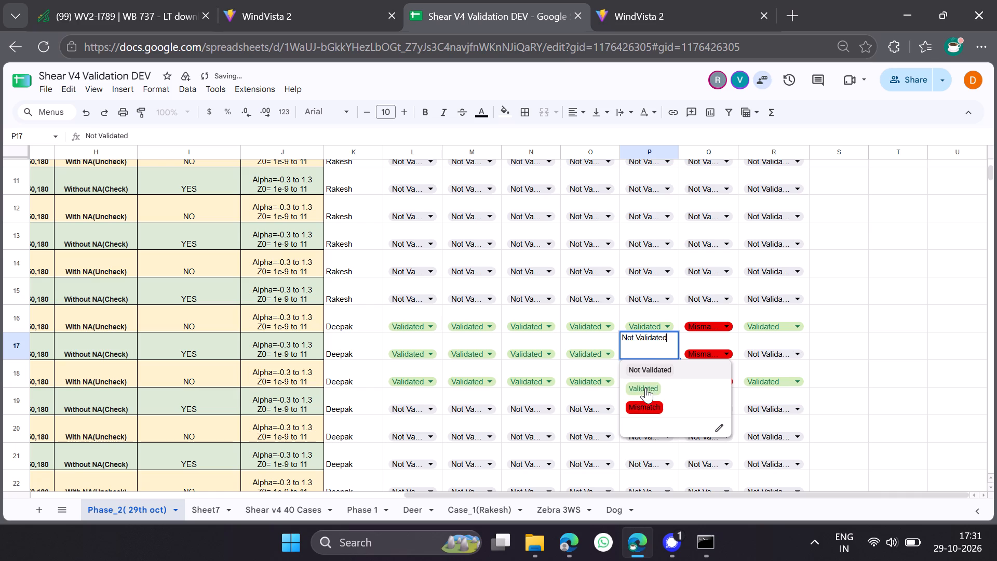
{"action": "left_click", "coordinate": [644, 388]}
{"action": "left_click", "coordinate": [780, 348]}
{"action": "left_click", "coordinate": [782, 355]}
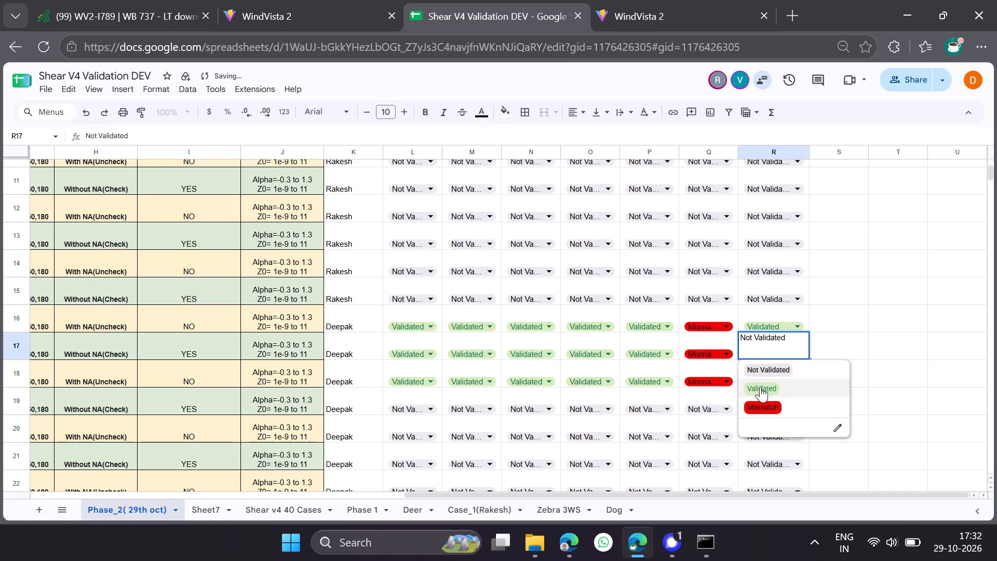
{"action": "left_click", "coordinate": [760, 386]}
Switch to WindVista Shear Checker and download all Case_7_without_NA result workbooks as one zip.
{"action": "left_click", "coordinate": [308, 0]}
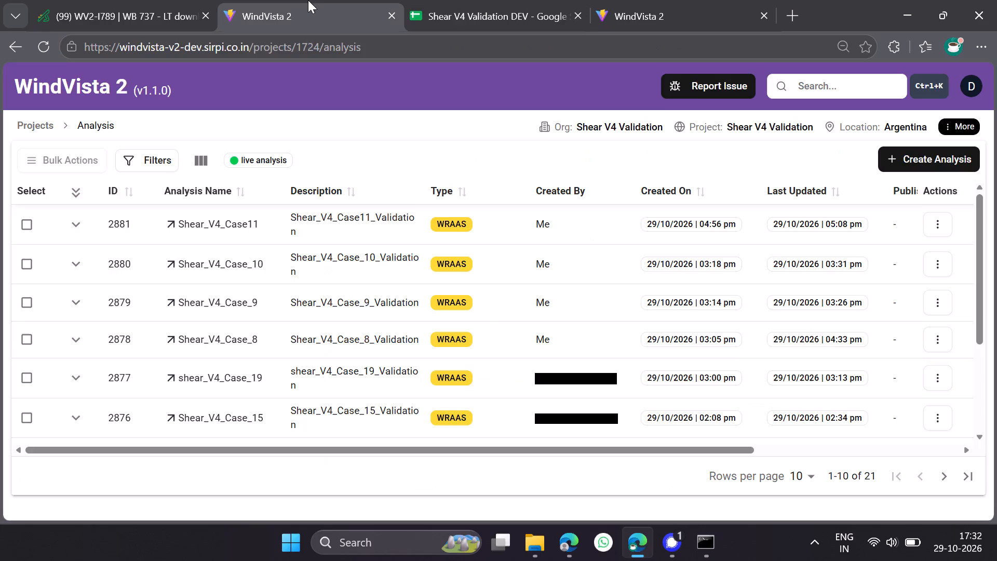
{"action": "left_click", "coordinate": [571, 550]}
{"action": "left_click", "coordinate": [550, 444]}
{"action": "scroll", "coordinate": [309, 407], "scroll_direction": "down", "scroll_amount": 10}
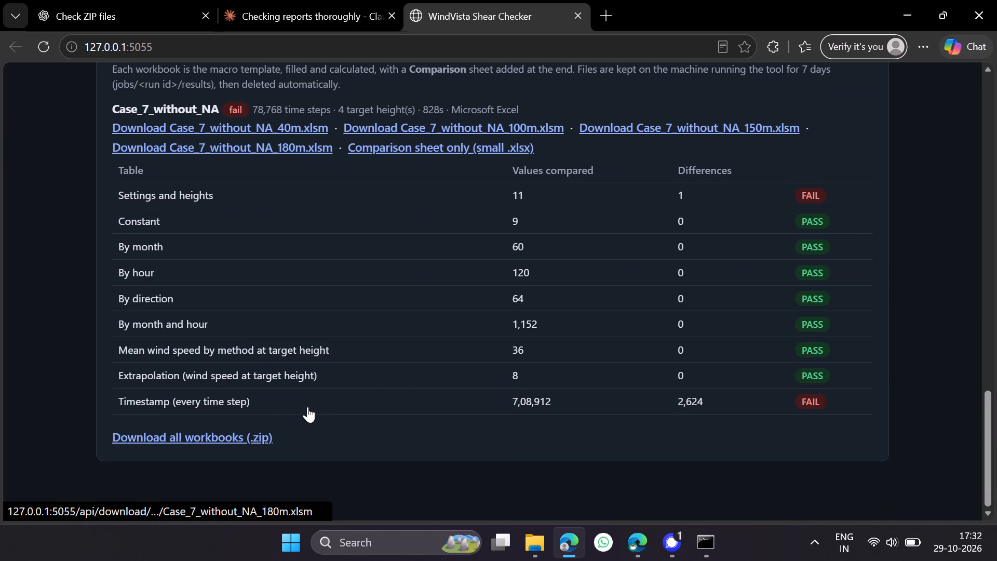
{"action": "left_click", "coordinate": [226, 434]}
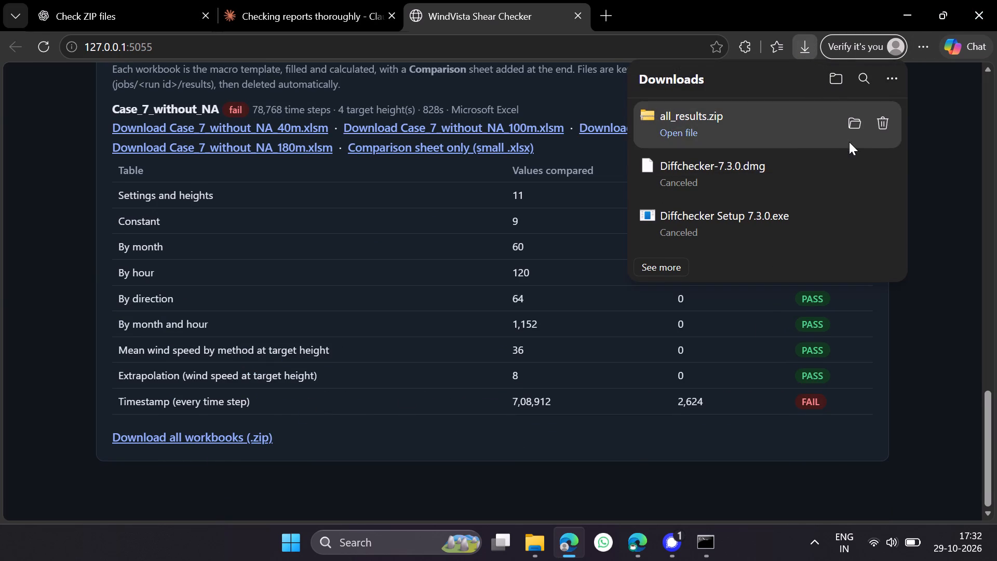
Move all_results.zip from the Downloads folder into the Validation result 7 - 11 folder and open that folder.
{"action": "left_click", "coordinate": [853, 122]}
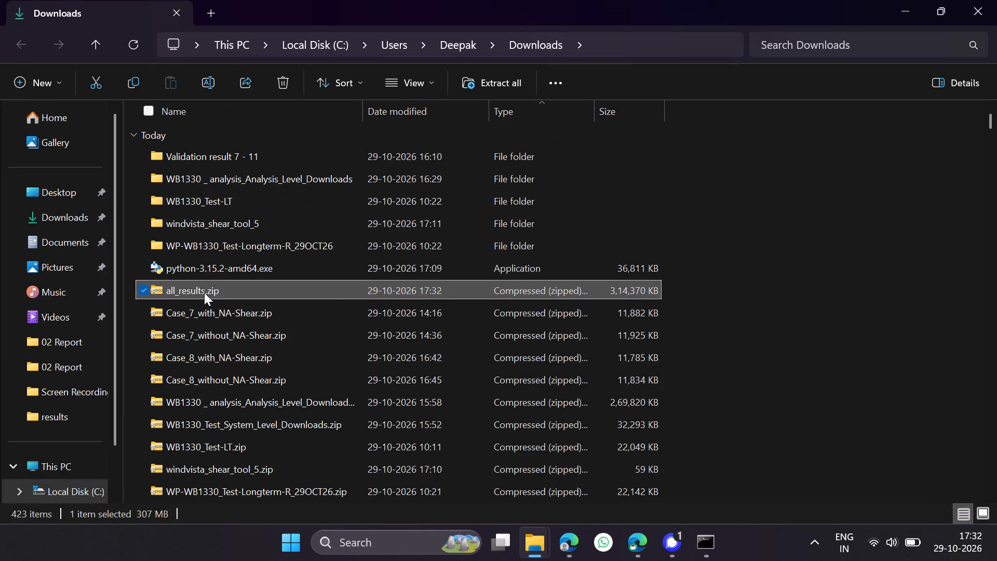
{"action": "left_click_drag", "start_coordinate": [204, 292], "coordinate": [234, 152]}
{"action": "double_click", "coordinate": [234, 152]}
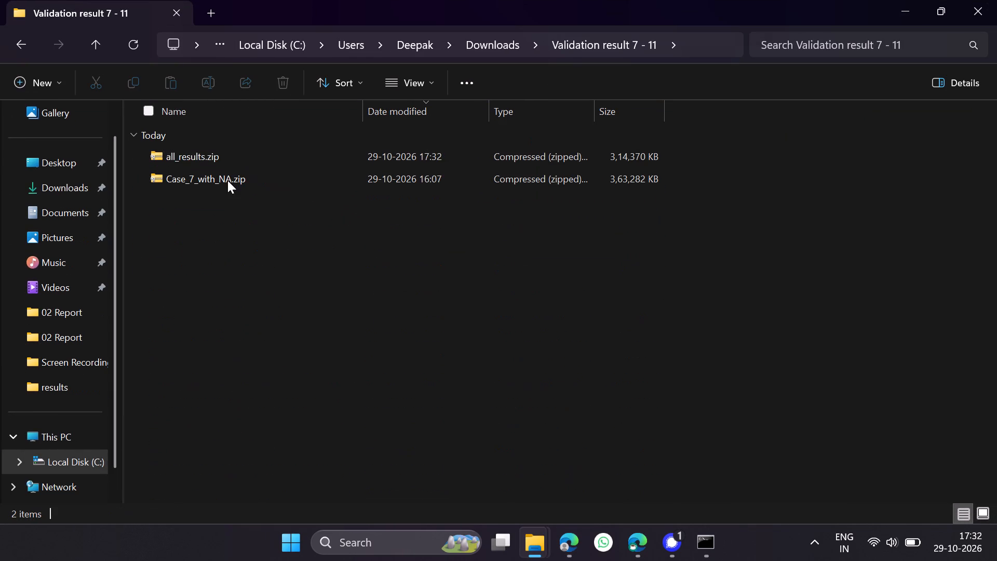
Rename all_results.zip in the Validation result 7 - 11 folder as Case_7_without_NA.zip.
{"action": "left_click", "coordinate": [243, 154]}
{"action": "right_click", "coordinate": [244, 153]}
{"action": "right_click", "coordinate": [244, 153]}
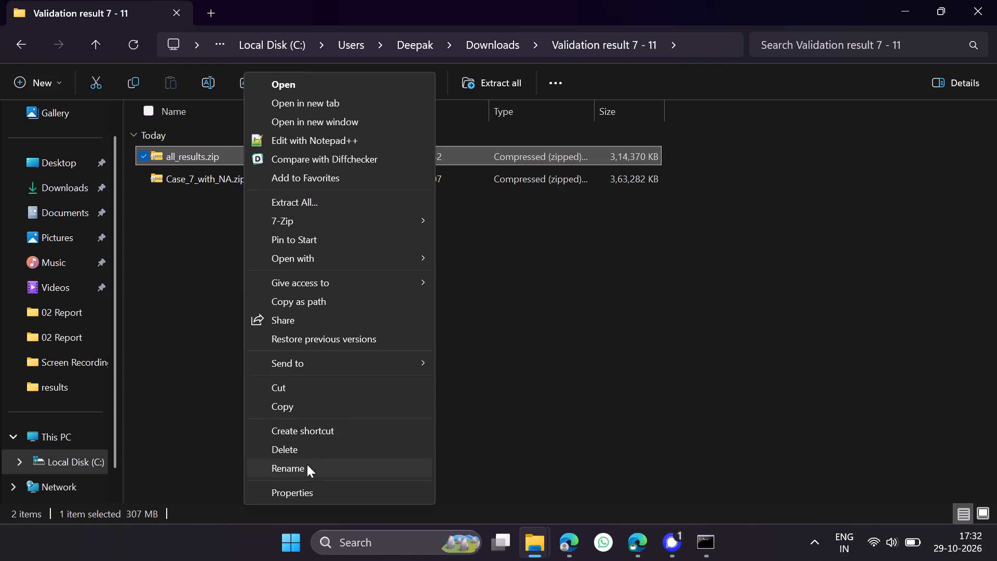
{"action": "left_click", "coordinate": [307, 464]}
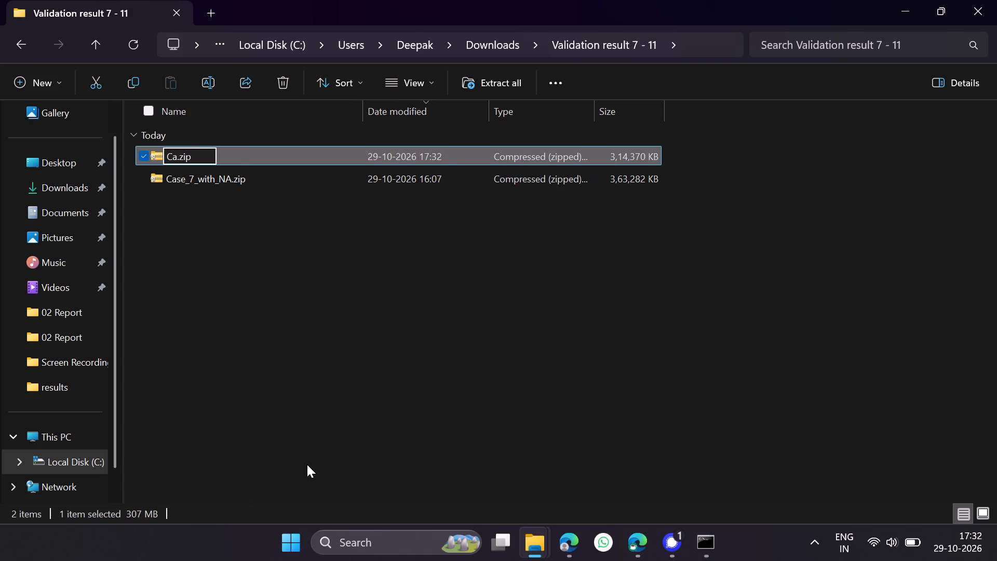
{"action": "type", "text": "se"}
{"action": "type", "text": "_7"}
{"action": "type", "text": "_without"}
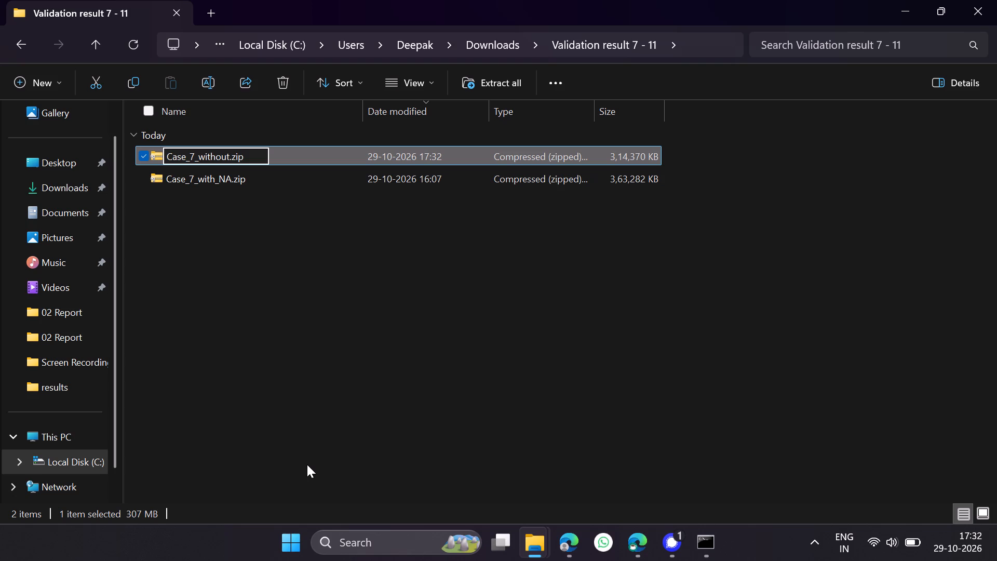
{"action": "key", "text": "shift+underscore"}
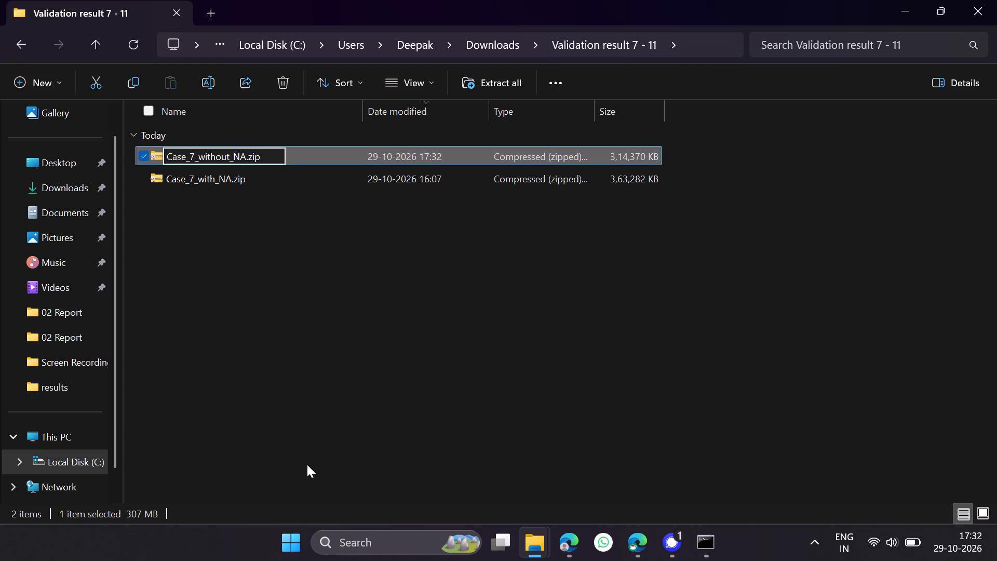
{"action": "key", "text": "Return"}
{"action": "left_click", "coordinate": [479, 250]}
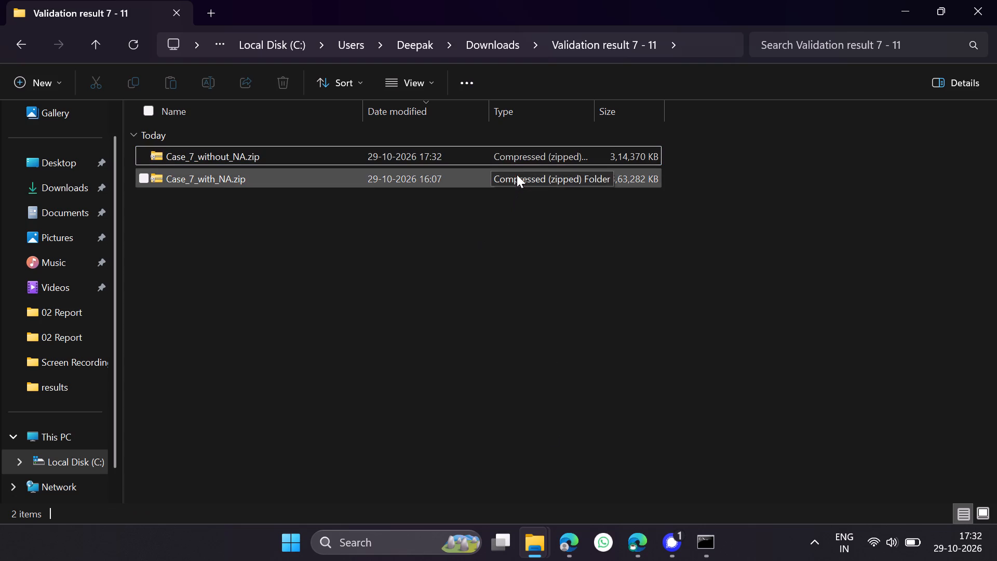
Switch to WindVista Shear Checker and choose Case_8_without_NA-Shear.zip from Downloads as the web-app zip file.
{"action": "left_click", "coordinate": [630, 539]}
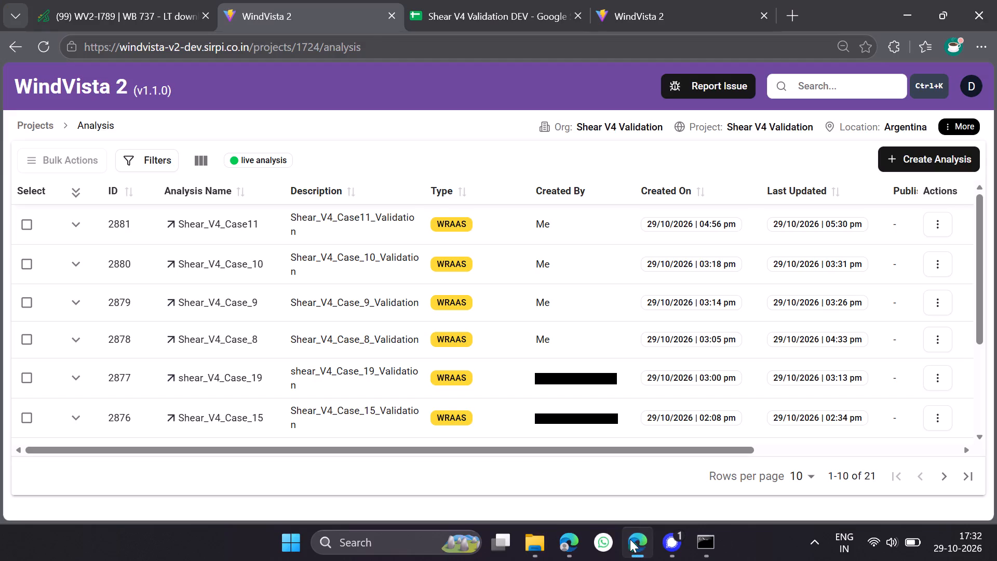
{"action": "left_click", "coordinate": [567, 550]}
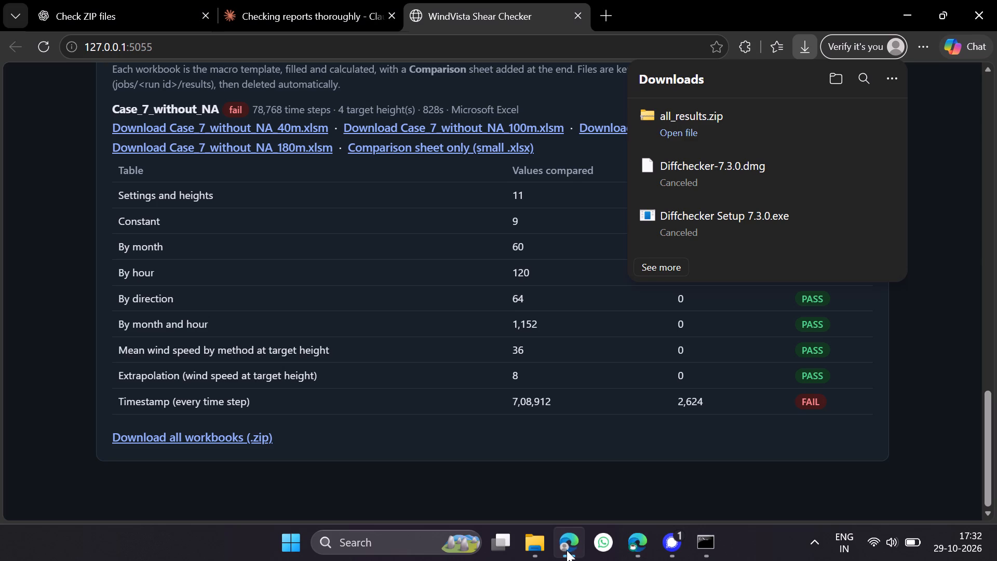
{"action": "left_click", "coordinate": [503, 450]}
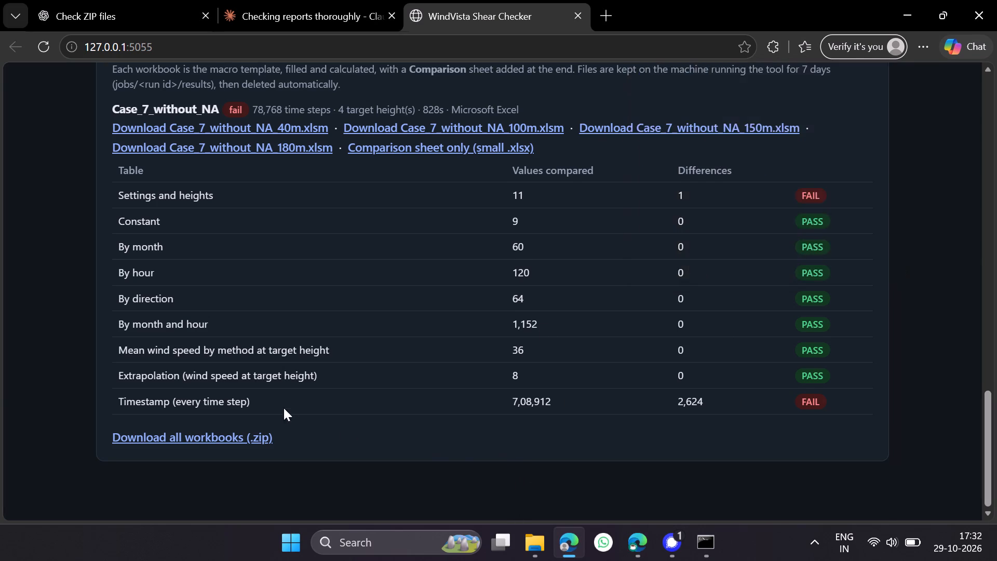
{"action": "scroll", "coordinate": [301, 380], "scroll_direction": "up", "scroll_amount": 20}
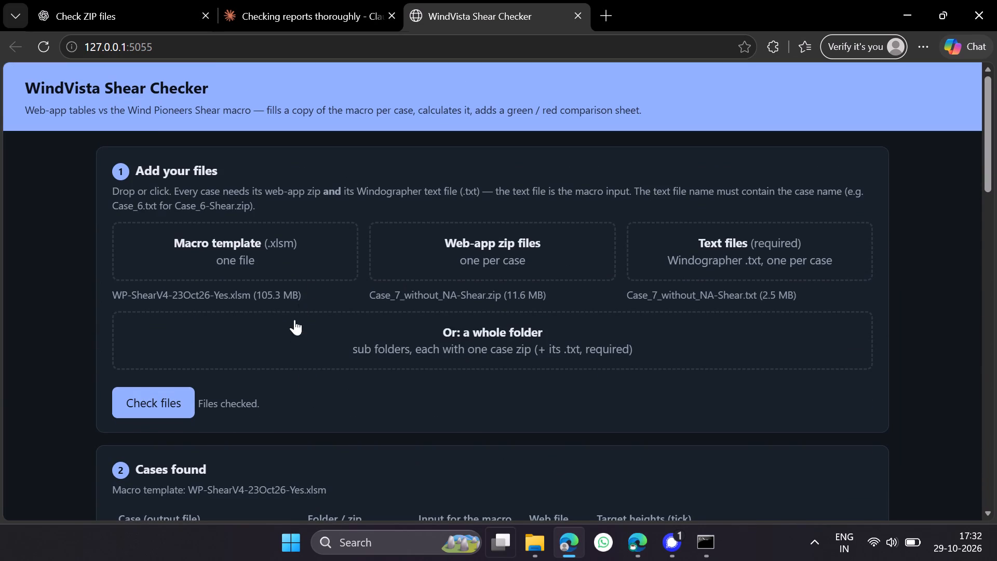
{"action": "left_click", "coordinate": [271, 244]}
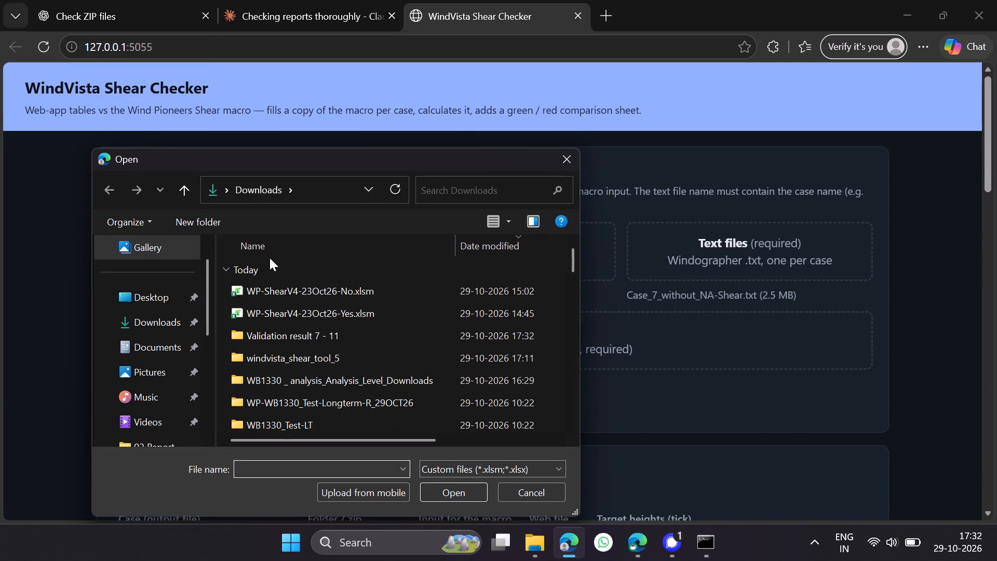
{"action": "left_click", "coordinate": [569, 164]}
{"action": "left_click", "coordinate": [464, 263]}
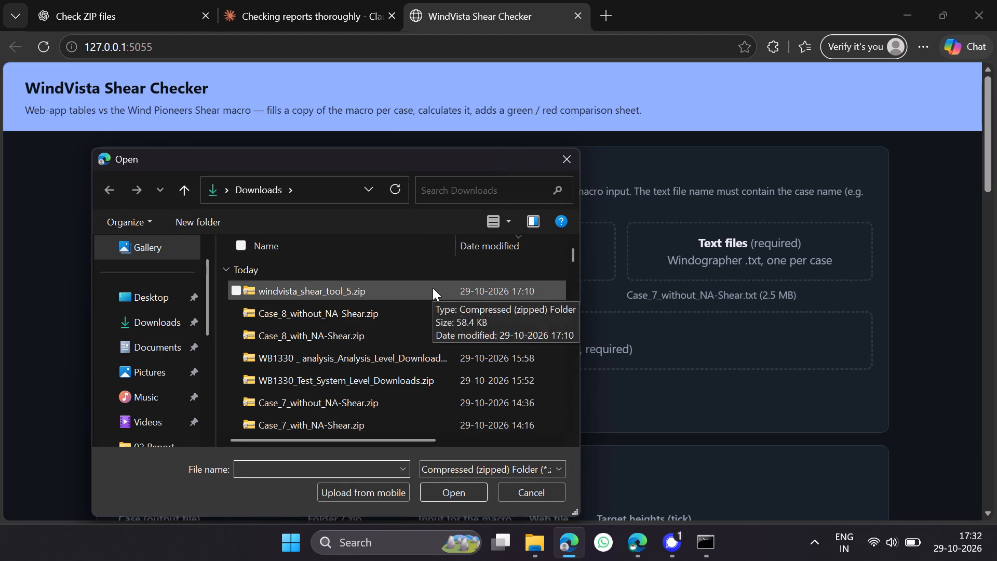
{"action": "scroll", "coordinate": [408, 339], "scroll_direction": "down", "scroll_amount": 5}
{"action": "scroll", "coordinate": [408, 339], "scroll_direction": "up", "scroll_amount": 7}
{"action": "left_click", "coordinate": [347, 311]}
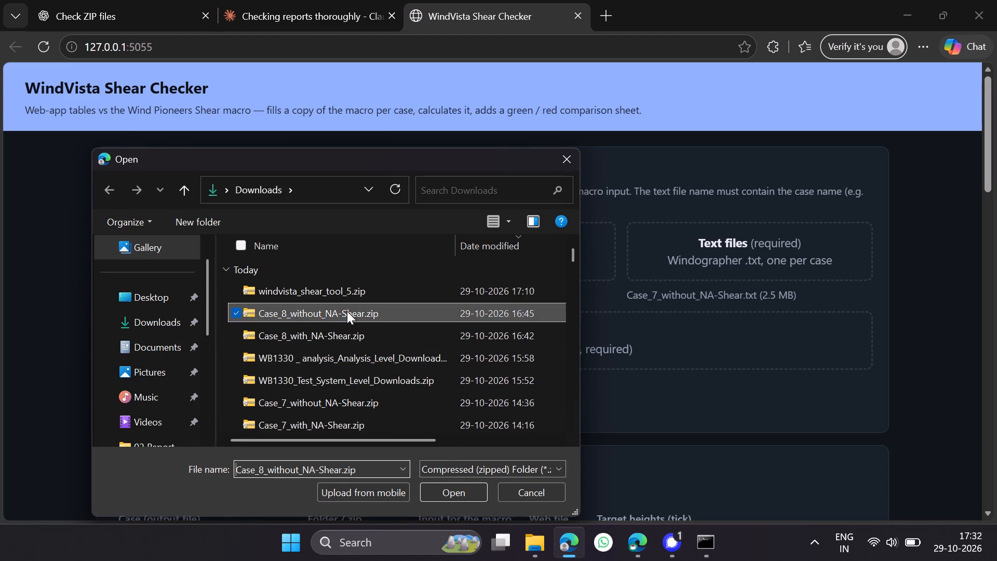
{"action": "left_click_drag", "start_coordinate": [505, 162], "coordinate": [263, 215]}
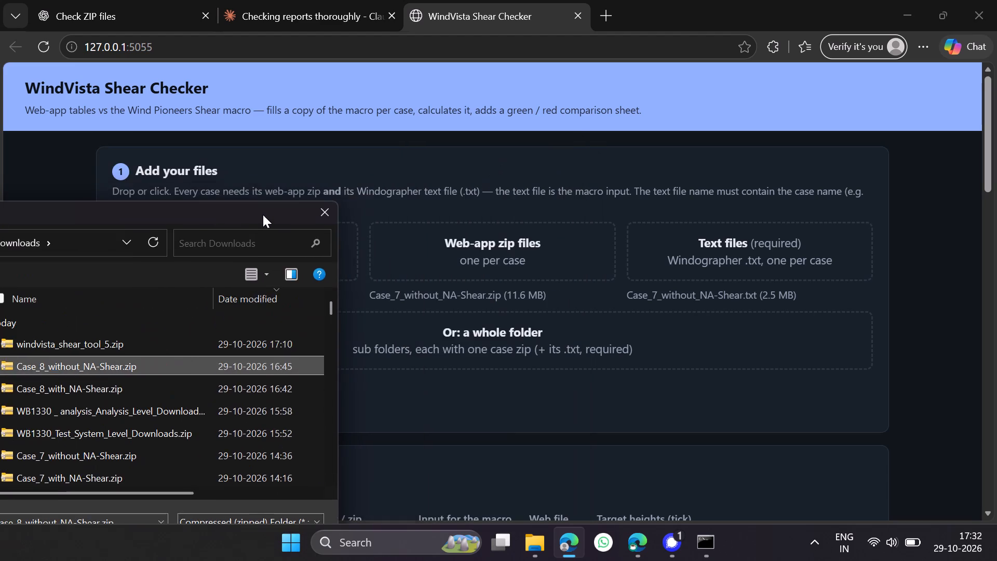
{"action": "left_click_drag", "start_coordinate": [263, 215], "coordinate": [469, 151]}
{"action": "left_click", "coordinate": [418, 480]}
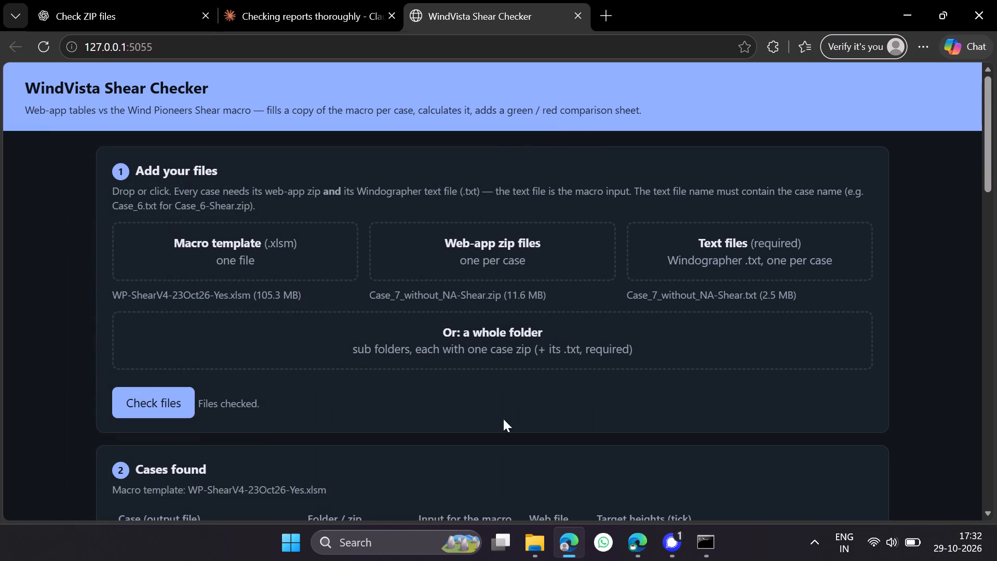
Choose Case_8_without_NA-Shear.txt as the Windographer text file and start the file check.
{"action": "left_click", "coordinate": [737, 239]}
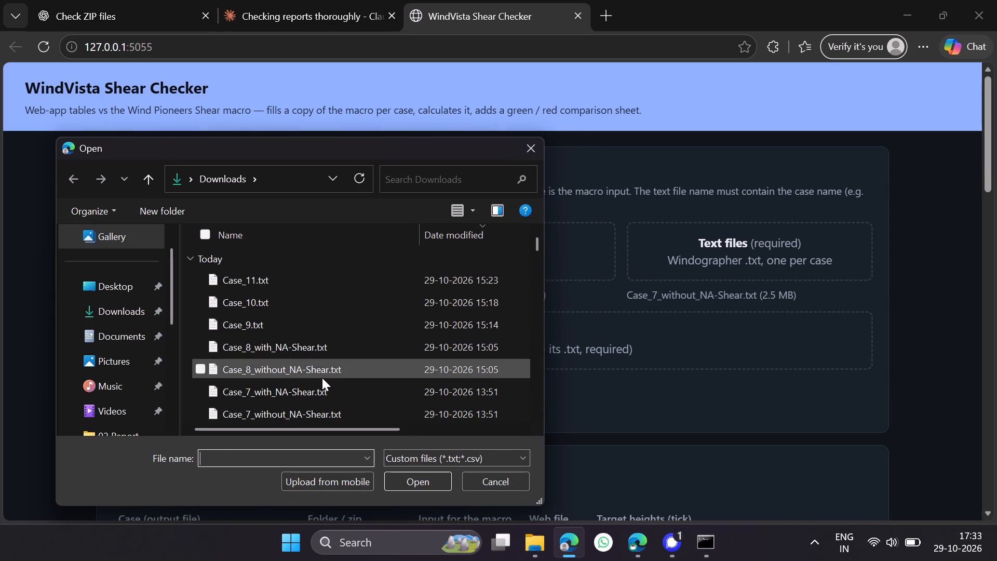
{"action": "left_click", "coordinate": [322, 378]}
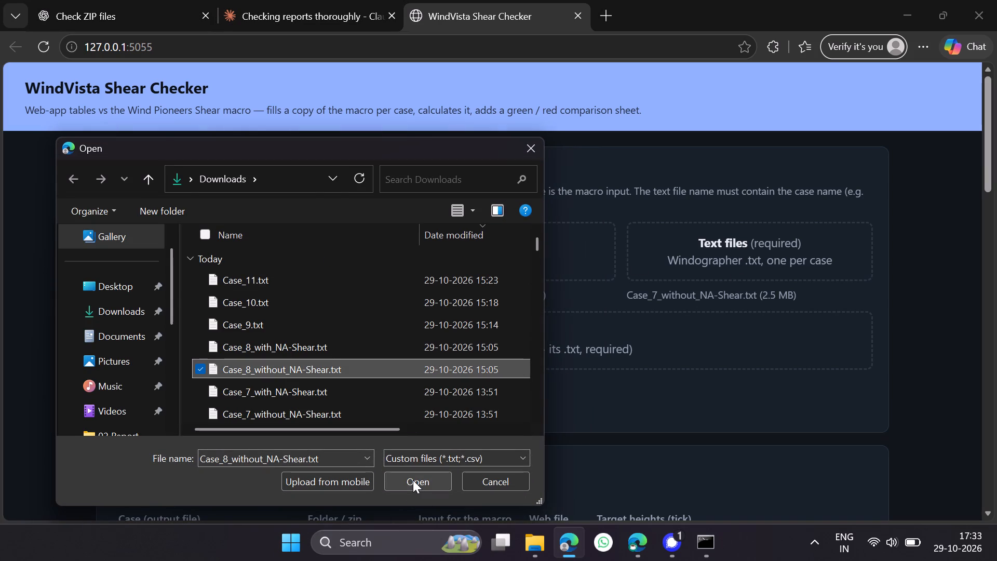
{"action": "left_click", "coordinate": [413, 480]}
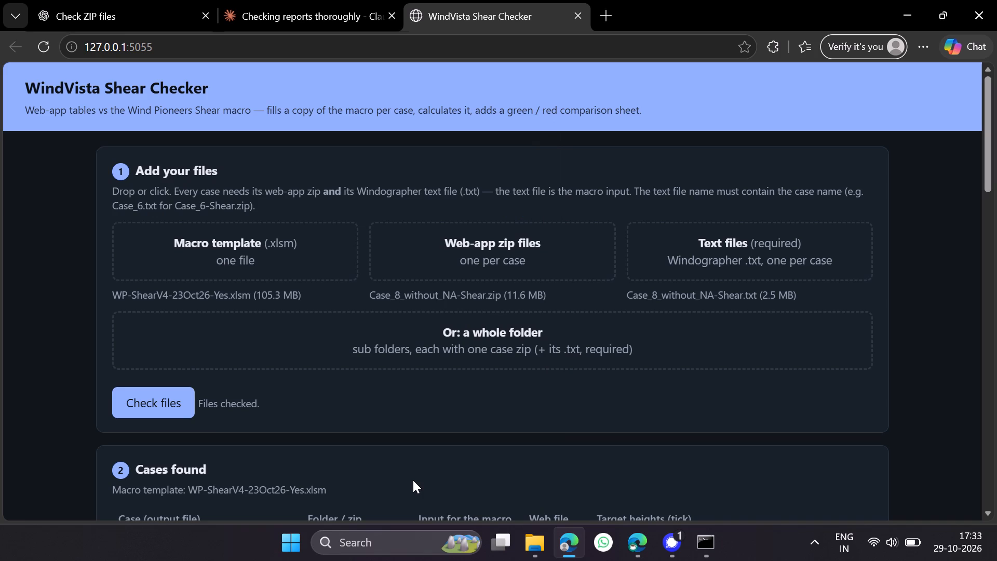
{"action": "left_click", "coordinate": [179, 403]}
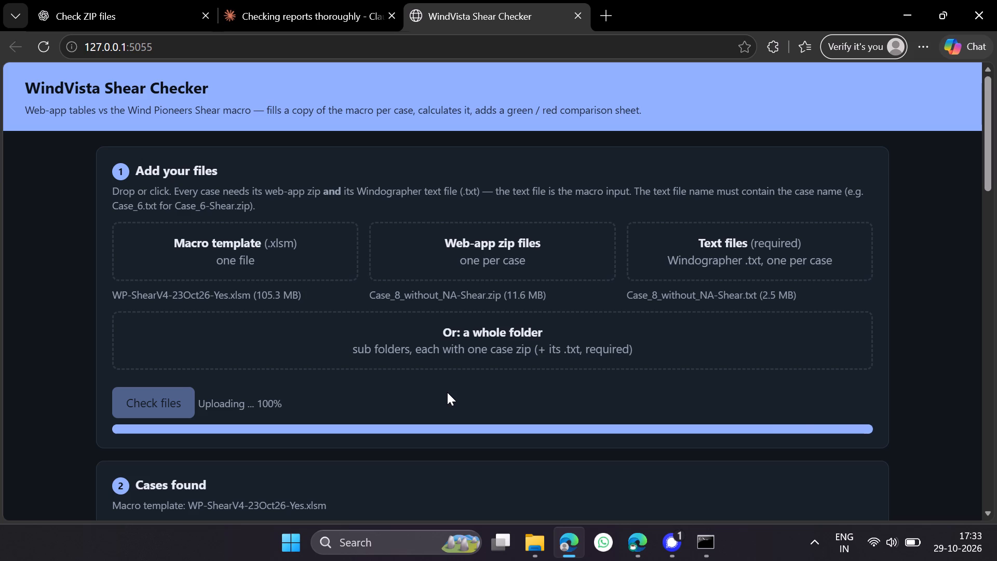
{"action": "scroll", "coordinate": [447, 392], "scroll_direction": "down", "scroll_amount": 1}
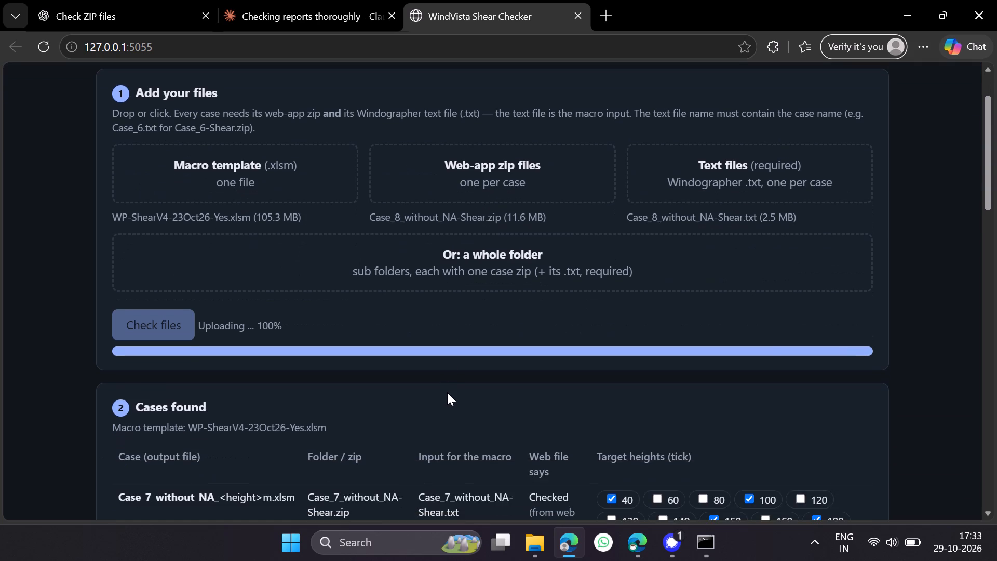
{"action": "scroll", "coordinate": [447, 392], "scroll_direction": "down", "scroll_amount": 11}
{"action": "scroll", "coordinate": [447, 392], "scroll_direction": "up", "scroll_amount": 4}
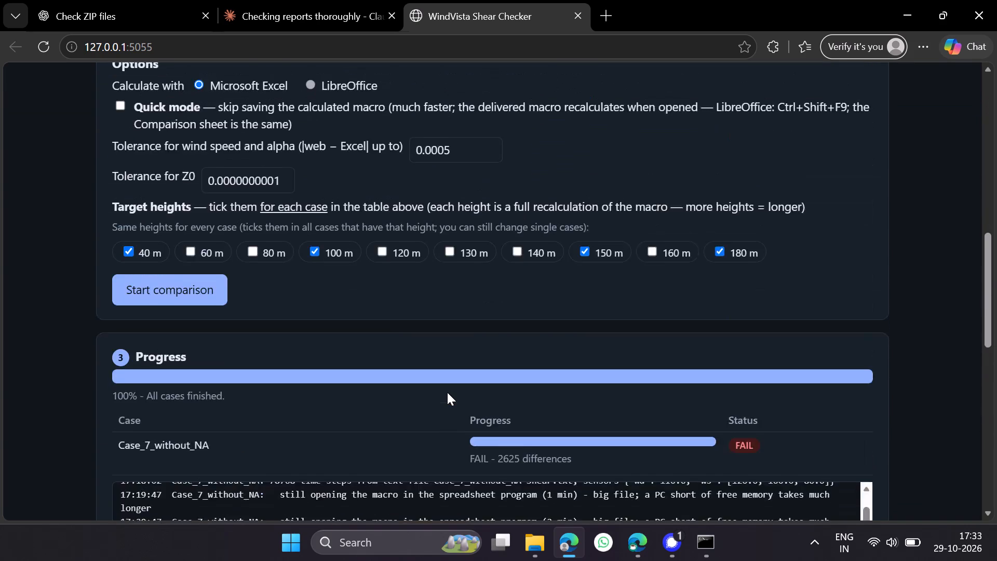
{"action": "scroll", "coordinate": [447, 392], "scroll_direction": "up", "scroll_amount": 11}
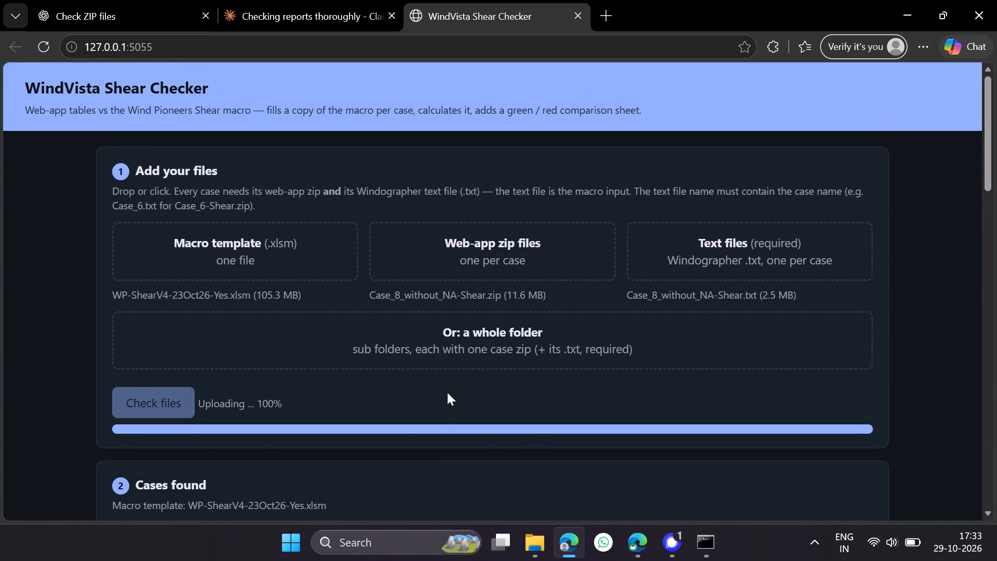
Tick target heights 40, 100, 150 and 180 for Case_8_without_NA in the table of found cases.
{"action": "scroll", "coordinate": [447, 392], "scroll_direction": "down", "scroll_amount": 4}
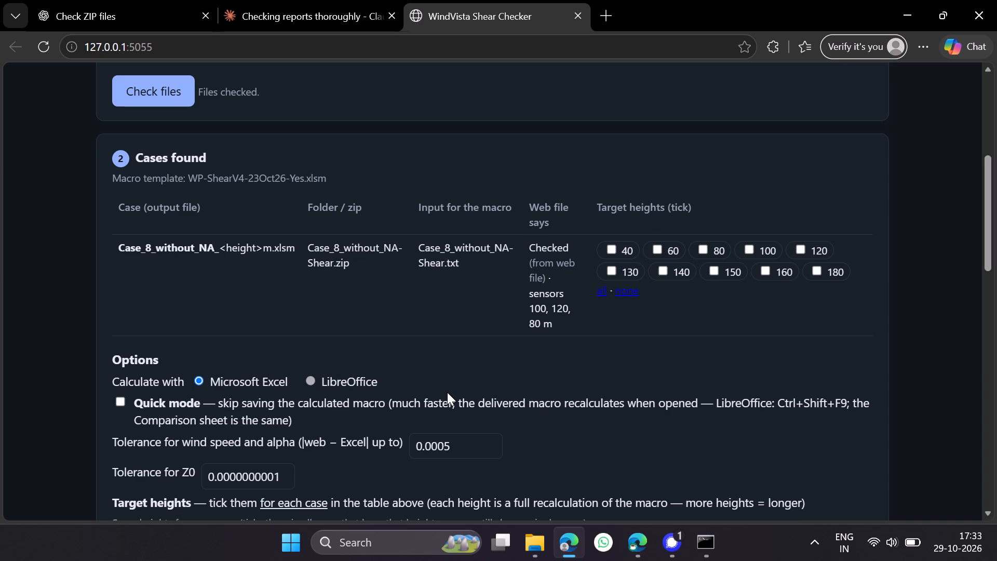
{"action": "left_click", "coordinate": [614, 245]}
{"action": "left_click", "coordinate": [761, 249]}
{"action": "left_click", "coordinate": [721, 271]}
{"action": "left_click", "coordinate": [842, 276]}
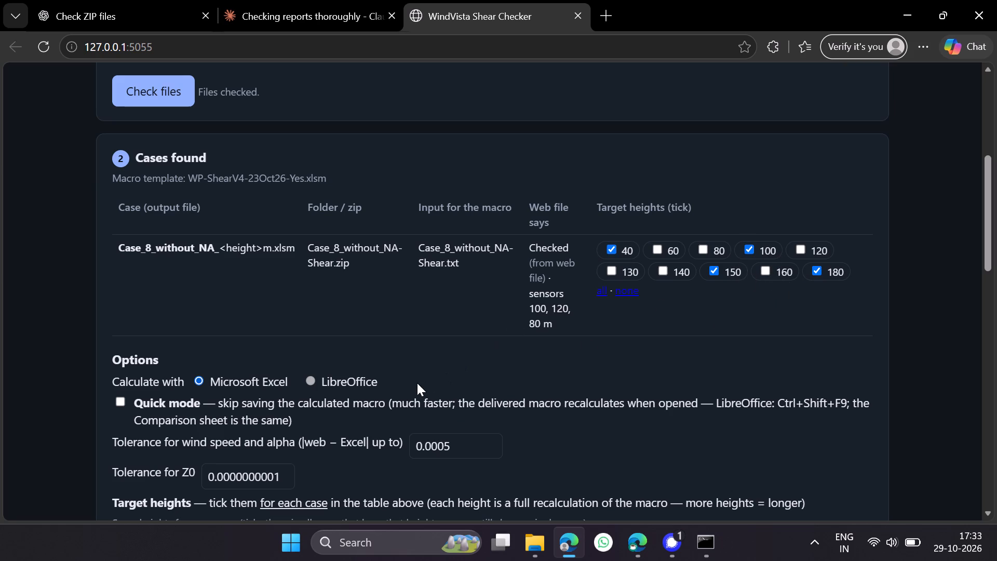
Tick 40 m, 100 m, 150 m and 180 m as the same heights for every case and start the comparison.
{"action": "scroll", "coordinate": [417, 383], "scroll_direction": "down", "scroll_amount": 4}
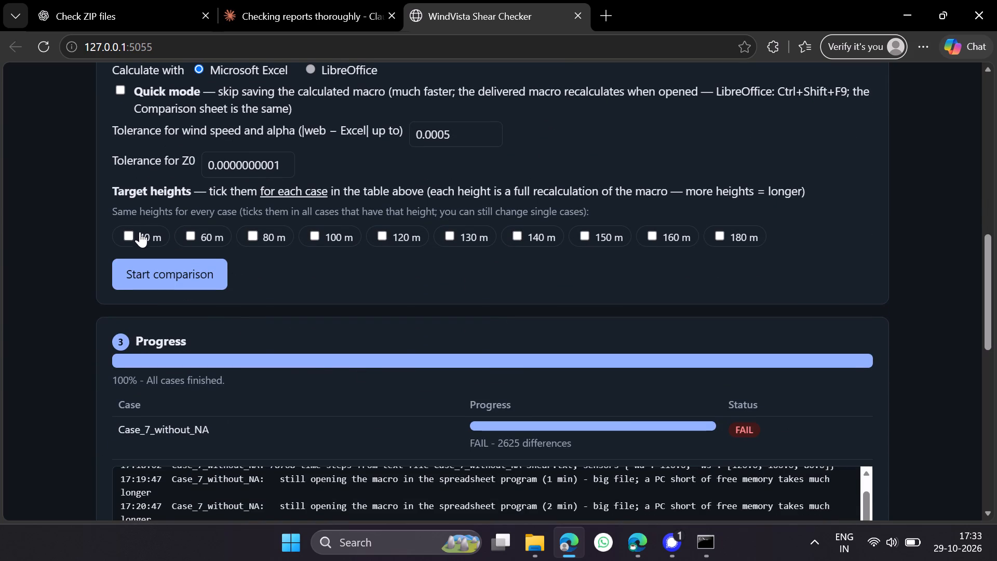
{"action": "left_click", "coordinate": [139, 236]}
{"action": "left_click", "coordinate": [344, 232]}
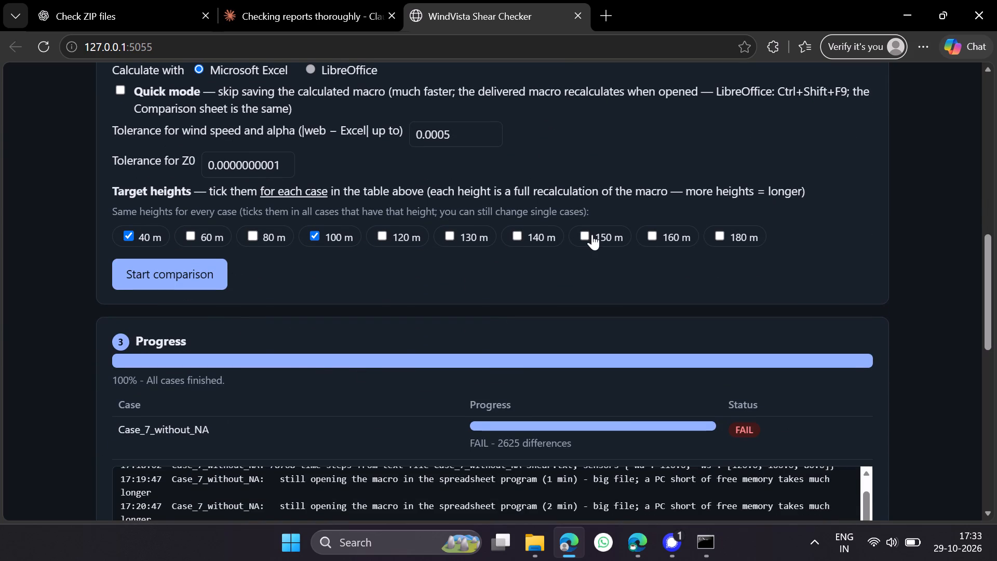
{"action": "left_click", "coordinate": [592, 234]}
{"action": "left_click", "coordinate": [713, 229]}
{"action": "left_click", "coordinate": [505, 261]}
{"action": "scroll", "coordinate": [605, 271], "scroll_direction": "up", "scroll_amount": 3}
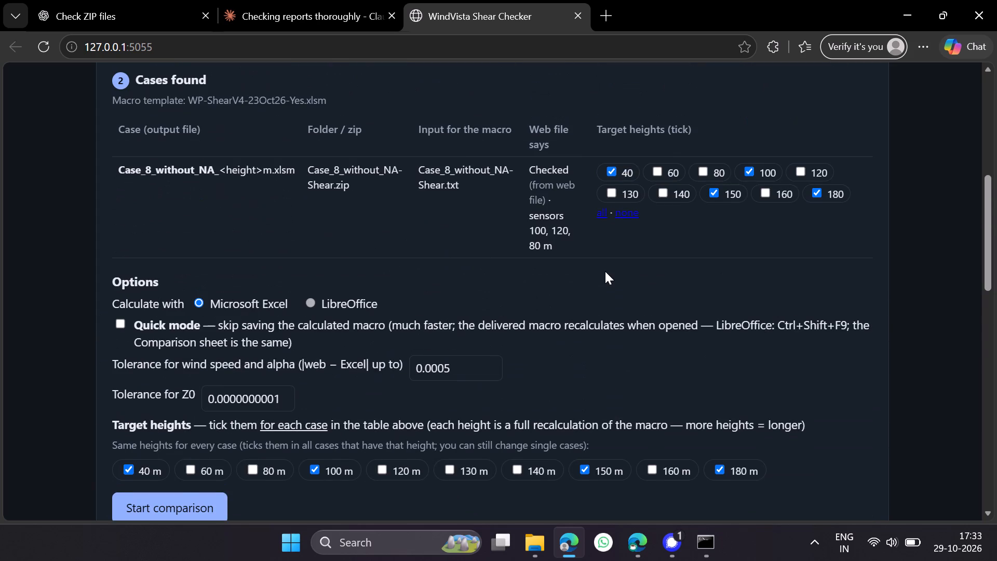
{"action": "scroll", "coordinate": [605, 271], "scroll_direction": "down", "scroll_amount": 3}
{"action": "left_click", "coordinate": [197, 271]}
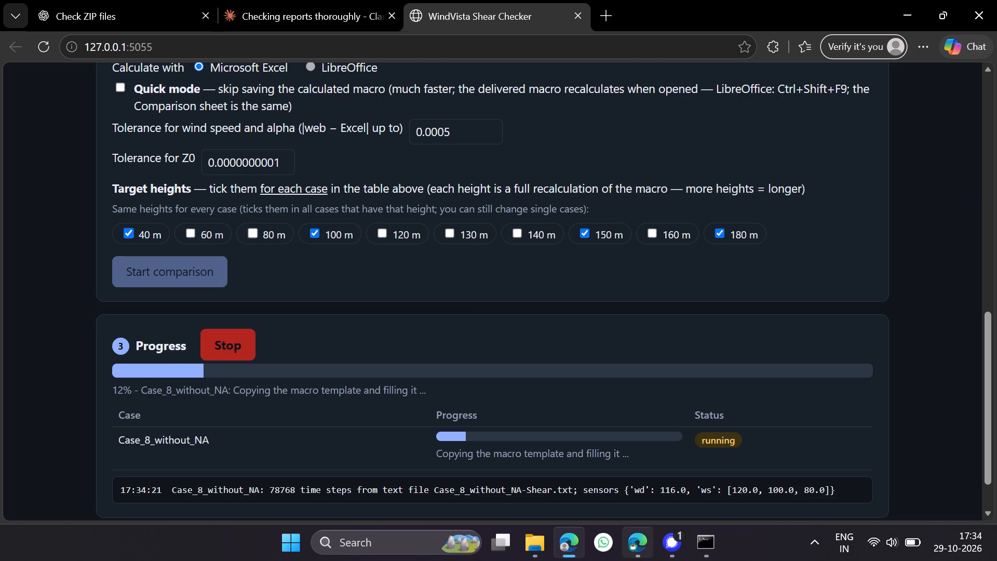
Switch to the Shear V4 Validation DEV spreadsheet and review the case status rows in the Phase_2( 29th oct) sheet.
{"action": "left_click", "coordinate": [643, 529]}
{"action": "left_click", "coordinate": [491, 6]}
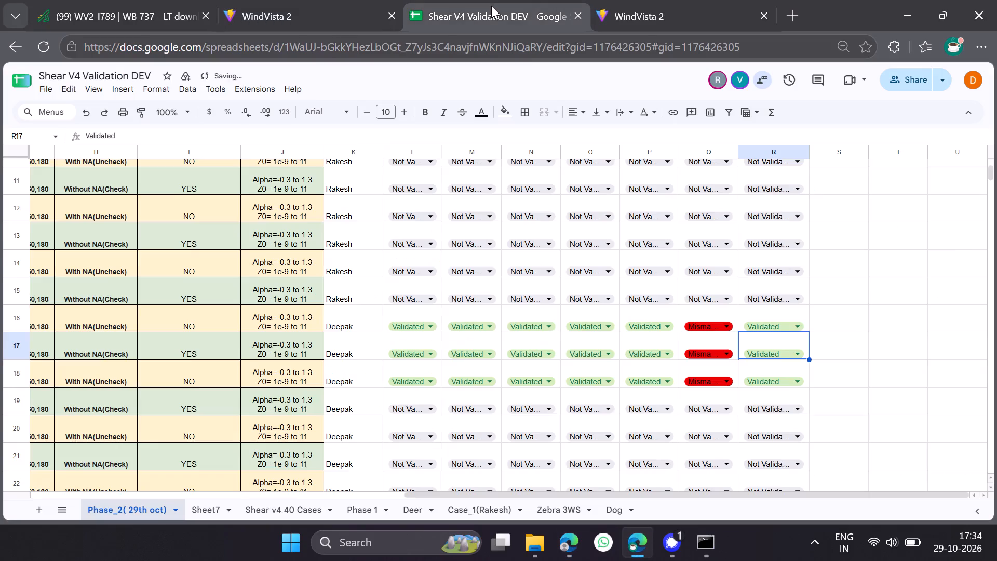
{"action": "scroll", "coordinate": [715, 279], "scroll_direction": "up", "scroll_amount": 2}
{"action": "scroll", "coordinate": [715, 279], "scroll_direction": "down", "scroll_amount": 3}
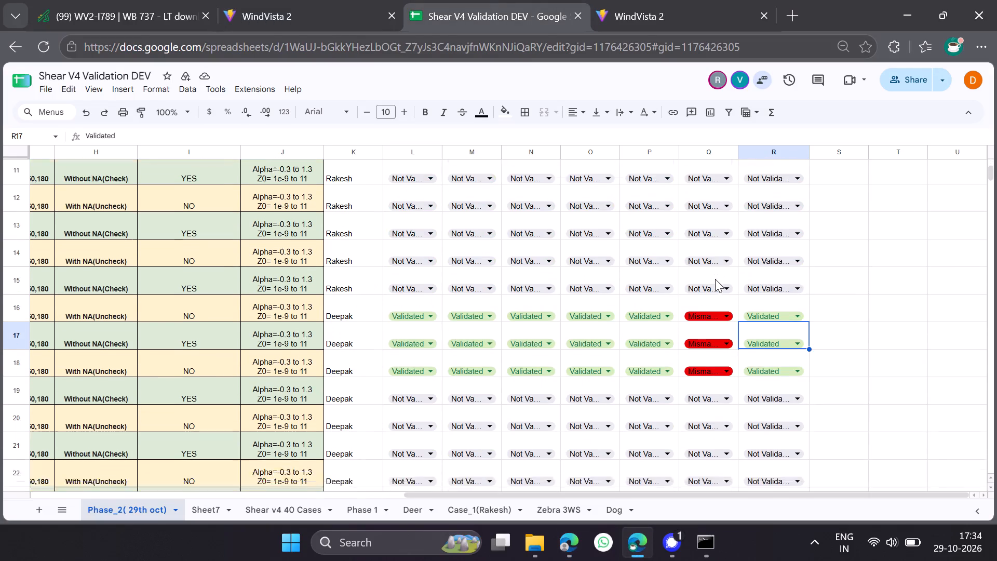
{"action": "scroll", "coordinate": [715, 279], "scroll_direction": "down", "scroll_amount": 1}
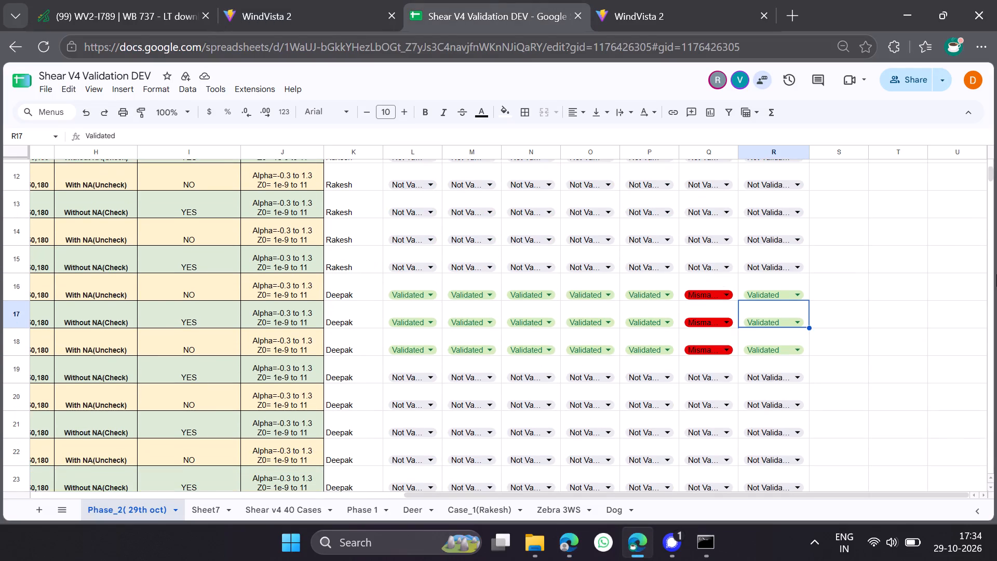
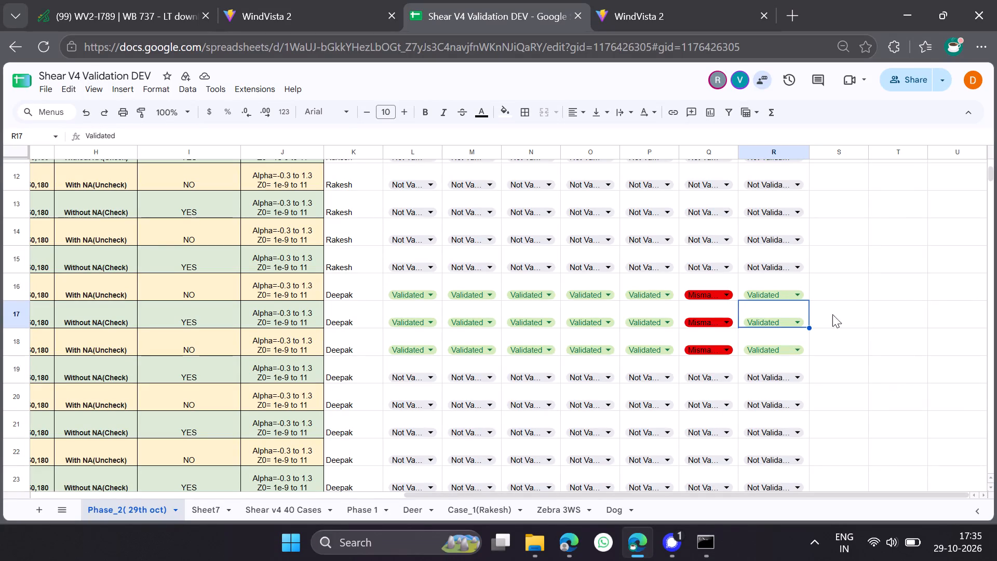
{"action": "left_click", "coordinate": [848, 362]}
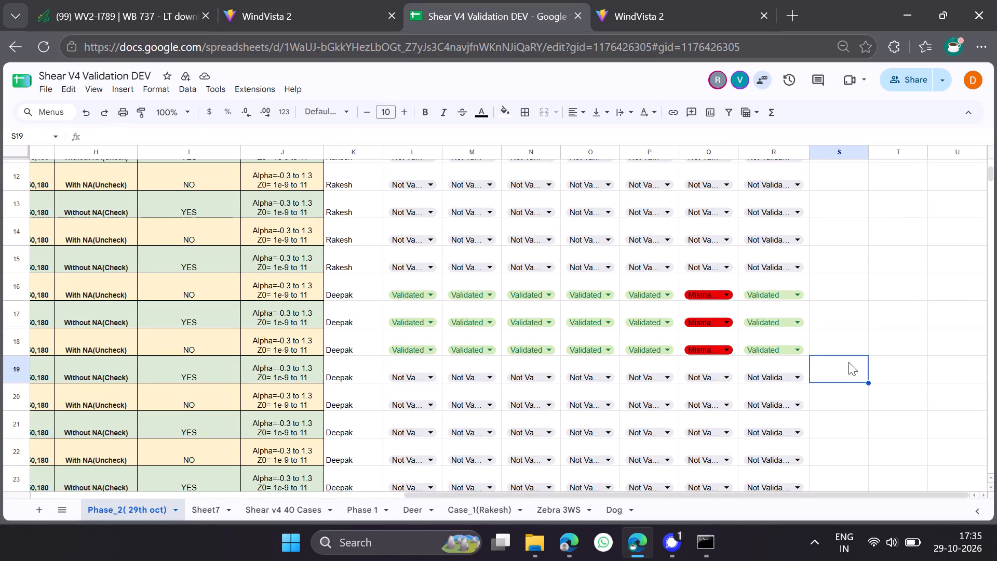
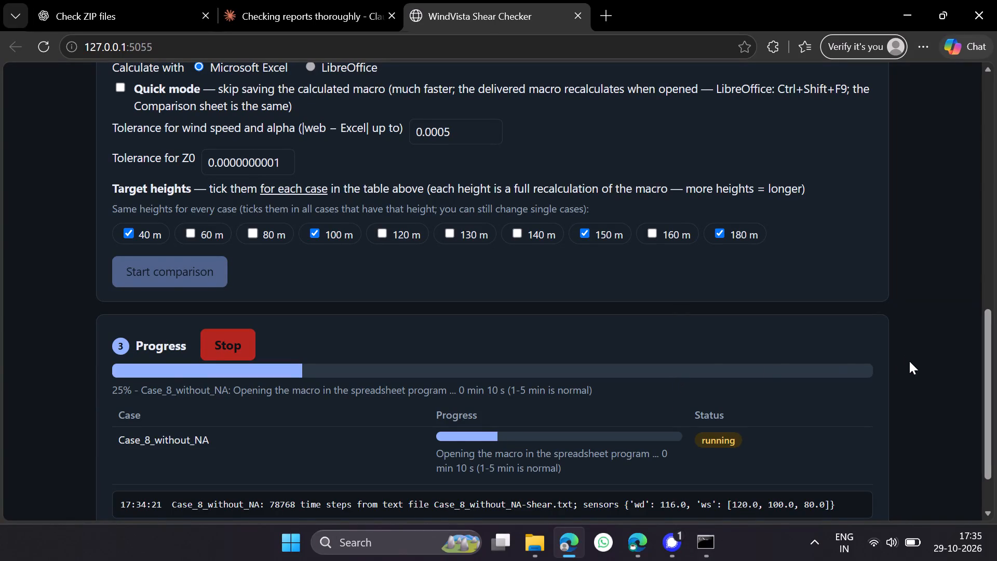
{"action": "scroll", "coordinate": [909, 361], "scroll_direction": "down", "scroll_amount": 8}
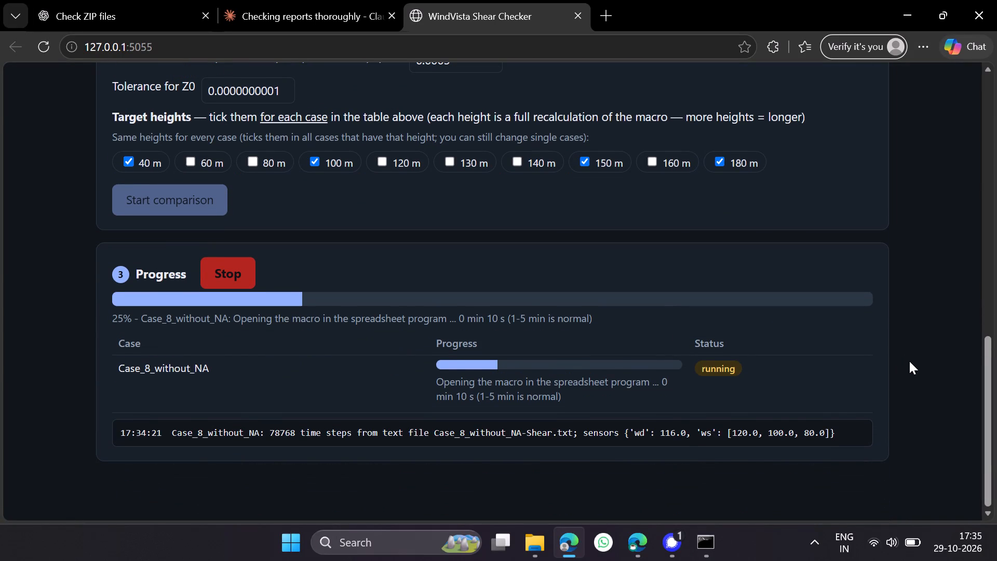
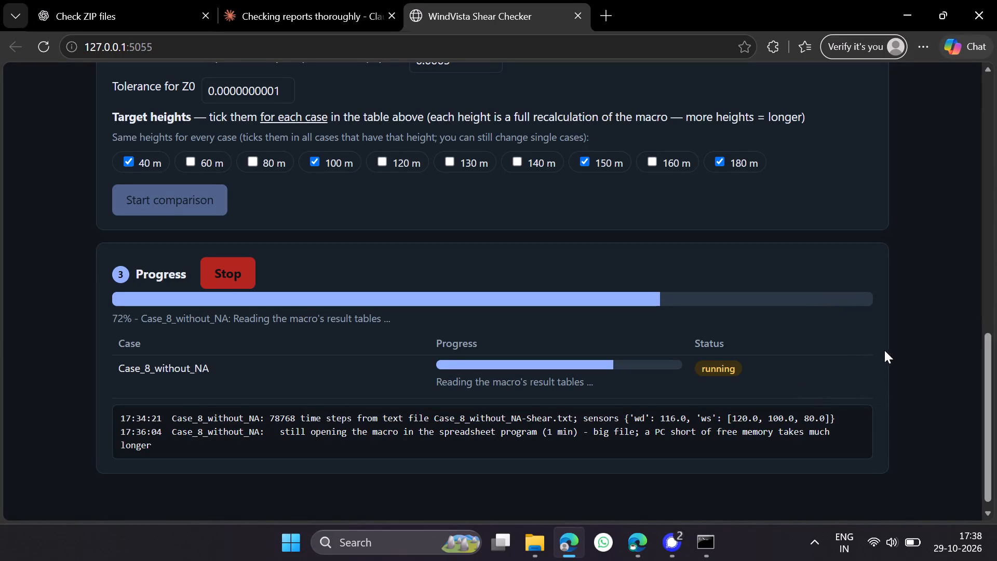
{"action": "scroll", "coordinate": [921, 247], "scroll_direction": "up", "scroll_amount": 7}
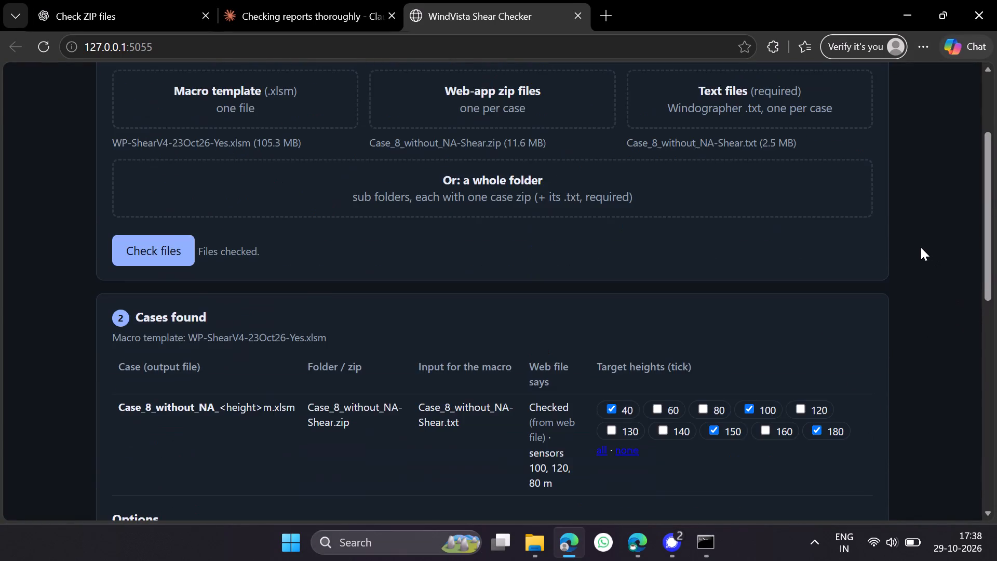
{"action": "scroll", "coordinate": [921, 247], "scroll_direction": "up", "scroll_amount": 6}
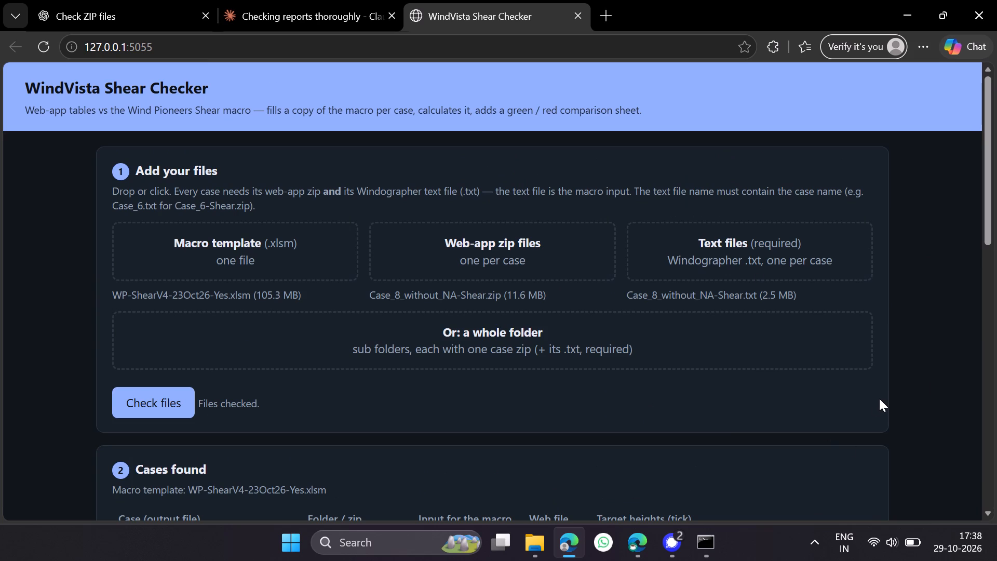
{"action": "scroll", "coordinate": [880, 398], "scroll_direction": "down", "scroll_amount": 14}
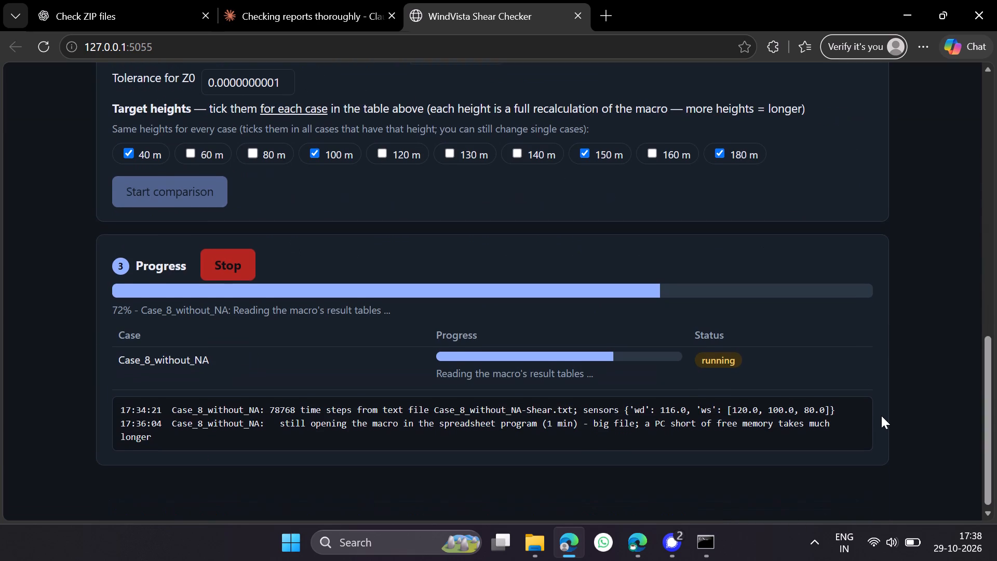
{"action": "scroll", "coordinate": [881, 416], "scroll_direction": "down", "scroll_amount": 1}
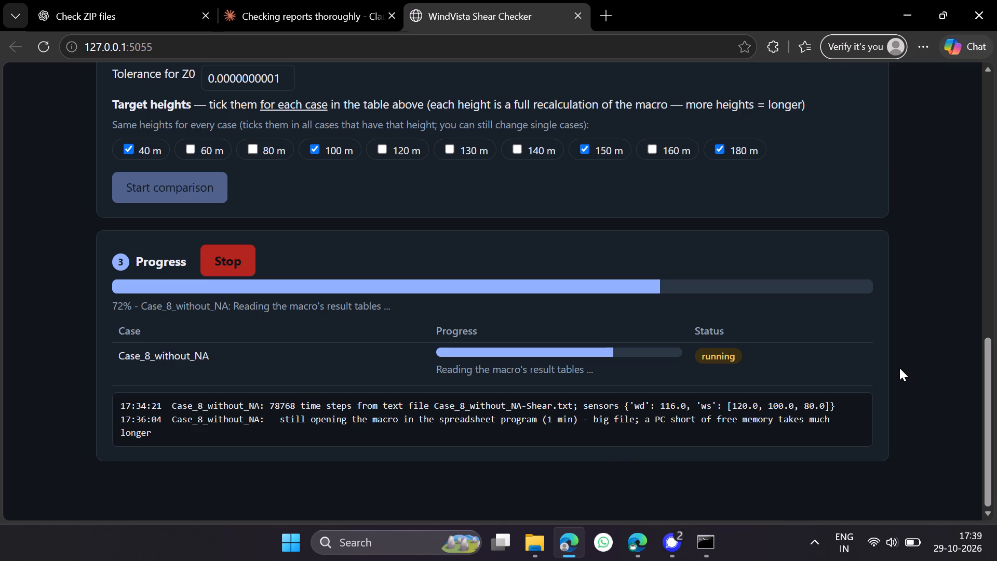
Capture a nearly full-screen snip of the Shear Checker page showing the Case_8_without_NA comparison progress and log.
{"action": "key", "text": "Print"}
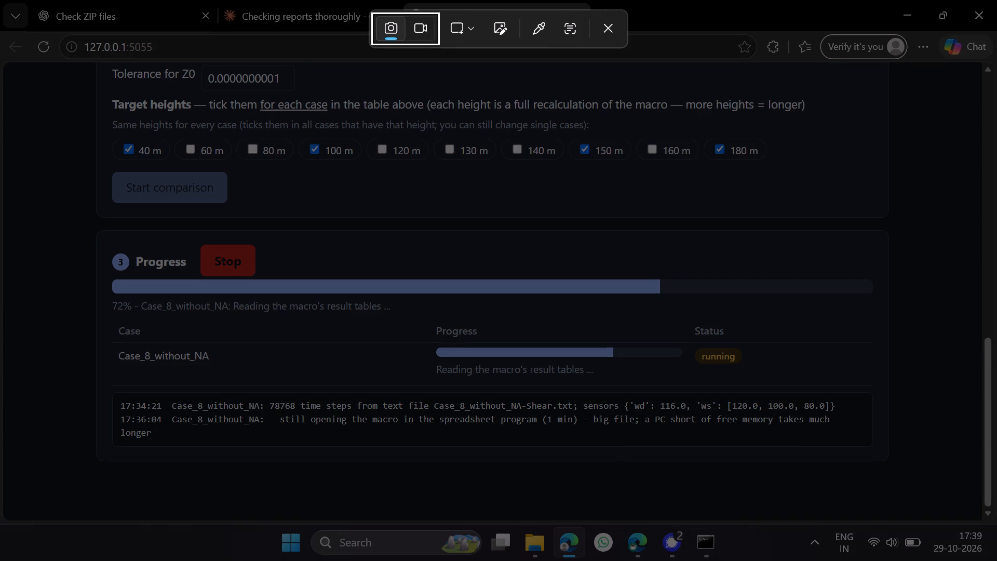
{"action": "left_click_drag", "start_coordinate": [0, 30], "coordinate": [996, 560]}
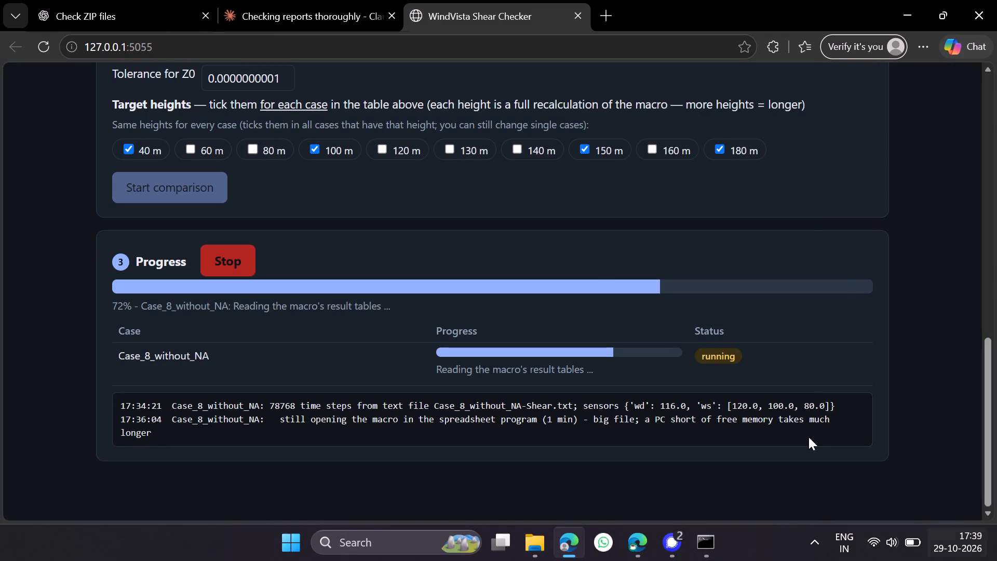
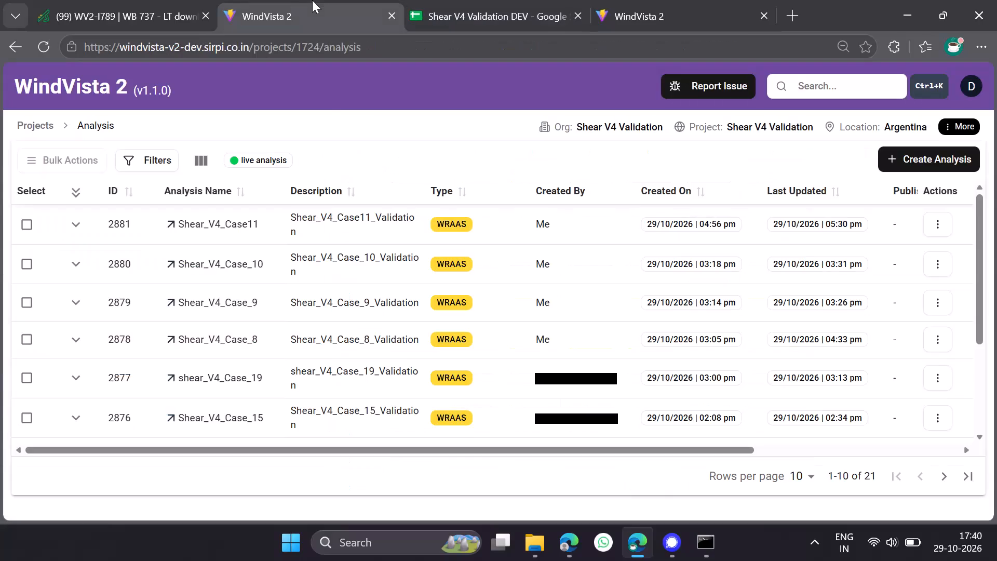
Check the Shear Checker's command window, then the progress and log of the running Case_8_without_NA comparison on the Shear Checker page.
{"action": "left_click", "coordinate": [620, 0]}
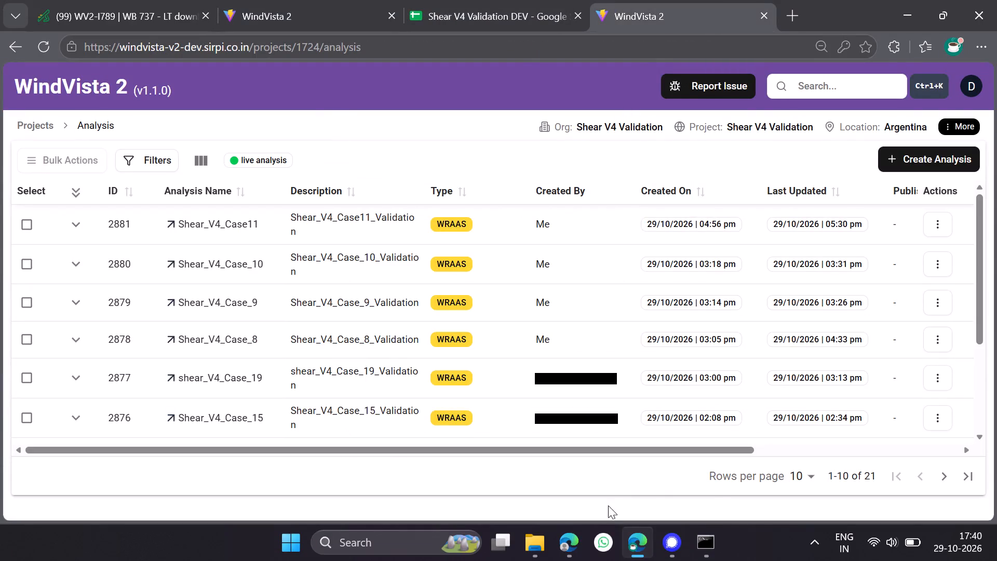
{"action": "left_click", "coordinate": [705, 540]}
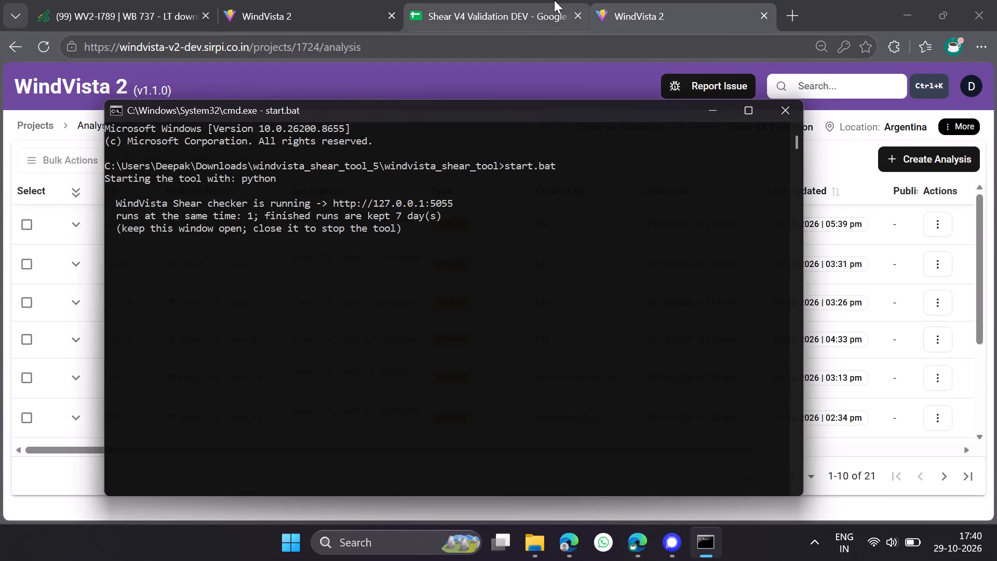
{"action": "left_click", "coordinate": [336, 0]}
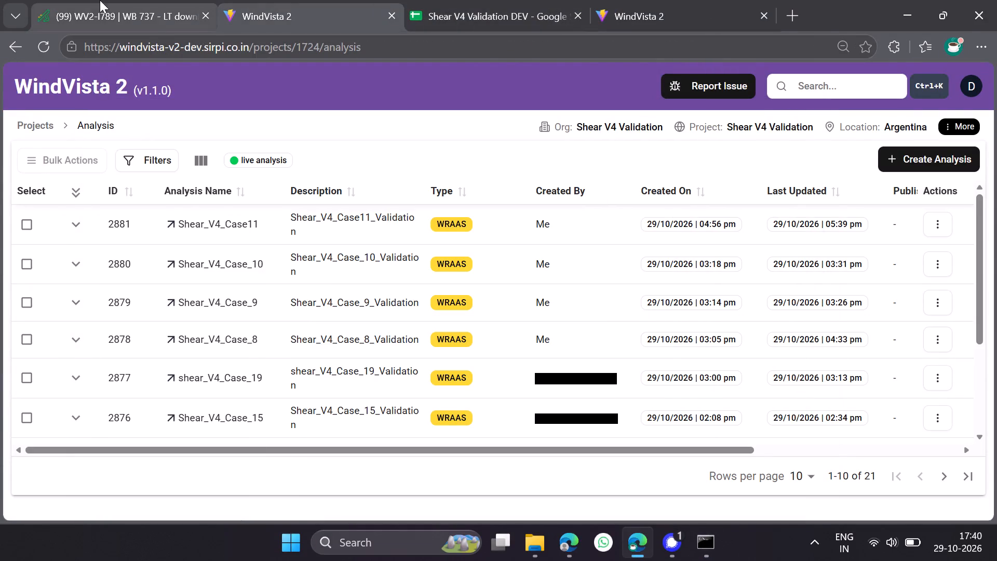
{"action": "left_click", "coordinate": [631, 0]}
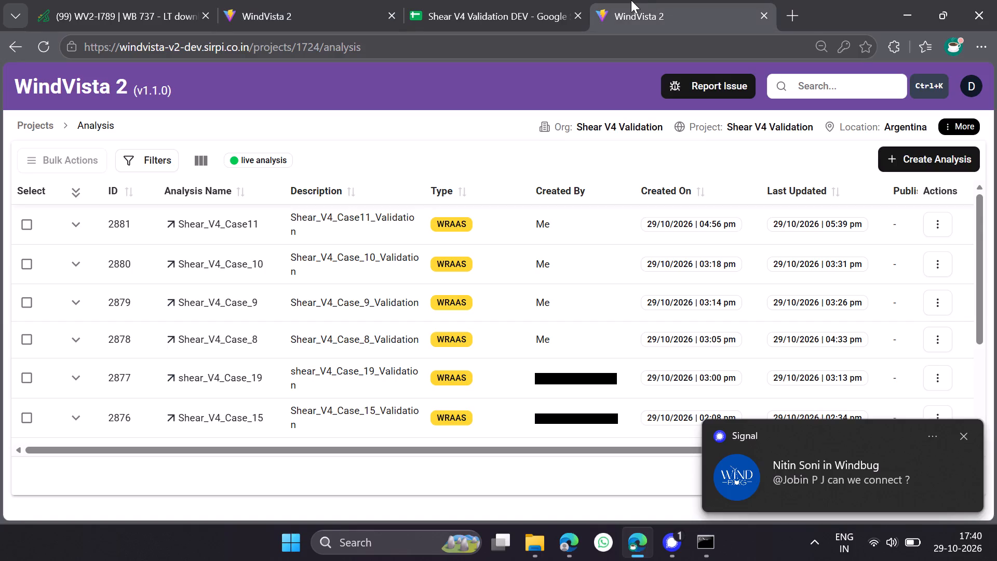
{"action": "left_click", "coordinate": [568, 543]}
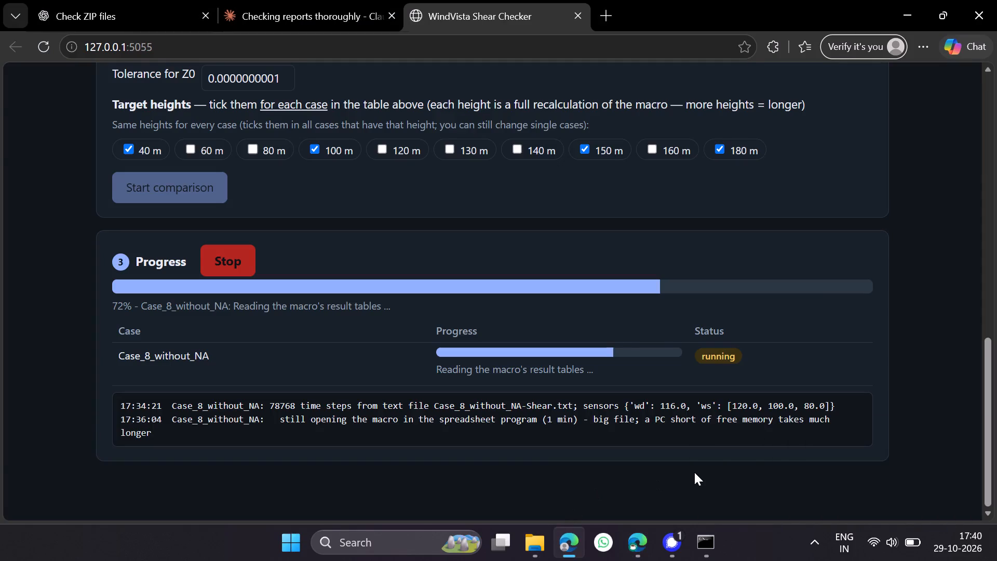
{"action": "scroll", "coordinate": [694, 472], "scroll_direction": "down", "scroll_amount": 12}
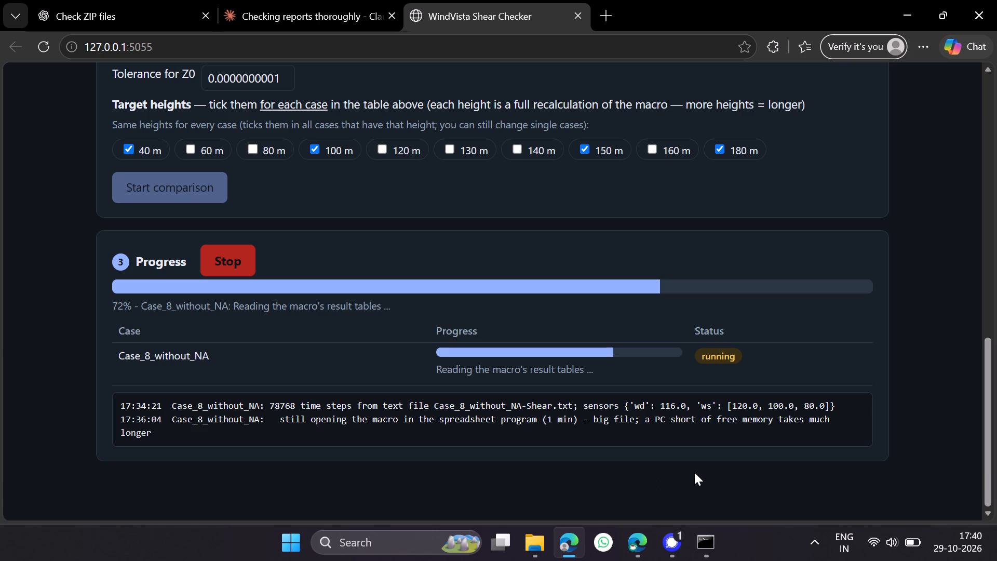